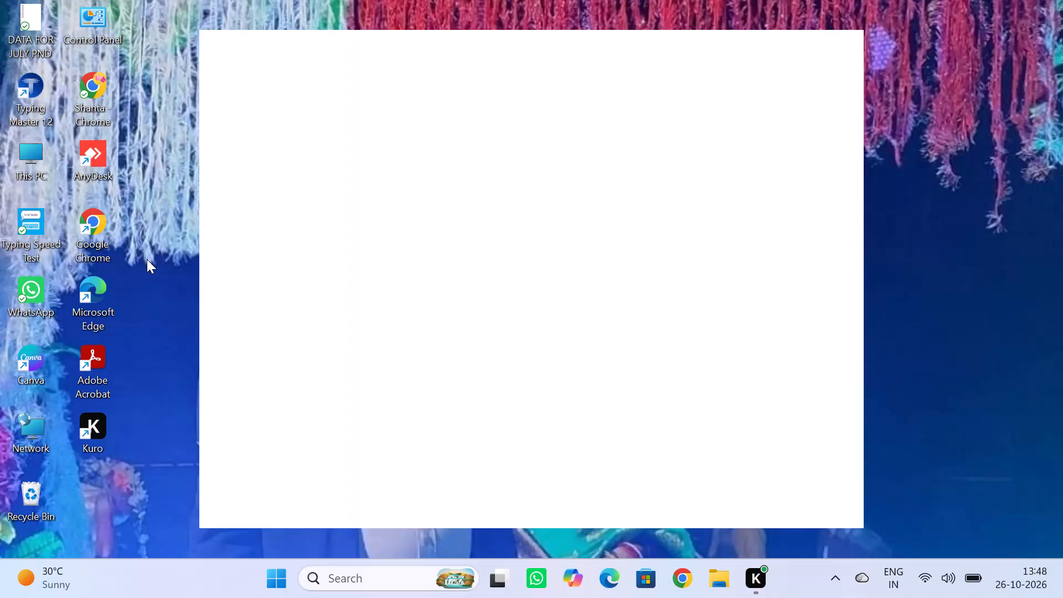
# Launch Chrome, open YouTube and go to the account's You page.
pyautogui.scroll(-1, 93, 110)
pyautogui.doubleClick(91, 89)
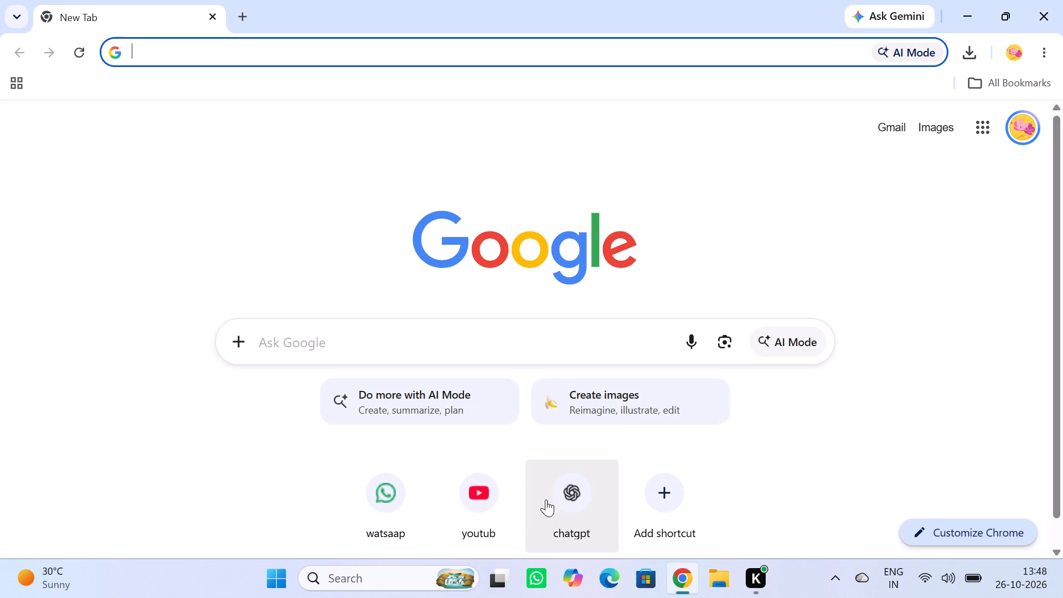
pyautogui.click(484, 513)
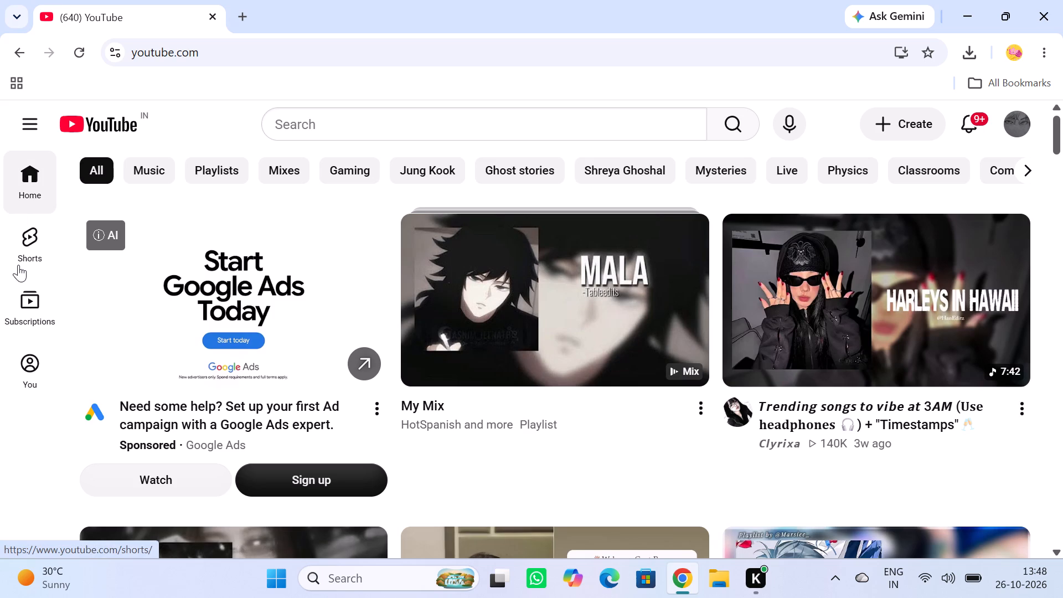
pyautogui.click(29, 365)
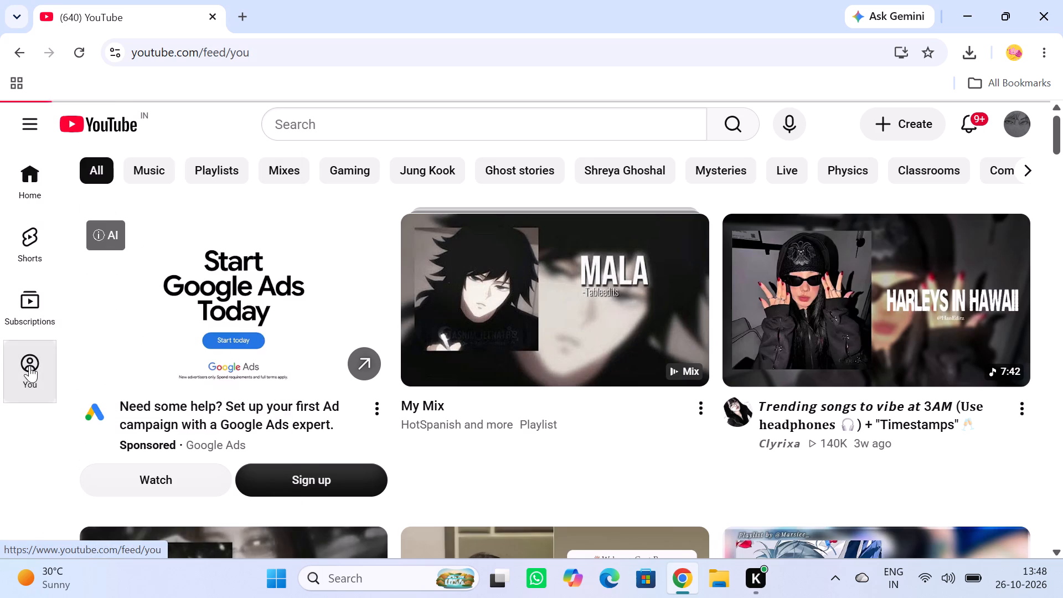
# Look through the History, Playlists and Watch later sections for a video to use.
pyautogui.scroll(-3, 273, 303)
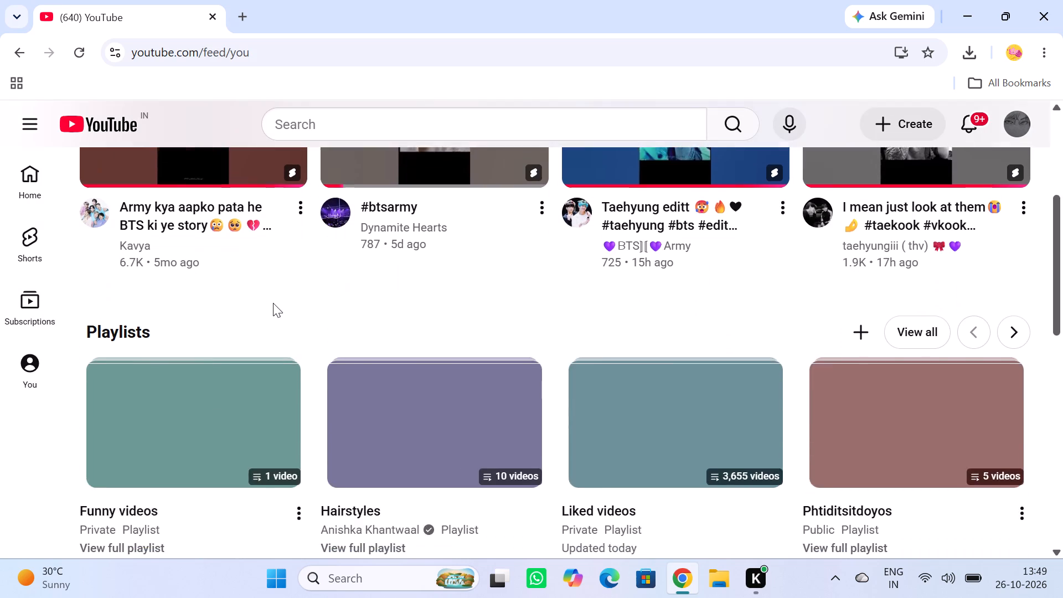
pyautogui.scroll(-2, 273, 303)
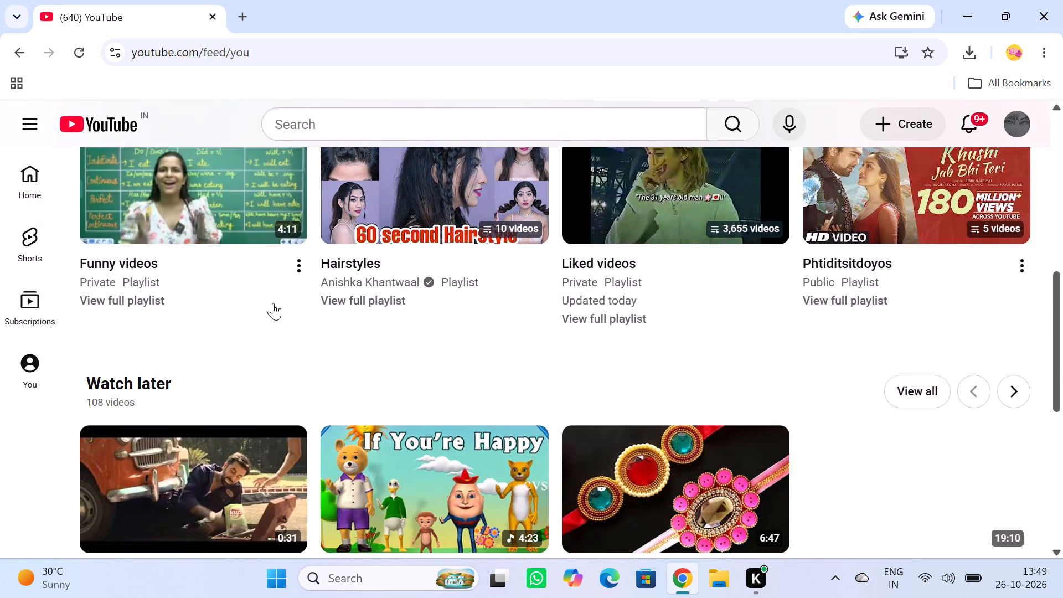
pyautogui.scroll(-2, 273, 303)
pyautogui.scroll(2, 273, 303)
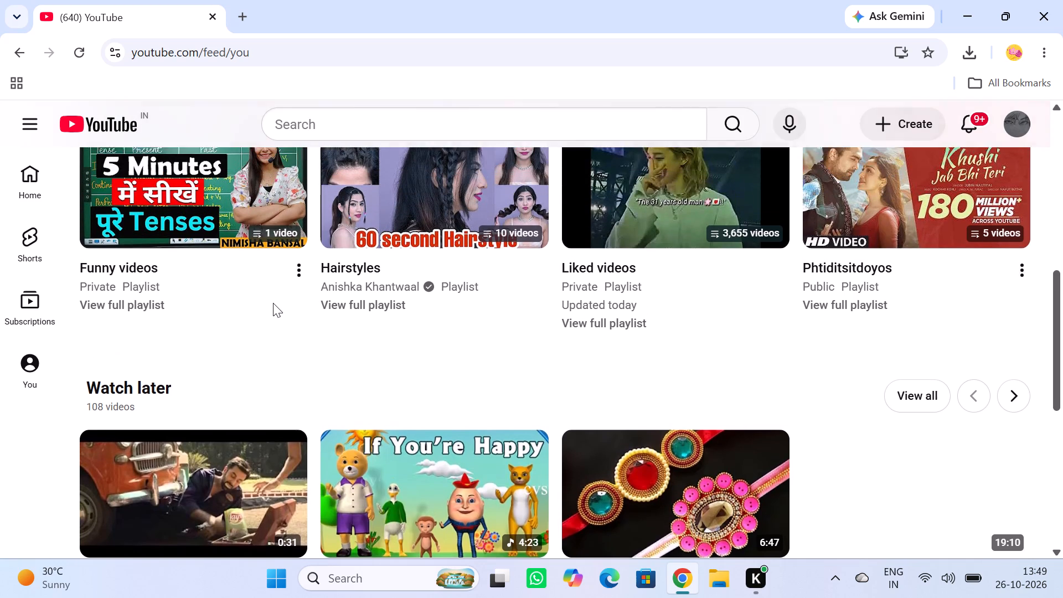
pyautogui.scroll(5, 273, 303)
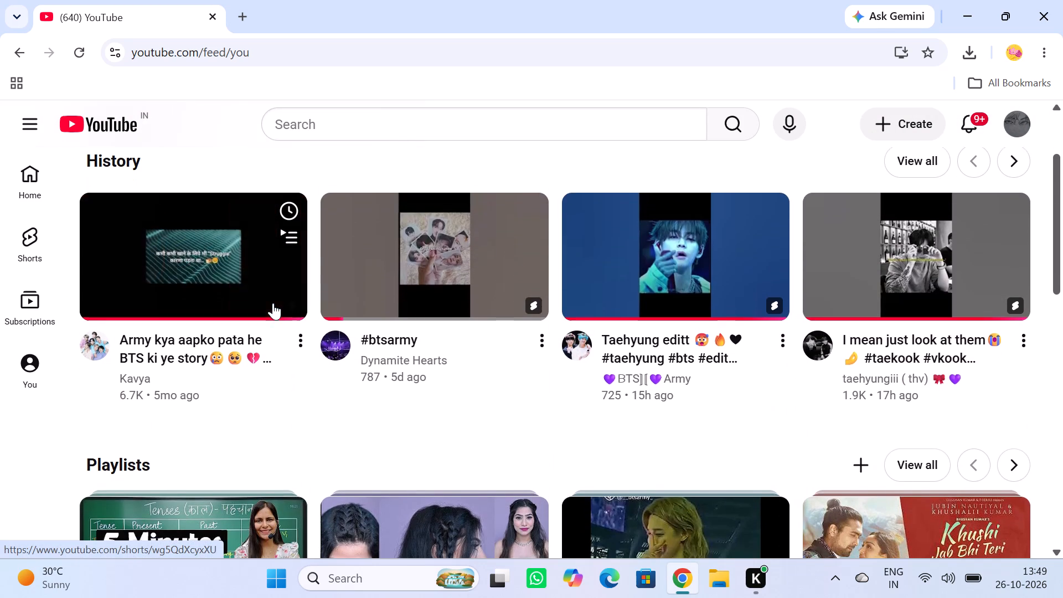
pyautogui.scroll(2, 273, 303)
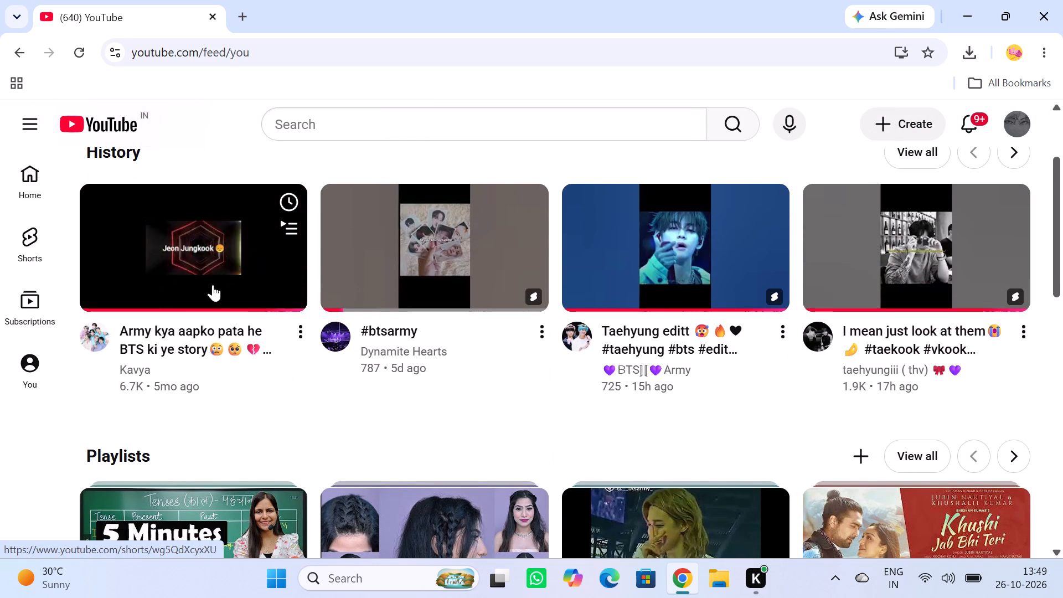
# Copy the share link of the first short in History, "Army kya aapko pata he BTS ki ye story".
pyautogui.click(297, 331)
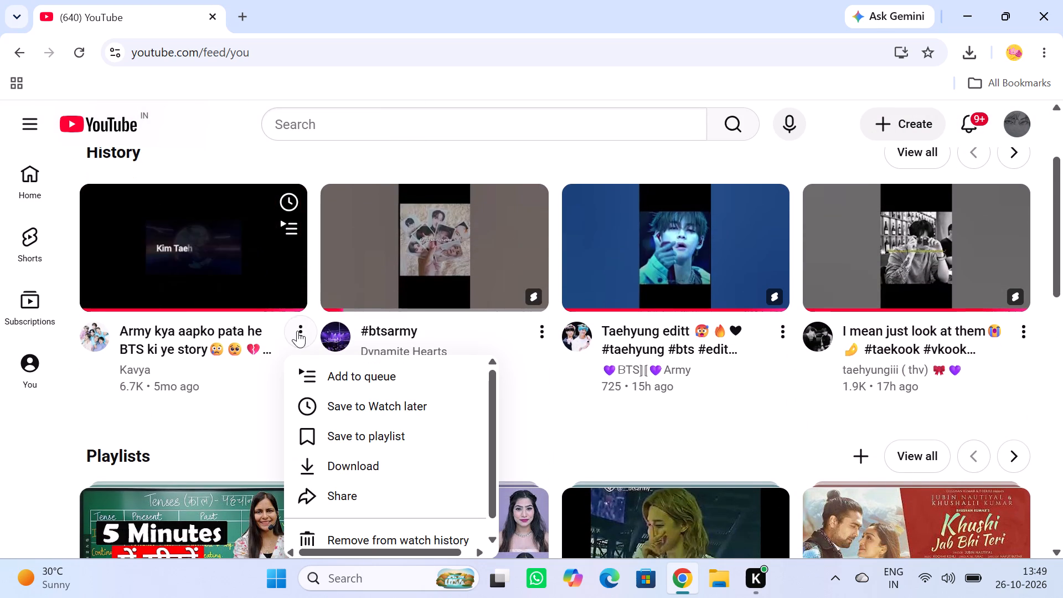
pyautogui.click(355, 484)
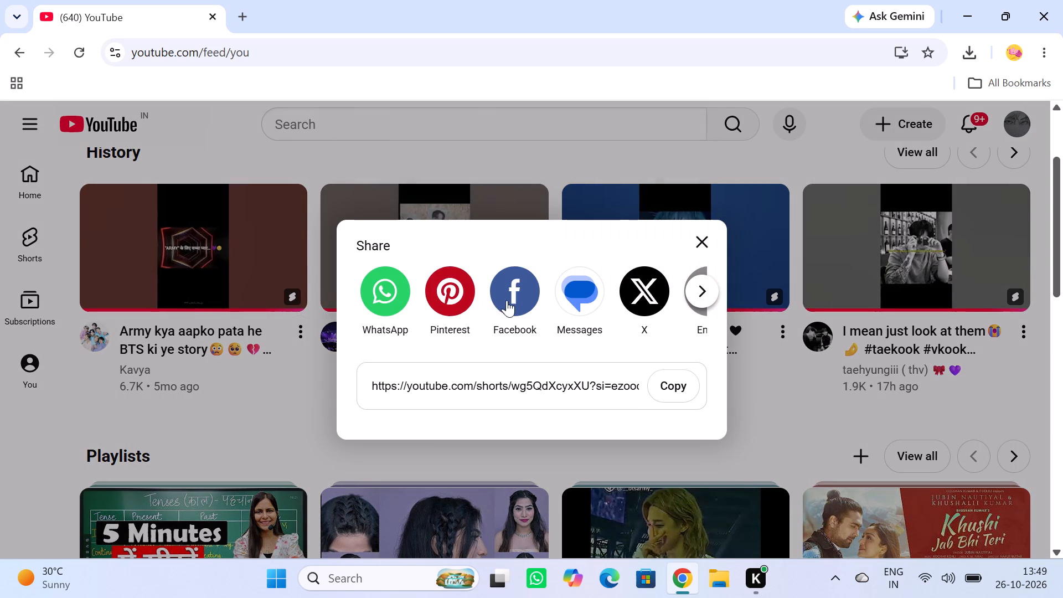
pyautogui.hscroll(-6, 511, 301)
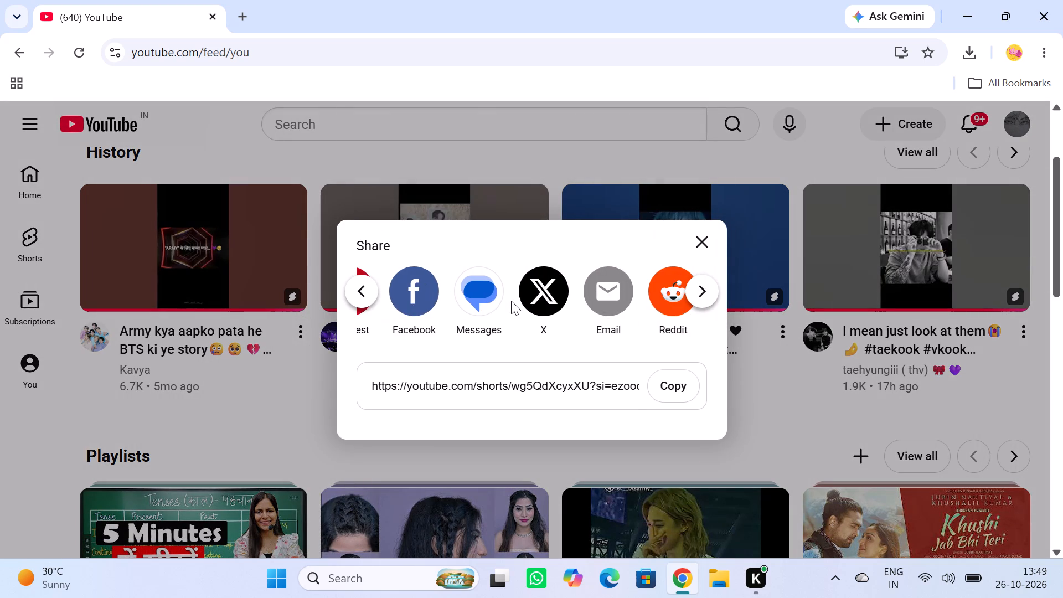
pyautogui.hscroll(3, 511, 301)
pyautogui.click(665, 385)
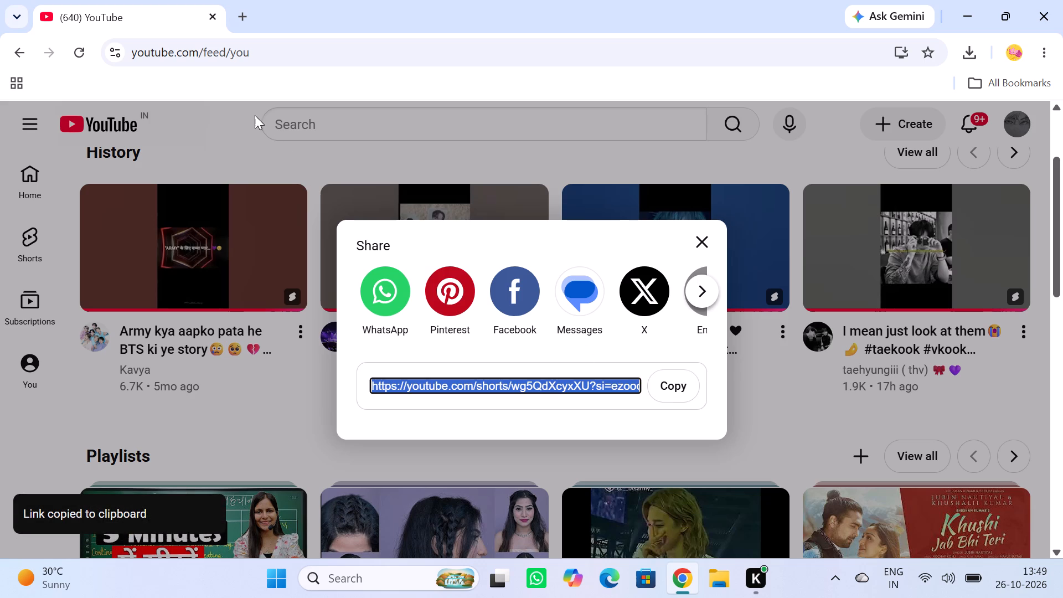
pyautogui.click(241, 11)
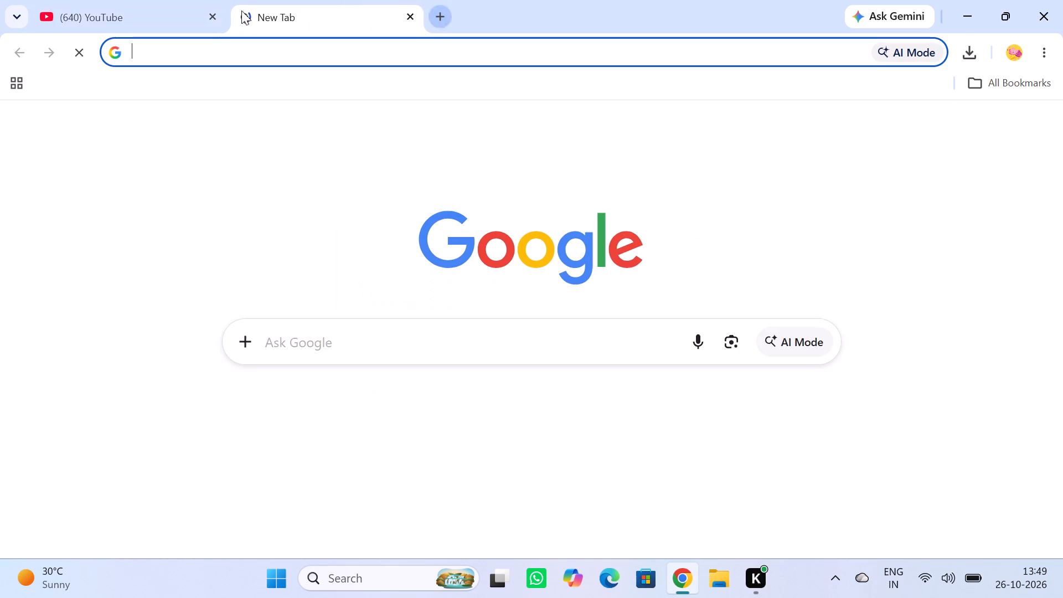
pyautogui.click(212, 14)
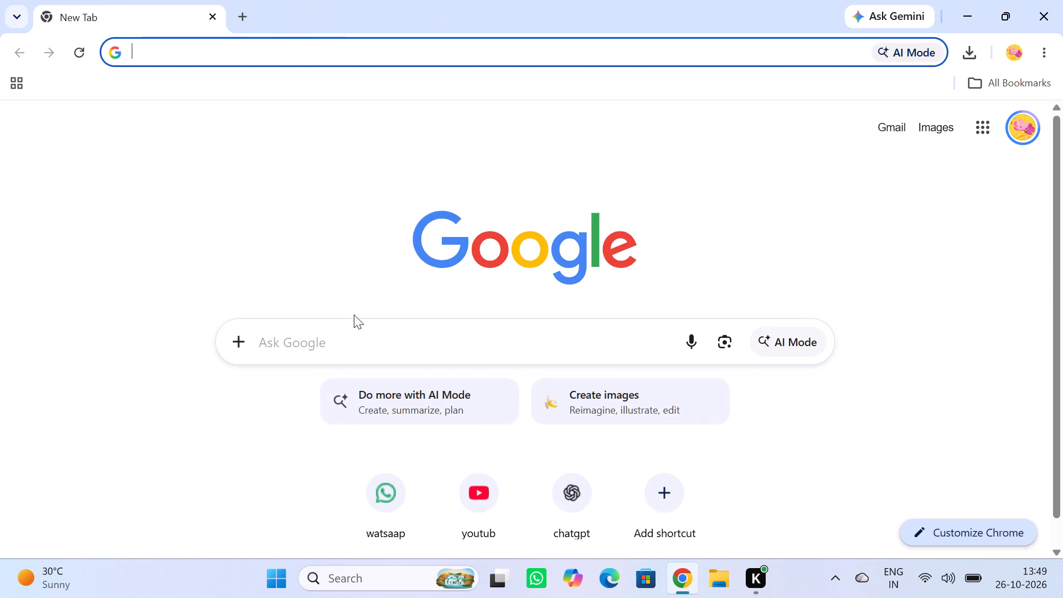
pyautogui.click(352, 334)
pyautogui.write('canva')
pyautogui.press('space')
pyautogui.press('Return')
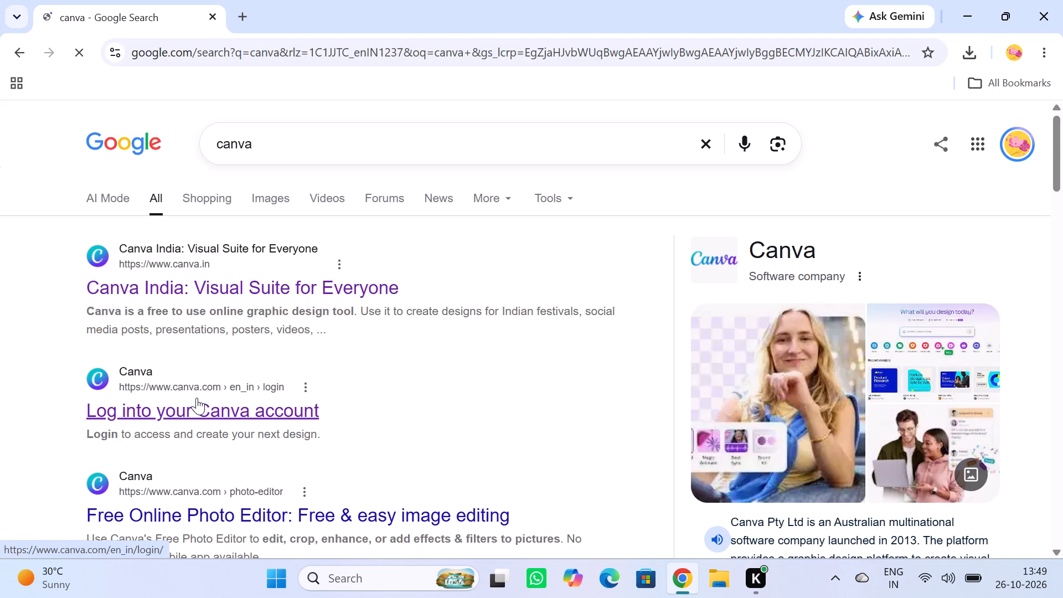
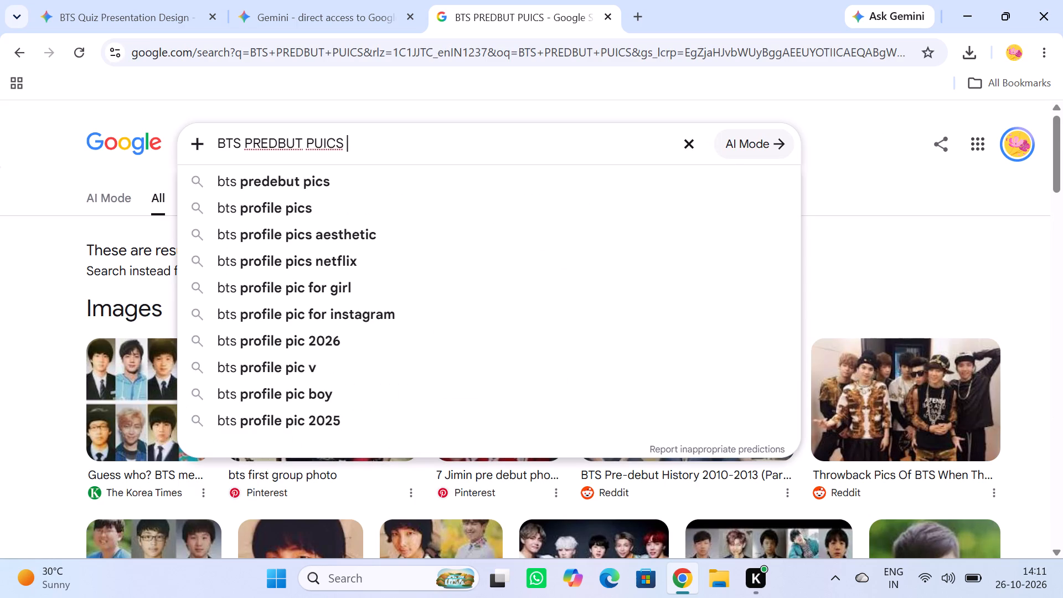
pyautogui.write('GROUP')
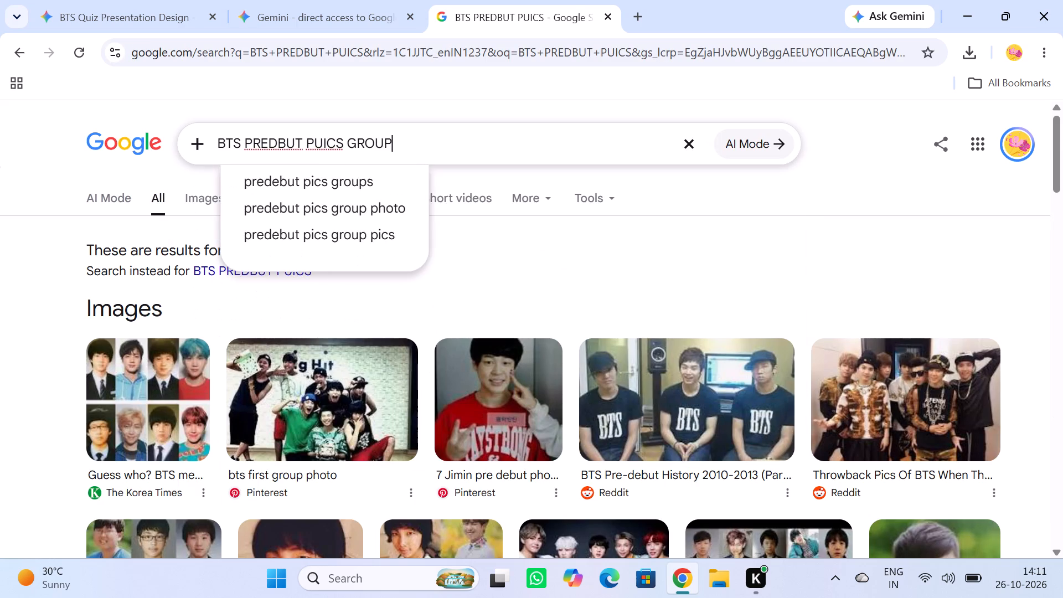
pyautogui.press('Return')
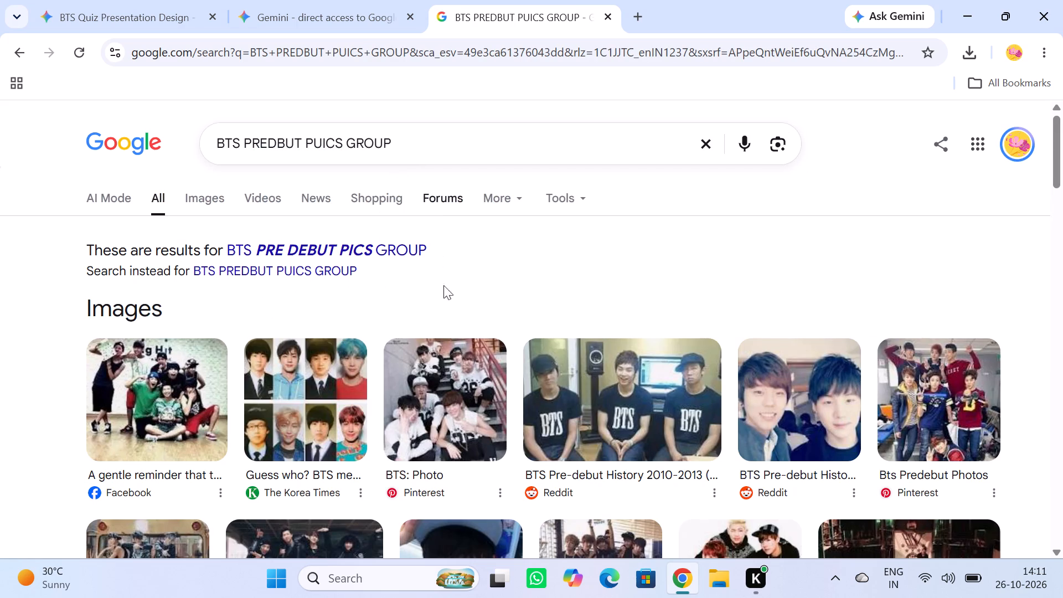
# Show only the image results for the BTS pre-debut group search.
pyautogui.scroll(-5, 440, 333)
pyautogui.scroll(5, 435, 325)
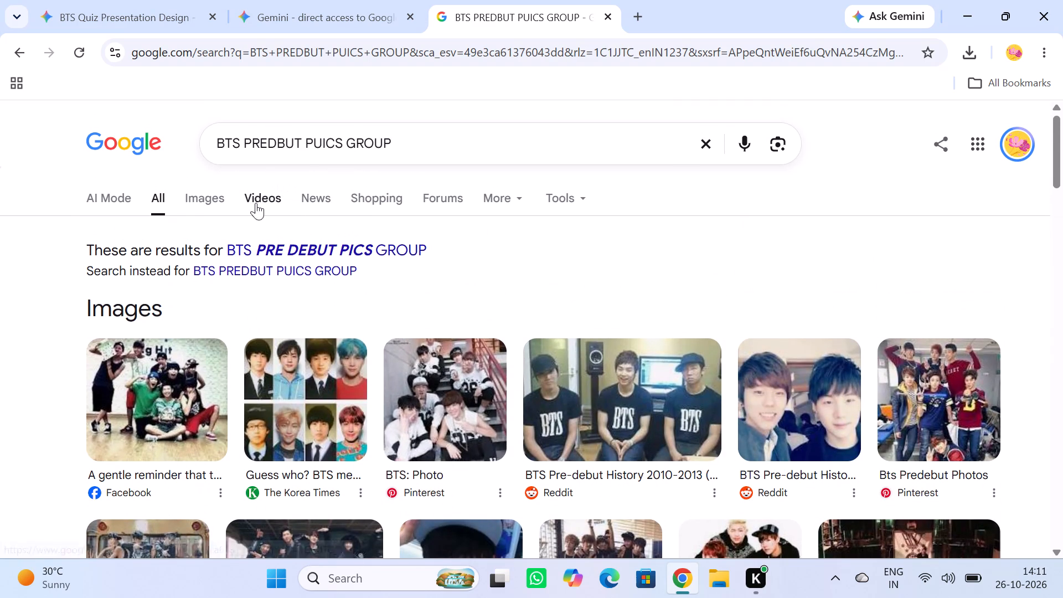
pyautogui.click(200, 203)
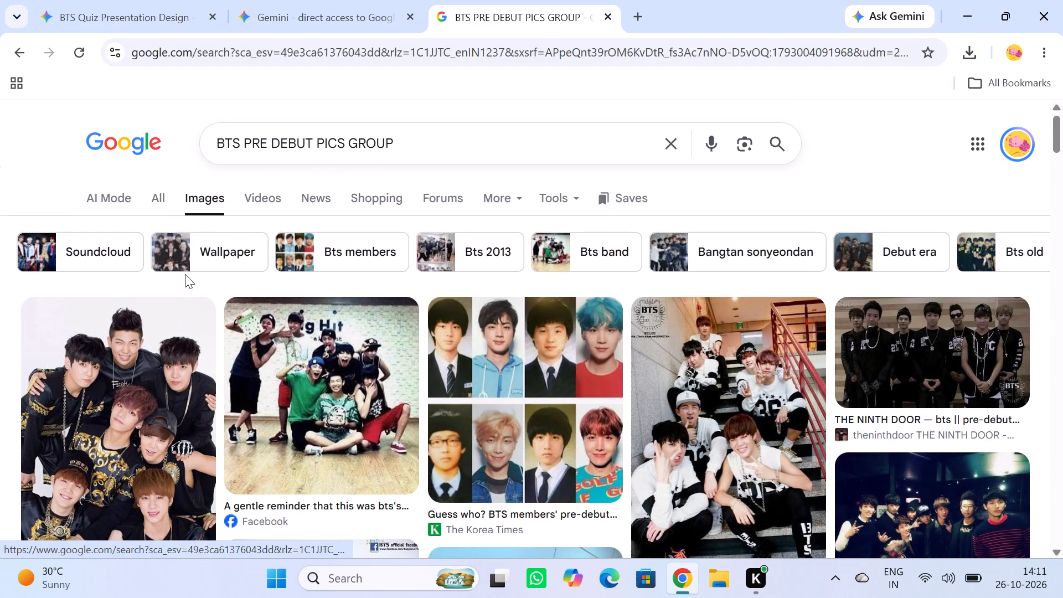
# Look through the image results for a suitable pre-debut photo of the whole group.
pyautogui.scroll(-2, 228, 264)
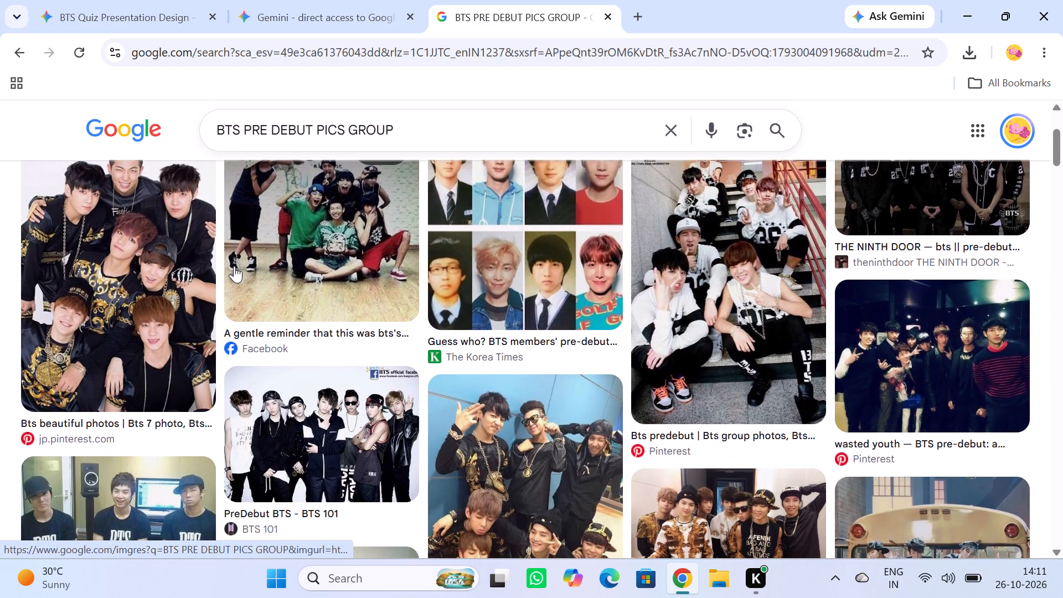
pyautogui.scroll(1, 234, 263)
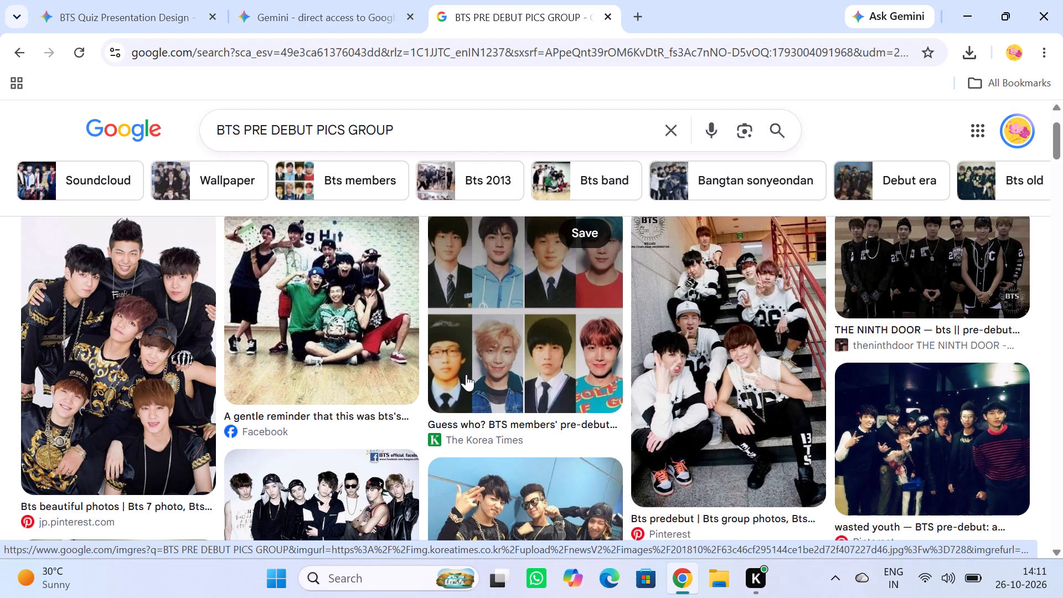
pyautogui.scroll(-3, 466, 377)
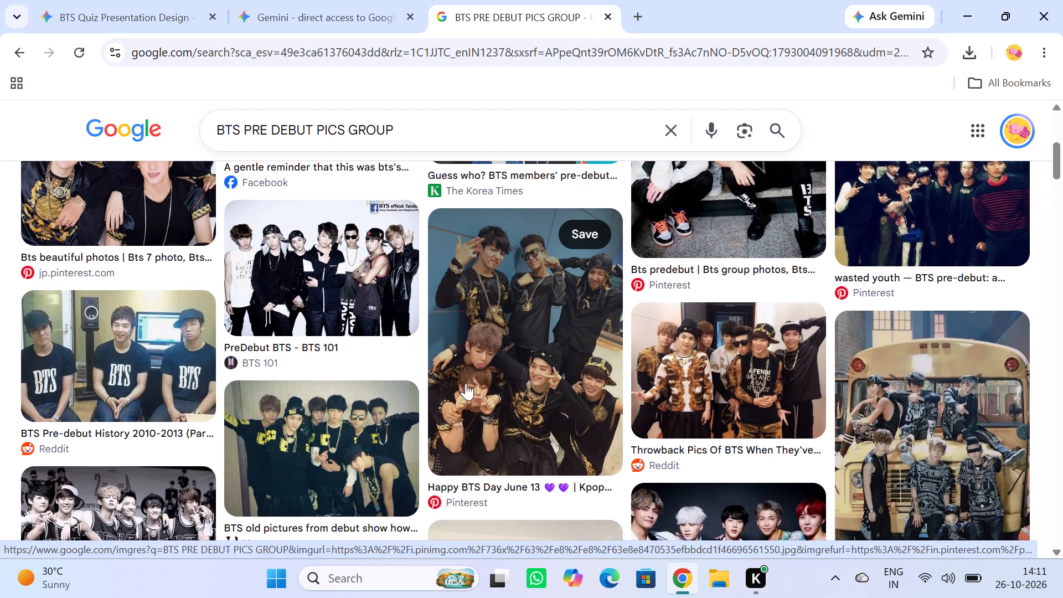
pyautogui.scroll(-3, 466, 383)
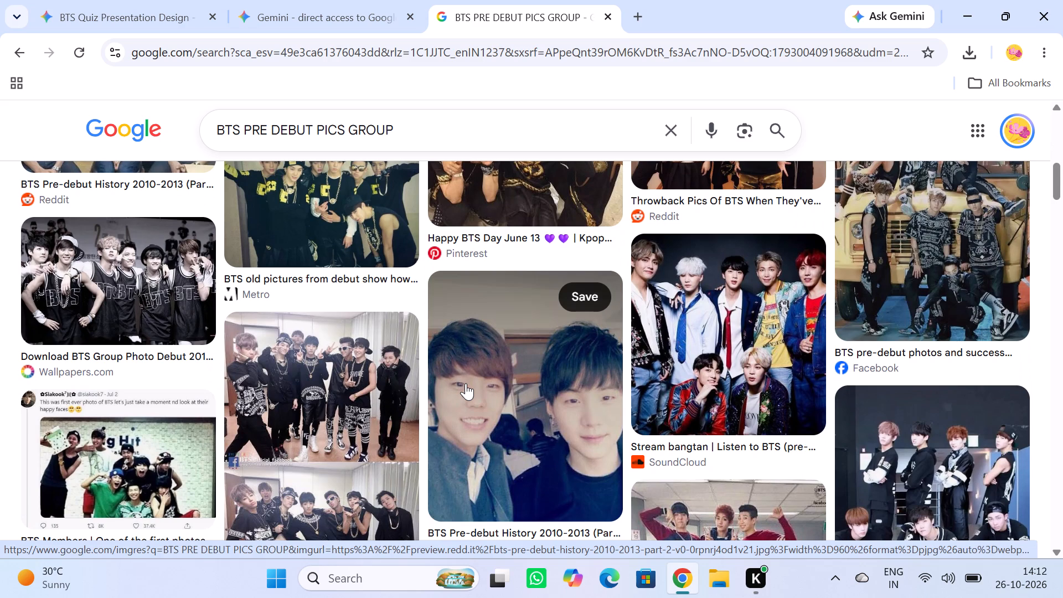
pyautogui.scroll(-3, 466, 383)
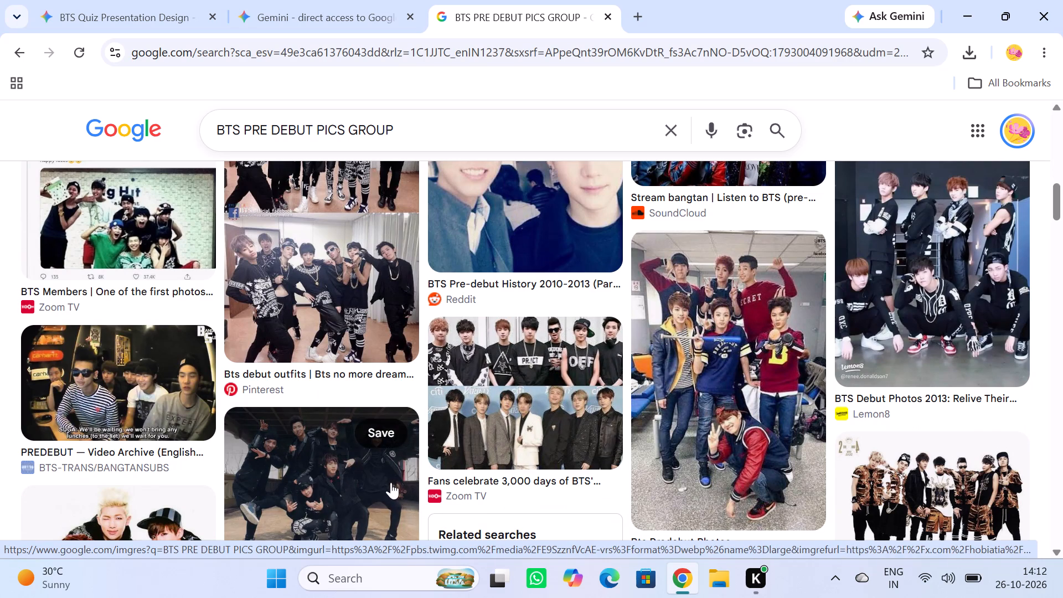
pyautogui.scroll(-3, 391, 482)
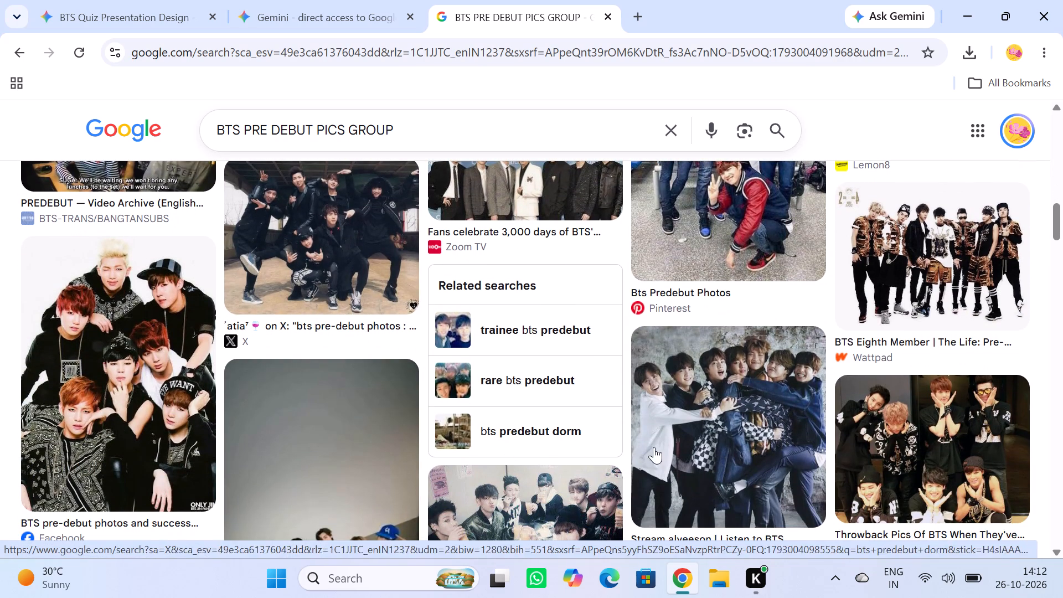
pyautogui.scroll(-2, 626, 444)
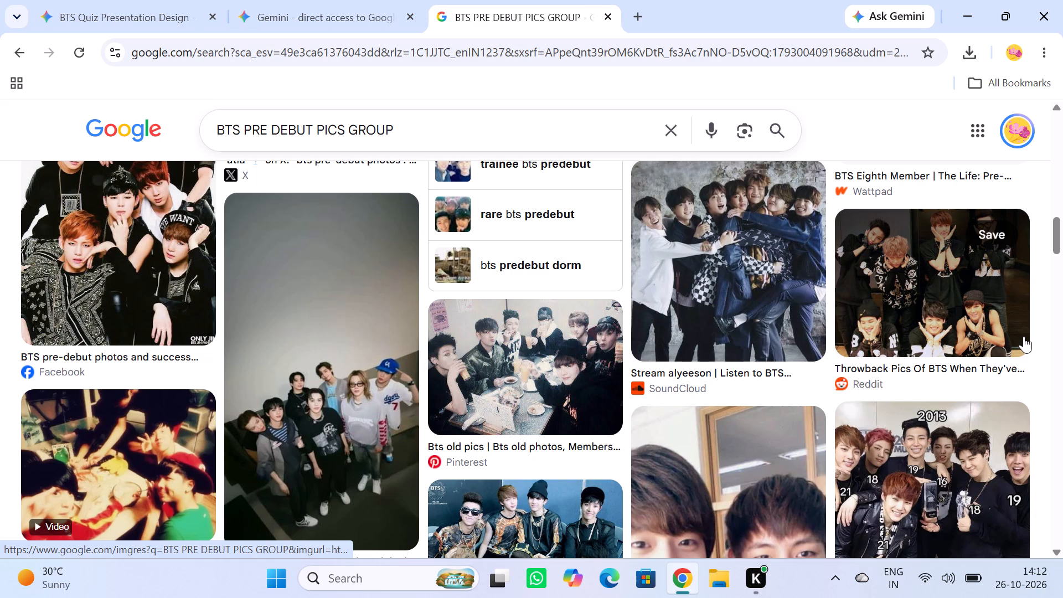
pyautogui.scroll(-1, 745, 396)
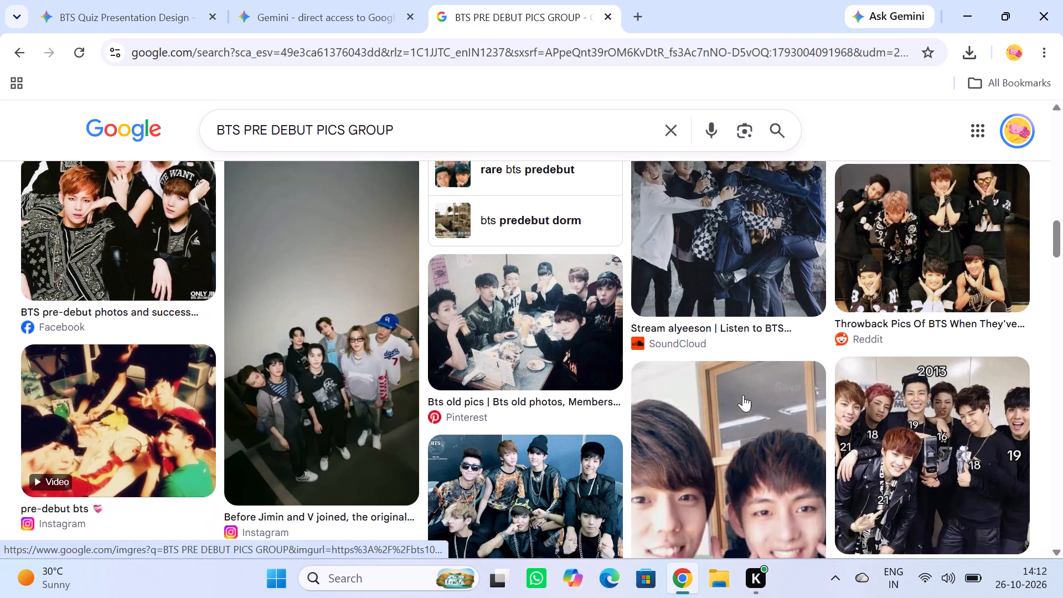
pyautogui.scroll(-1, 741, 394)
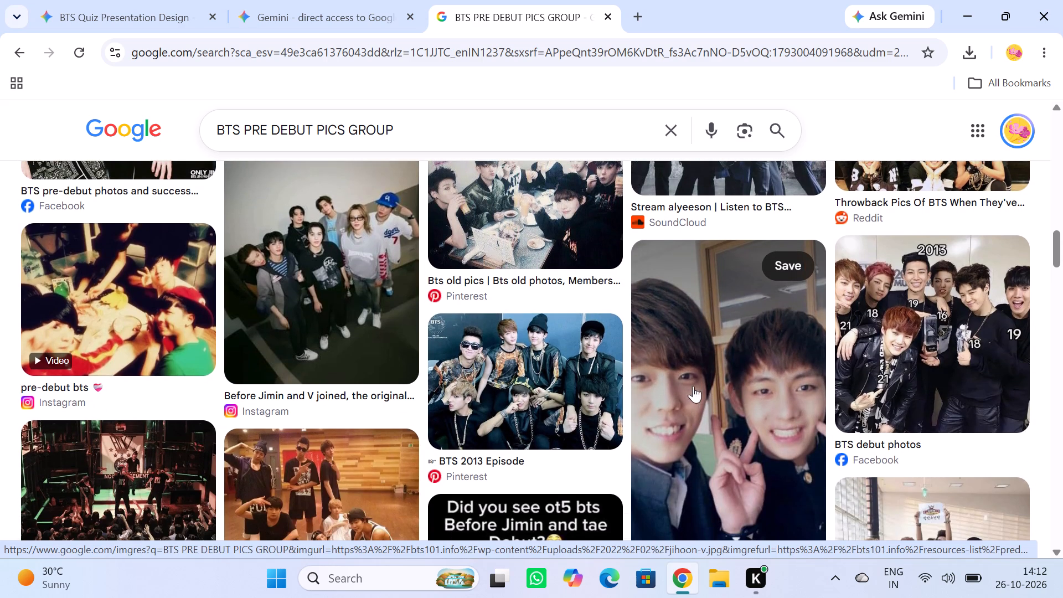
pyautogui.scroll(1, 576, 395)
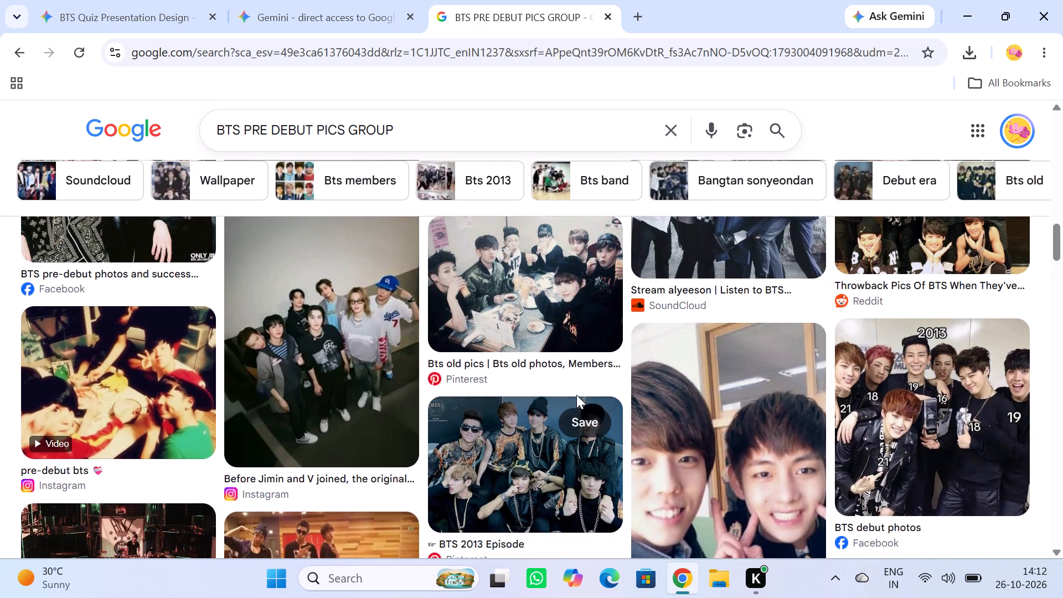
pyautogui.scroll(-3, 576, 395)
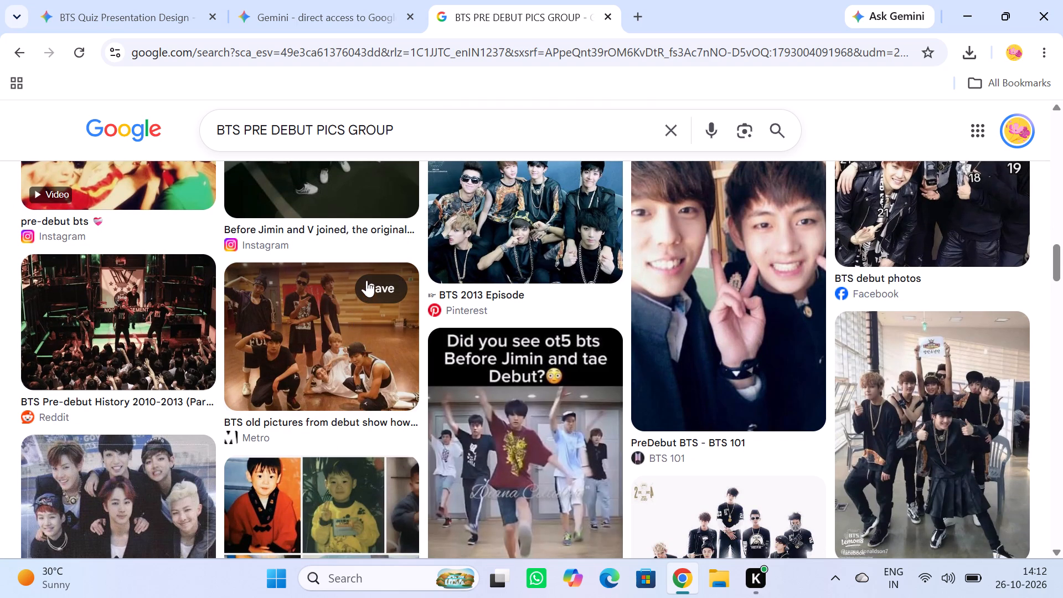
# Save the Metro practice-room group photo to the saved images without adding it to a collection.
pyautogui.click(375, 284)
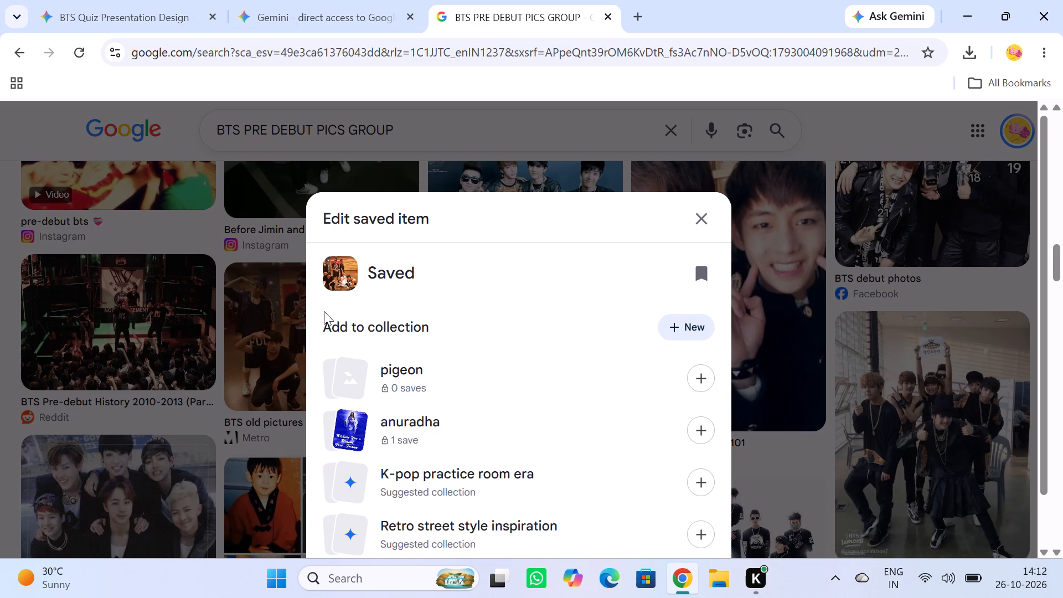
pyautogui.scroll(-5, 410, 332)
pyautogui.scroll(4, 410, 331)
pyautogui.click(219, 274)
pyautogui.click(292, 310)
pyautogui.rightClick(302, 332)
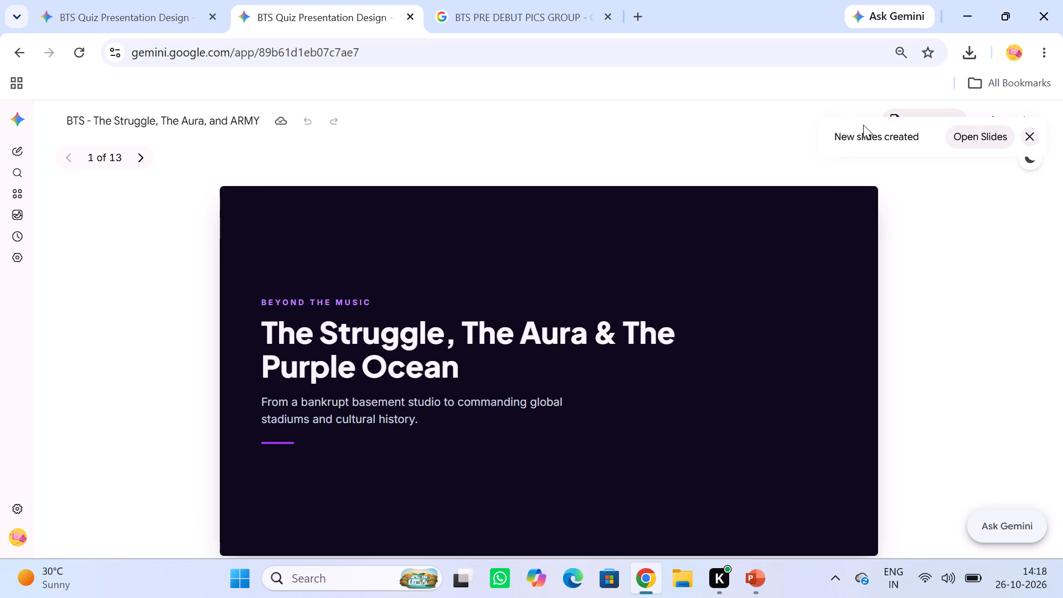
pyautogui.click(977, 133)
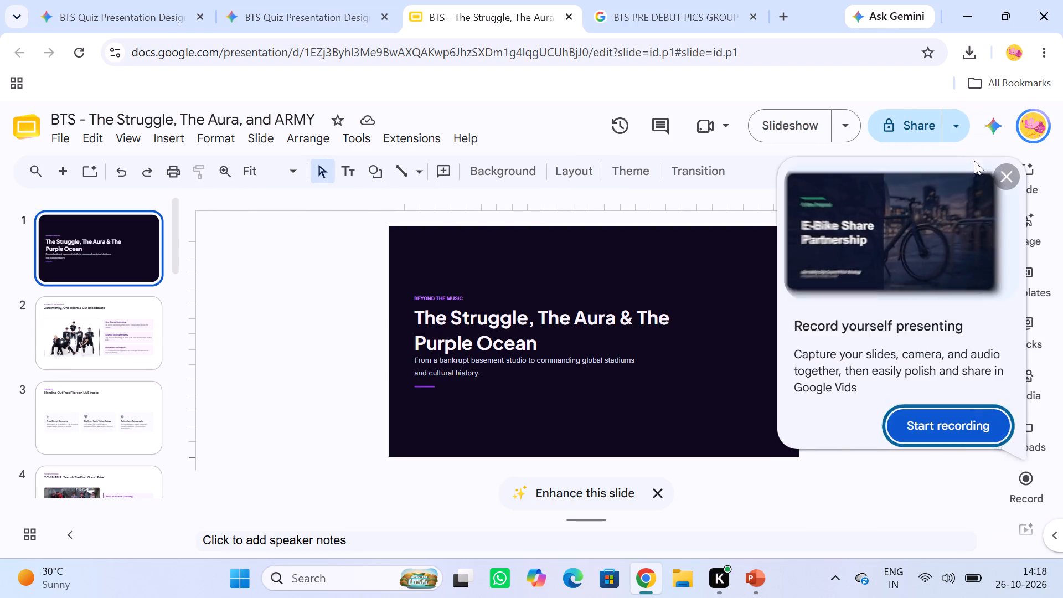
pyautogui.click(964, 313)
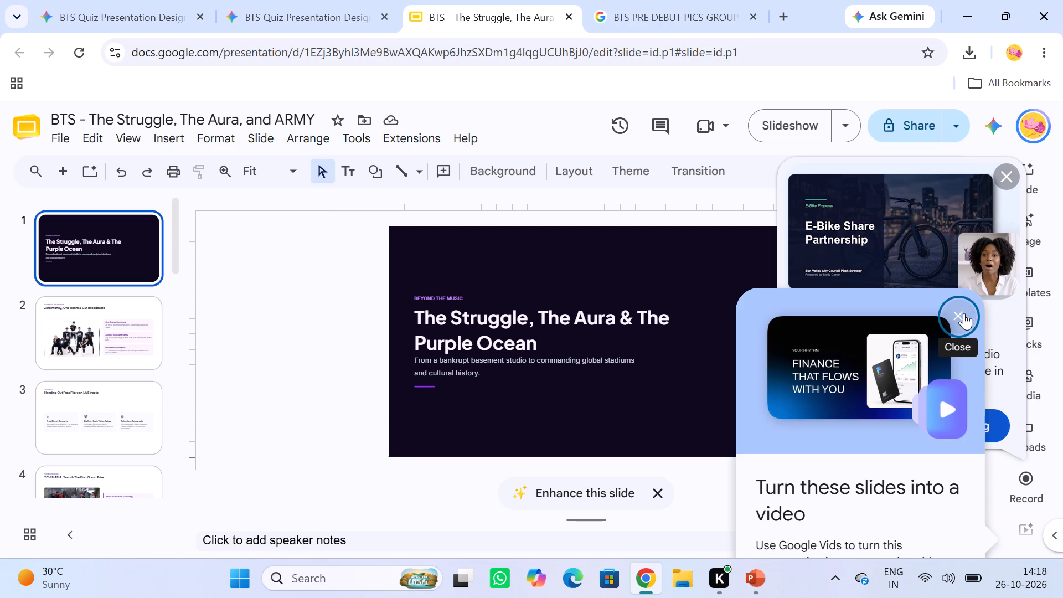
pyautogui.click(1003, 172)
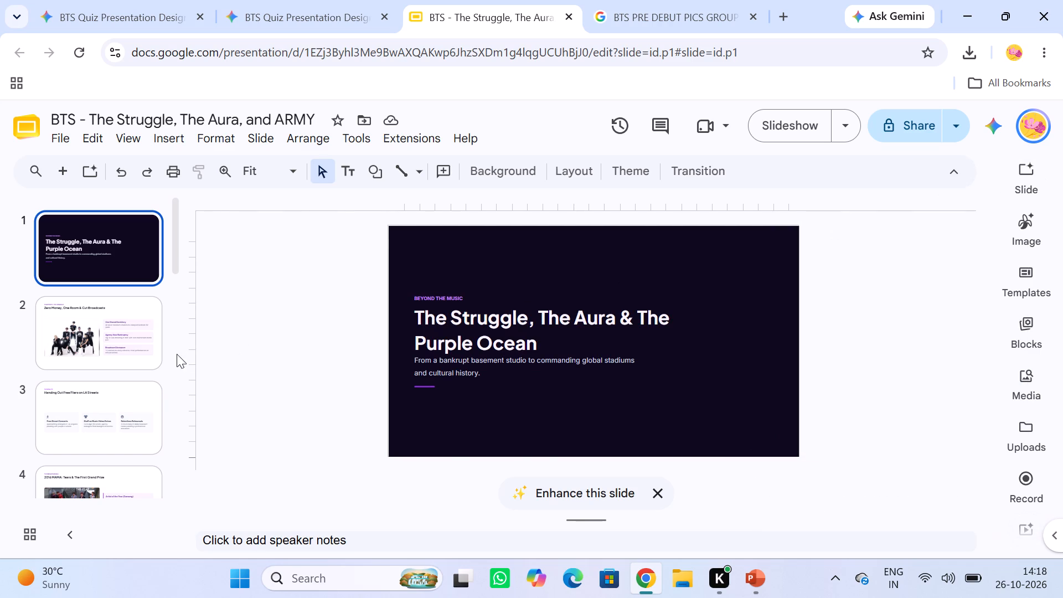
# Select the group photo on slide 2 and explore its image editing and Help me visualize options, closing each one.
pyautogui.click(113, 338)
pyautogui.click(457, 342)
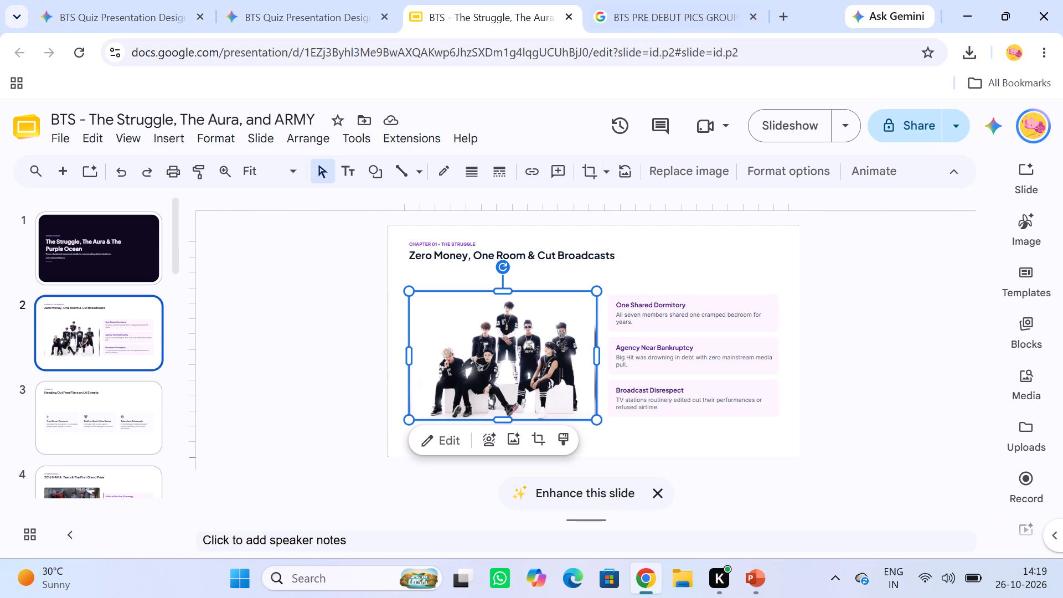
pyautogui.click(451, 445)
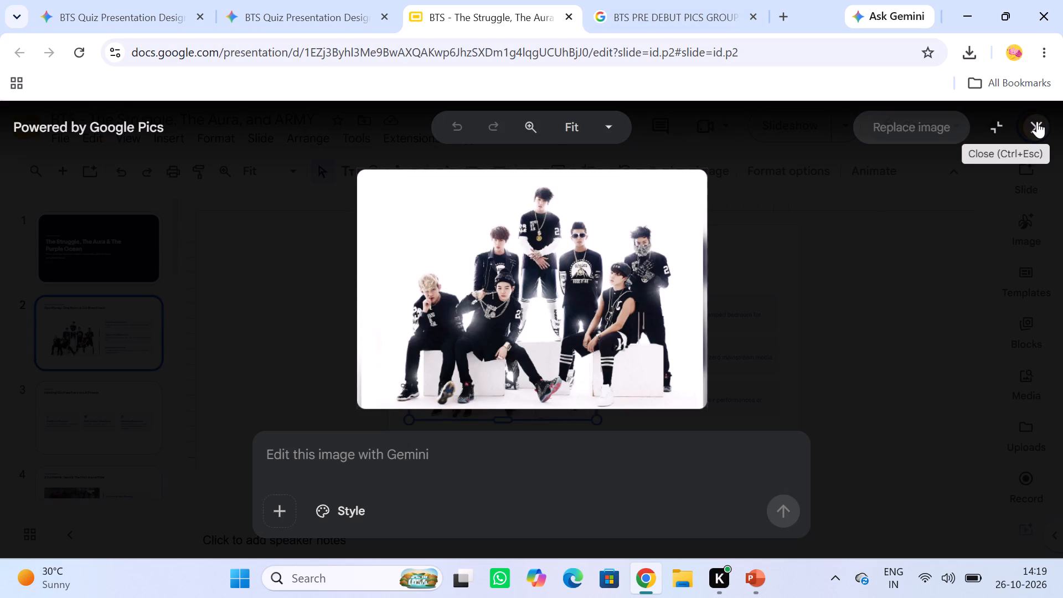
pyautogui.click(1037, 121)
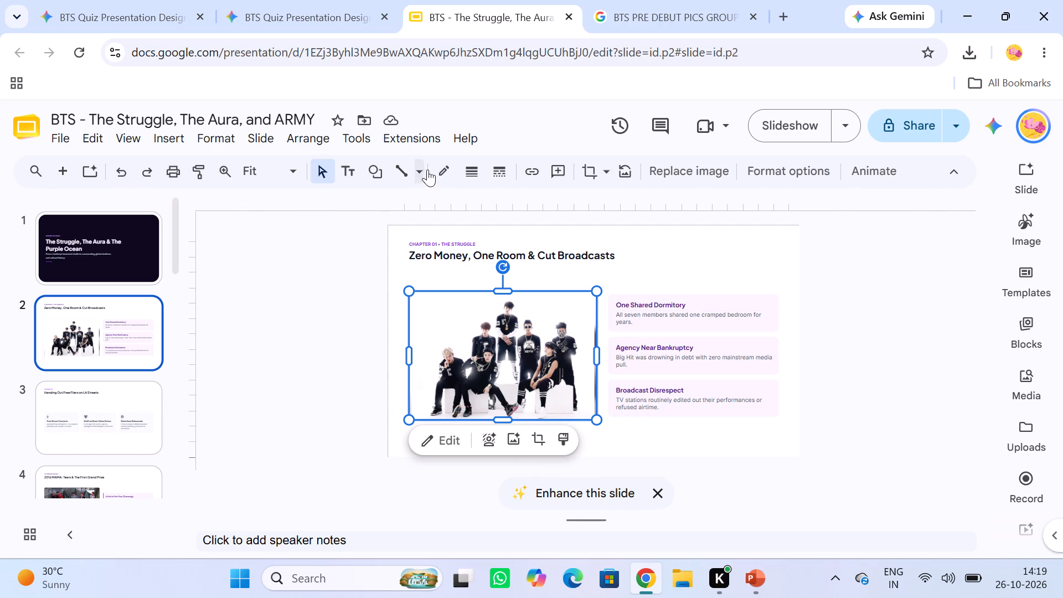
pyautogui.click(439, 432)
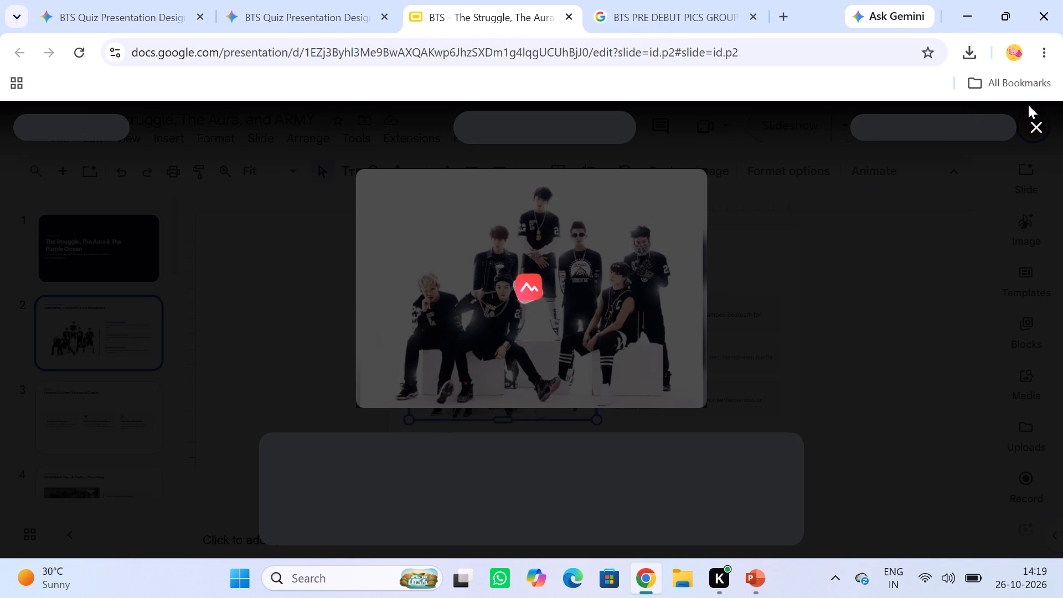
pyautogui.click(1035, 120)
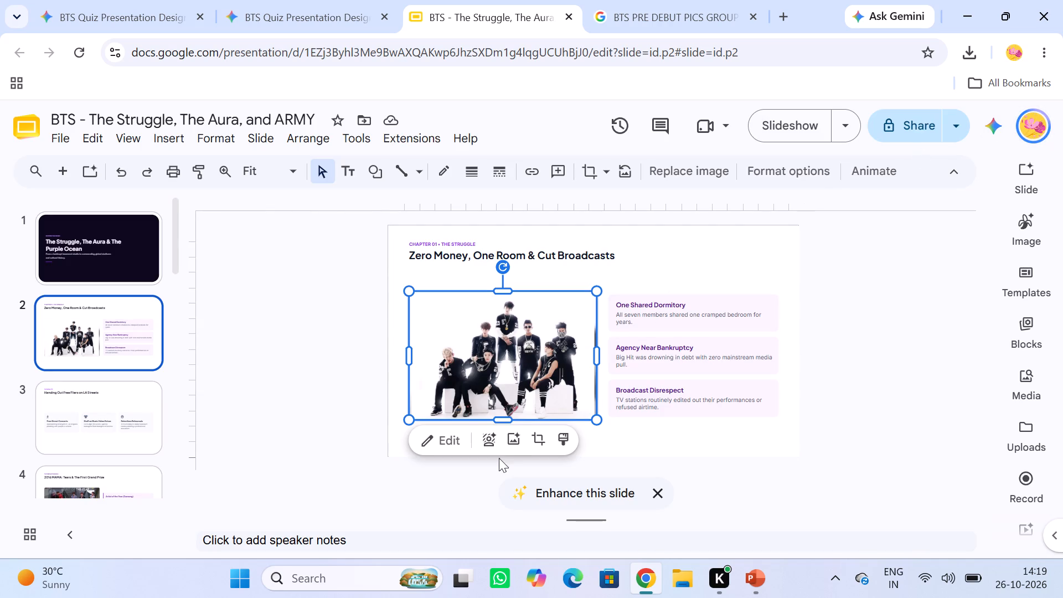
pyautogui.click(515, 437)
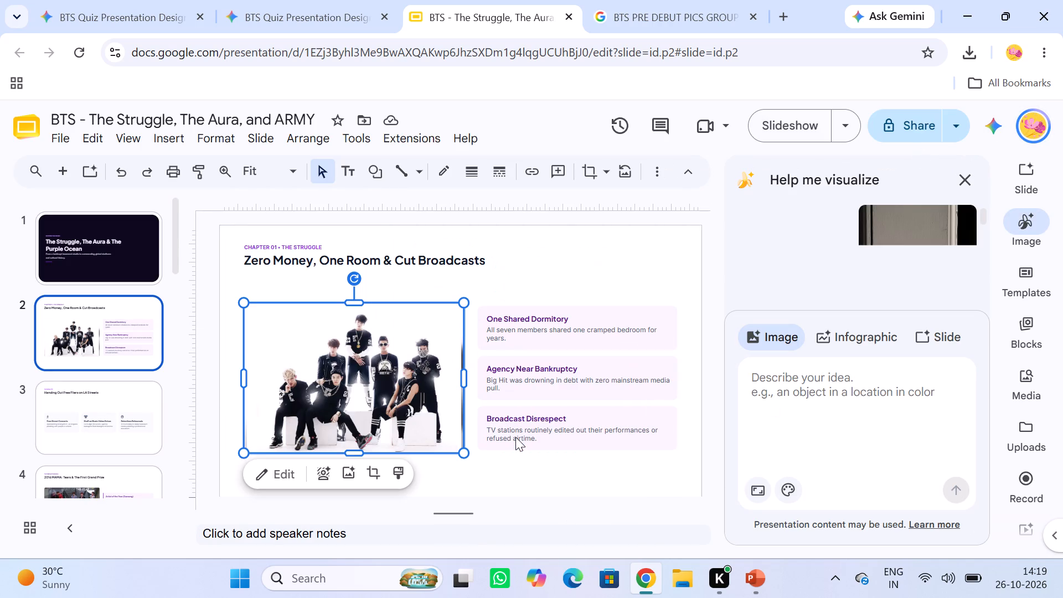
pyautogui.scroll(-2, 813, 281)
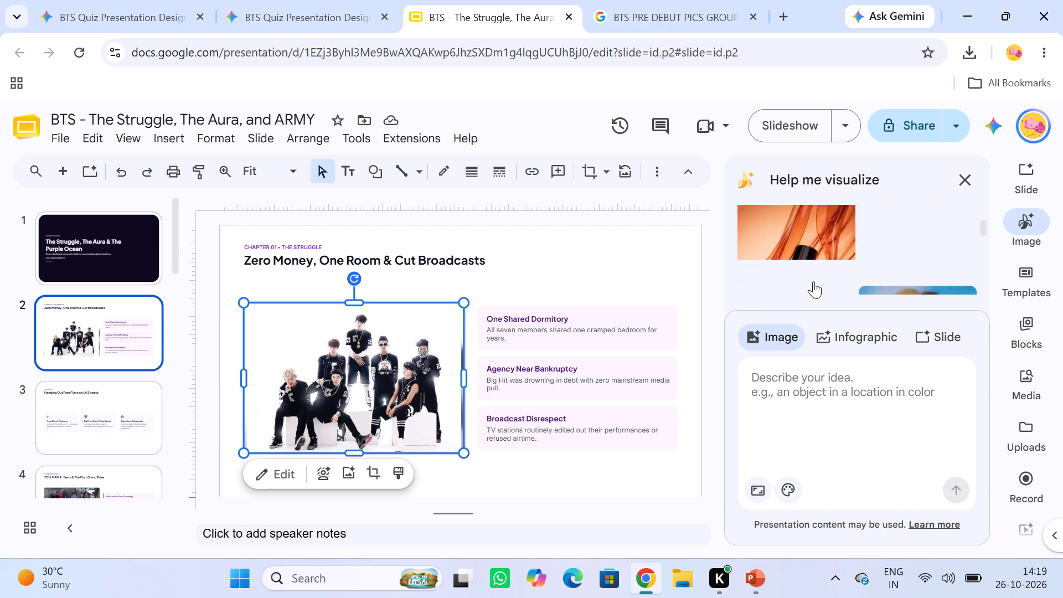
pyautogui.scroll(3, 813, 281)
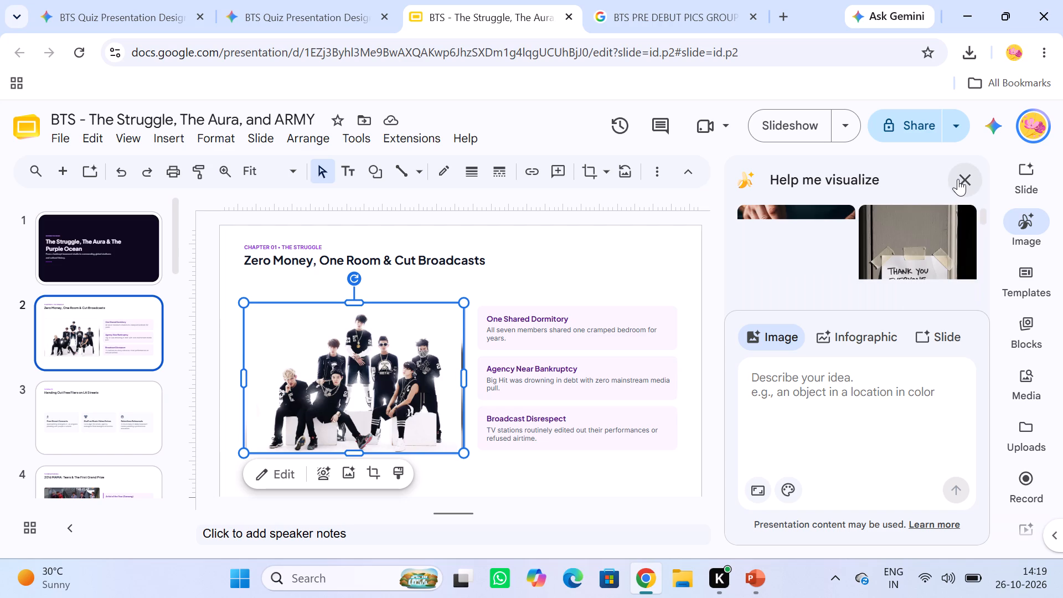
pyautogui.click(958, 178)
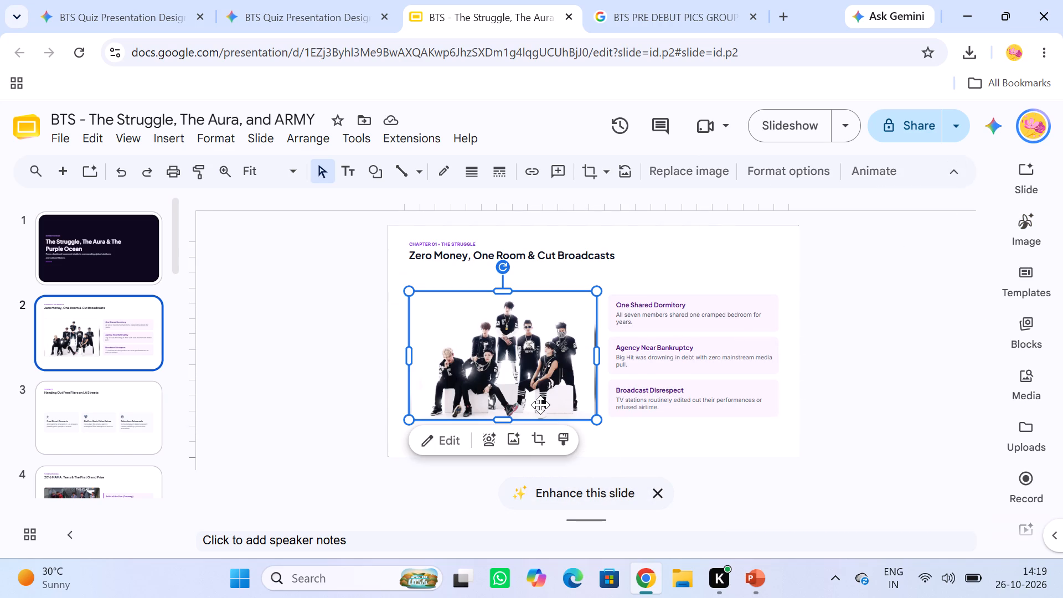
# Delete the selected group photo from slide 2, "Zero Money, One Room & Cut Broadcasts".
pyautogui.press('BackSpace')
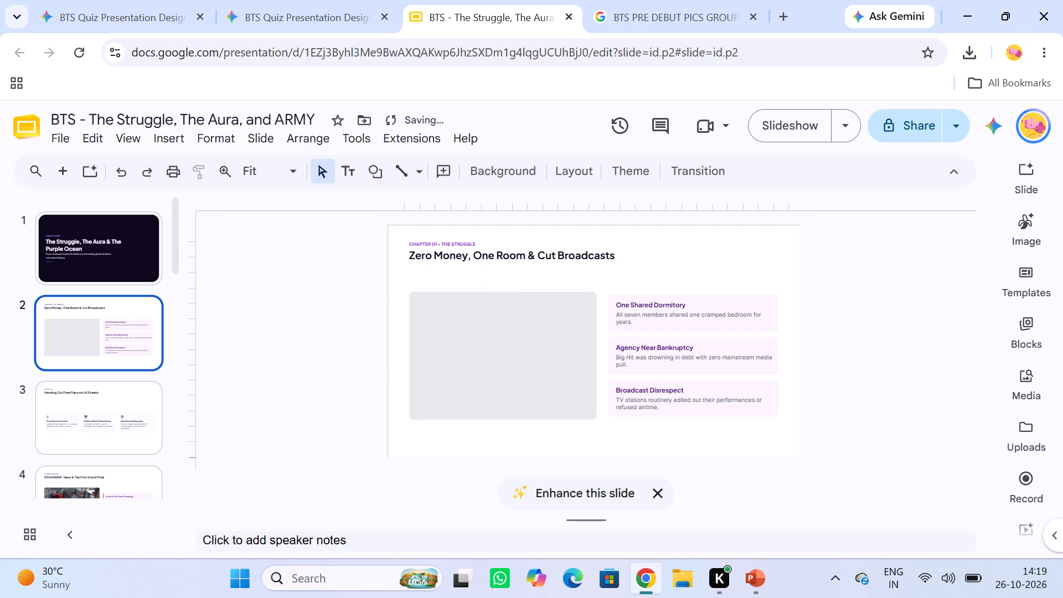
# Copy the Lemon8 "BTS Debut Photos 2013" group picture from the Google Images results.
pyautogui.click(658, 14)
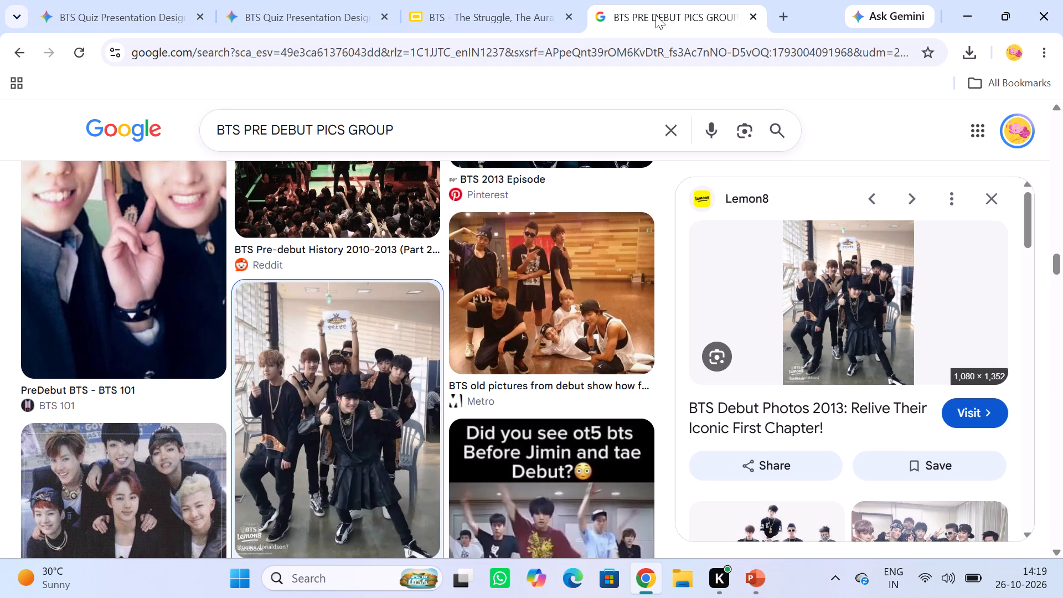
pyautogui.rightClick(840, 297)
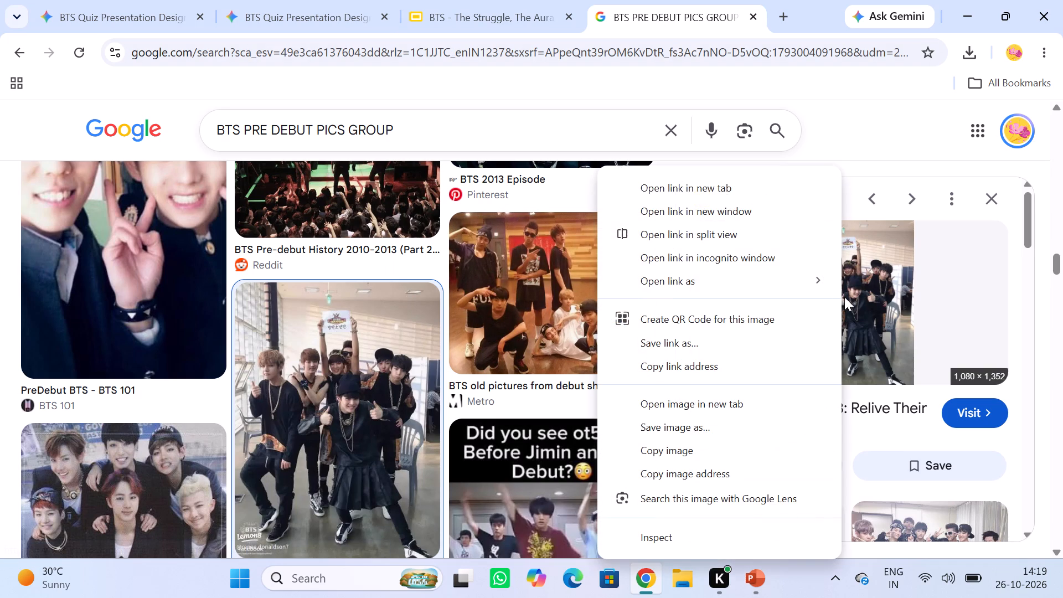
pyautogui.click(694, 451)
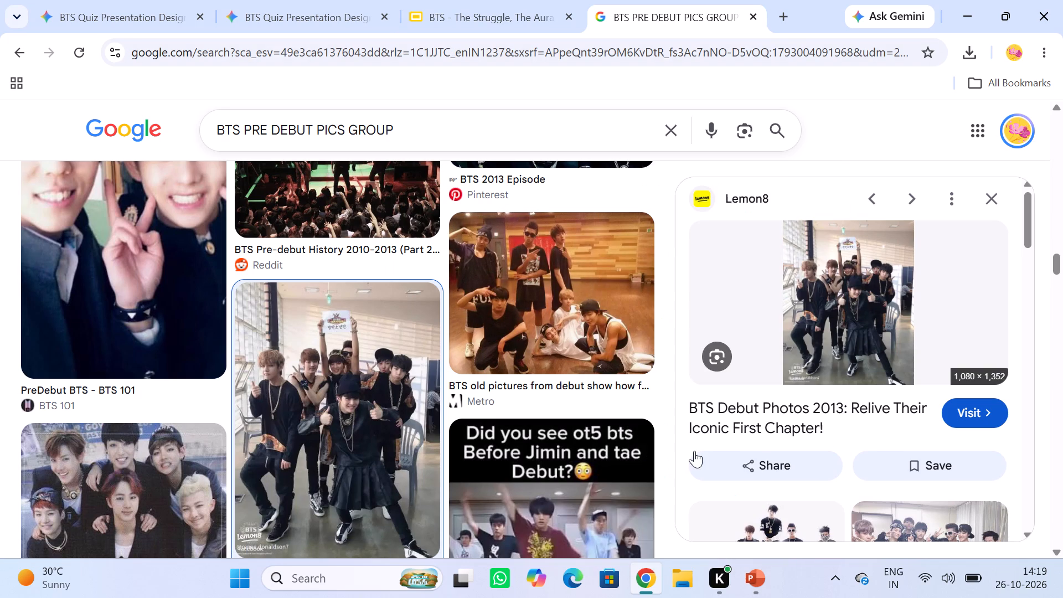
# Switch to PowerPoint and close its blank Presentation1.
pyautogui.click(751, 569)
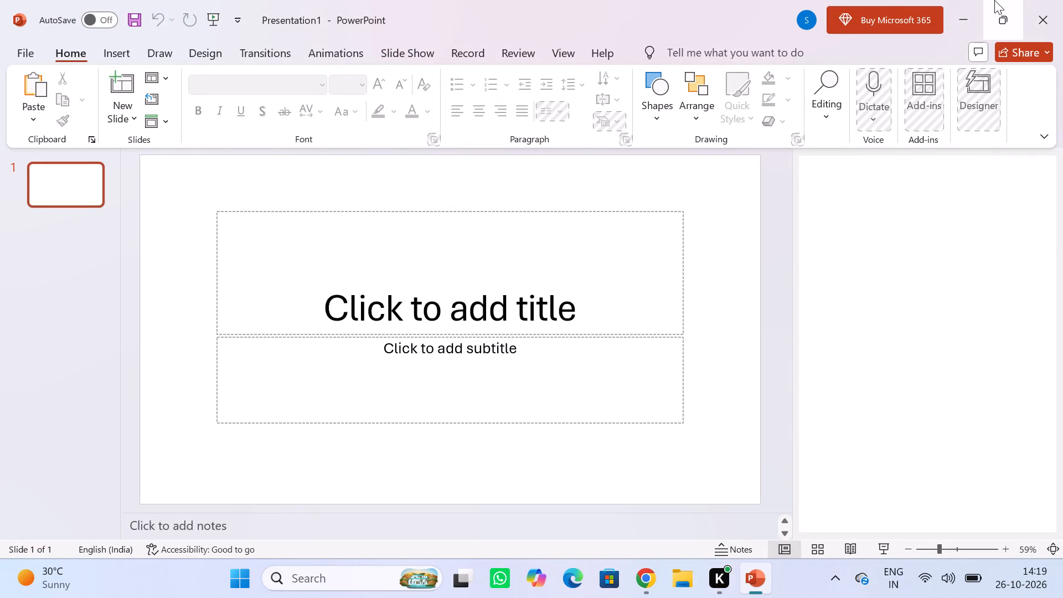
pyautogui.click(1035, 8)
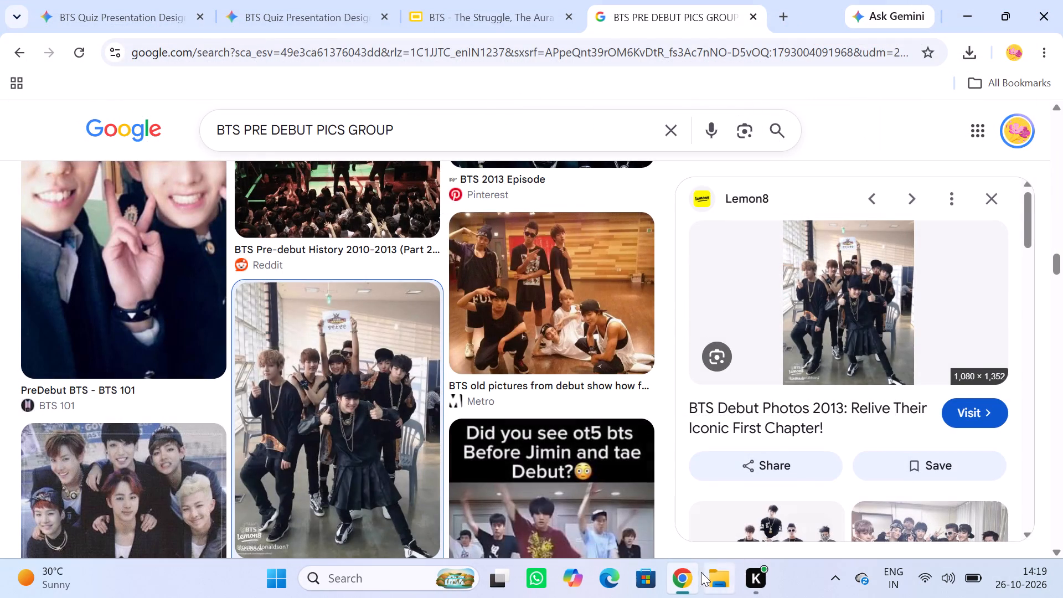
# Paste the copied group picture onto slide 2, "Zero Money, One Room & Cut Broadcasts", of the Google Slides deck.
pyautogui.click(498, 7)
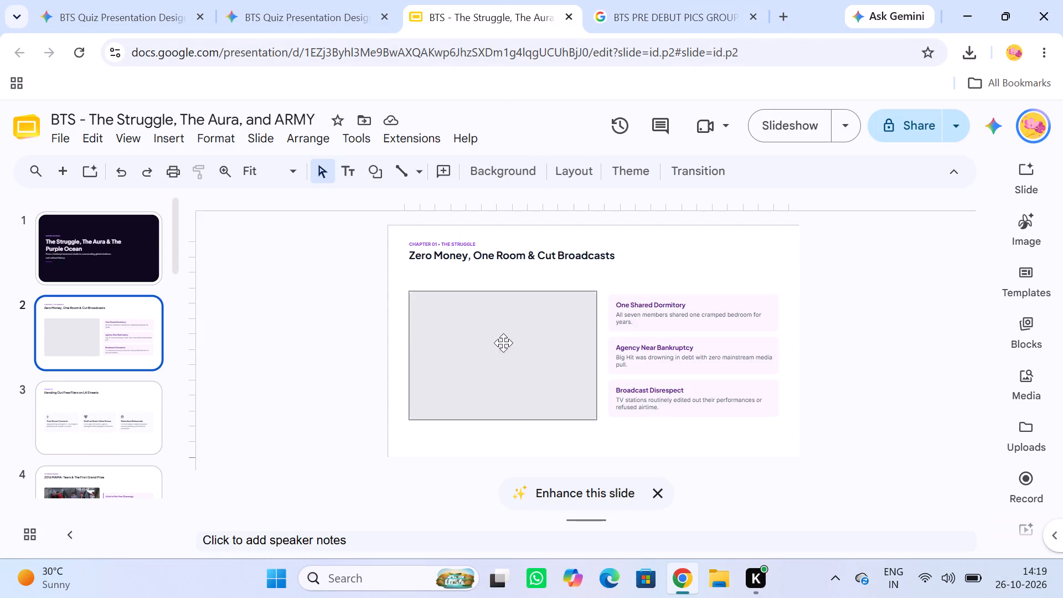
pyautogui.click(503, 344)
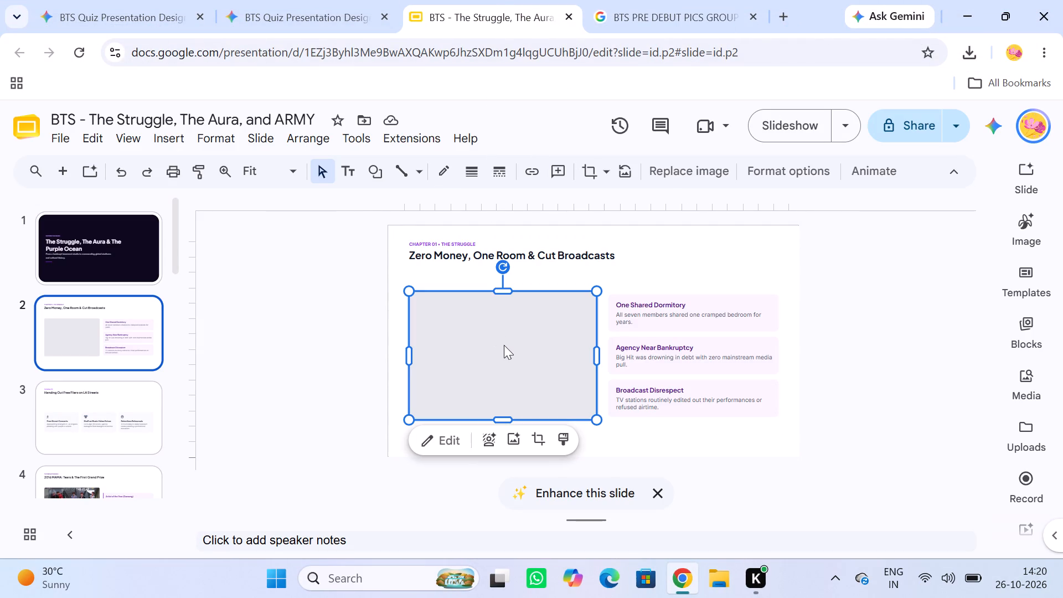
pyautogui.hotkey('ctrl', 'v')
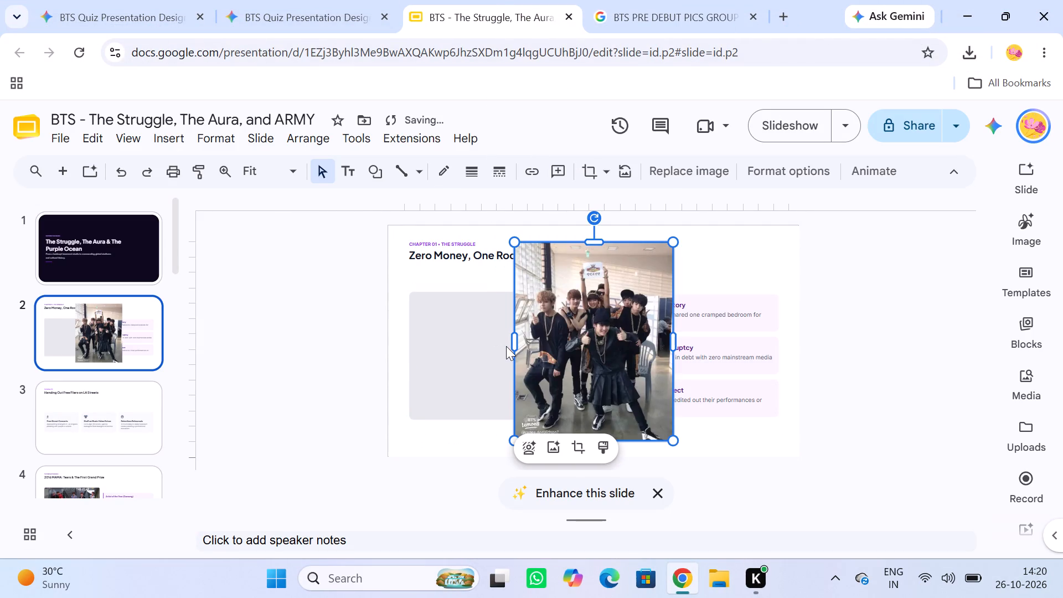
# Widen, shrink and move the pasted group picture so it sits over the grey image placeholder beside the three text cards.
pyautogui.moveTo(513, 341); pyautogui.dragTo(471, 360)
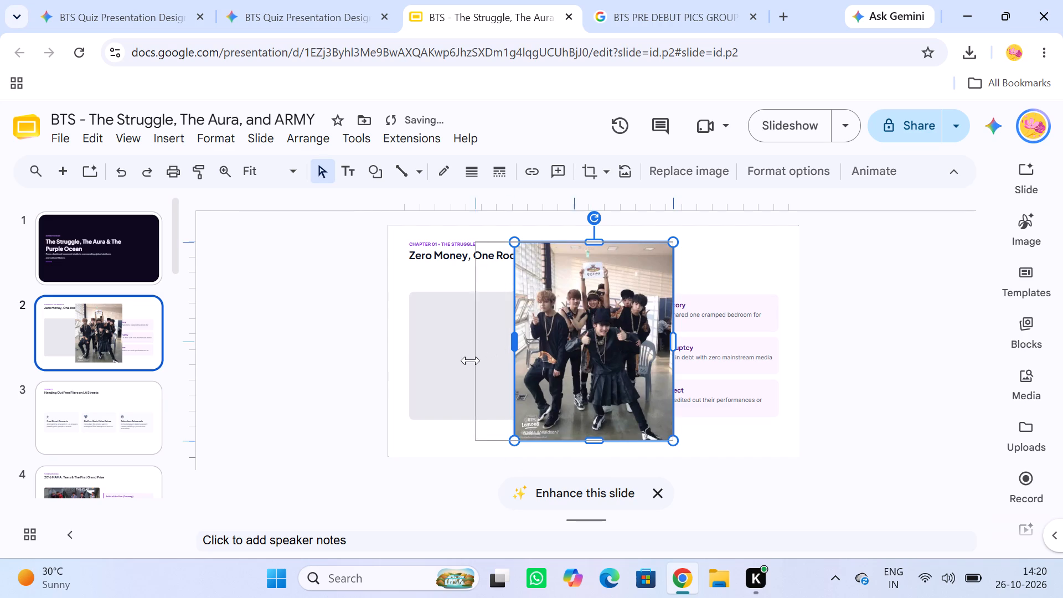
pyautogui.moveTo(471, 360); pyautogui.dragTo(437, 362)
pyautogui.moveTo(437, 245); pyautogui.dragTo(438, 245)
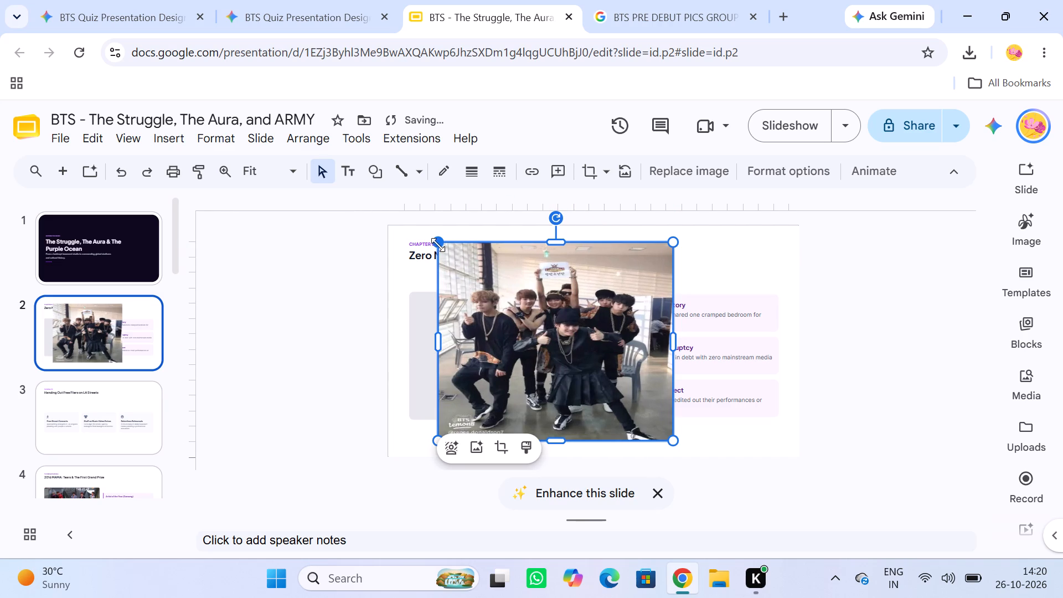
pyautogui.moveTo(438, 245); pyautogui.dragTo(464, 319)
pyautogui.moveTo(504, 326); pyautogui.dragTo(451, 336)
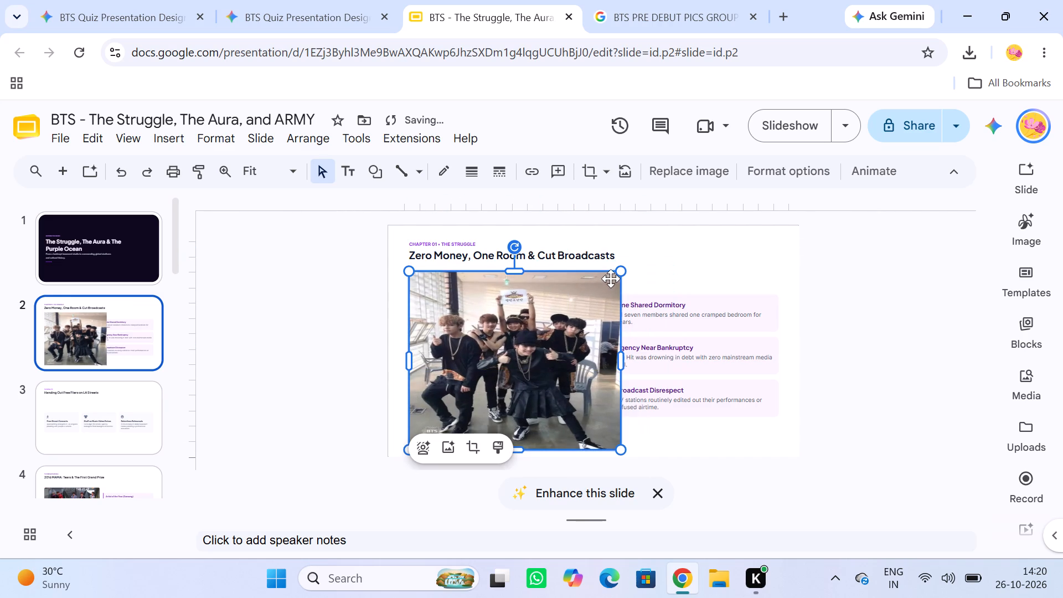
pyautogui.moveTo(617, 275); pyautogui.dragTo(585, 323)
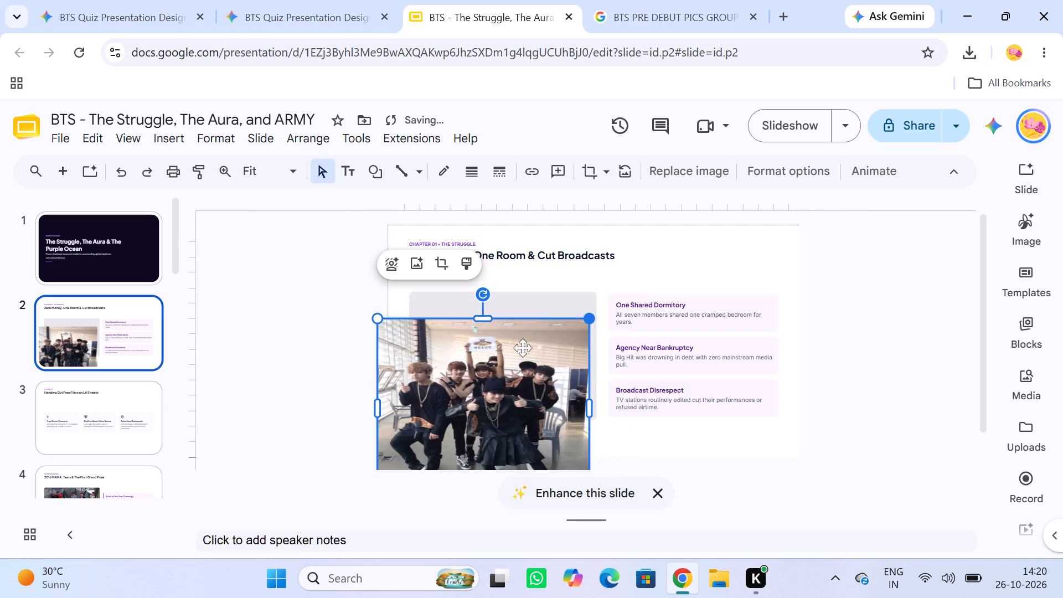
pyautogui.moveTo(494, 374); pyautogui.dragTo(507, 339)
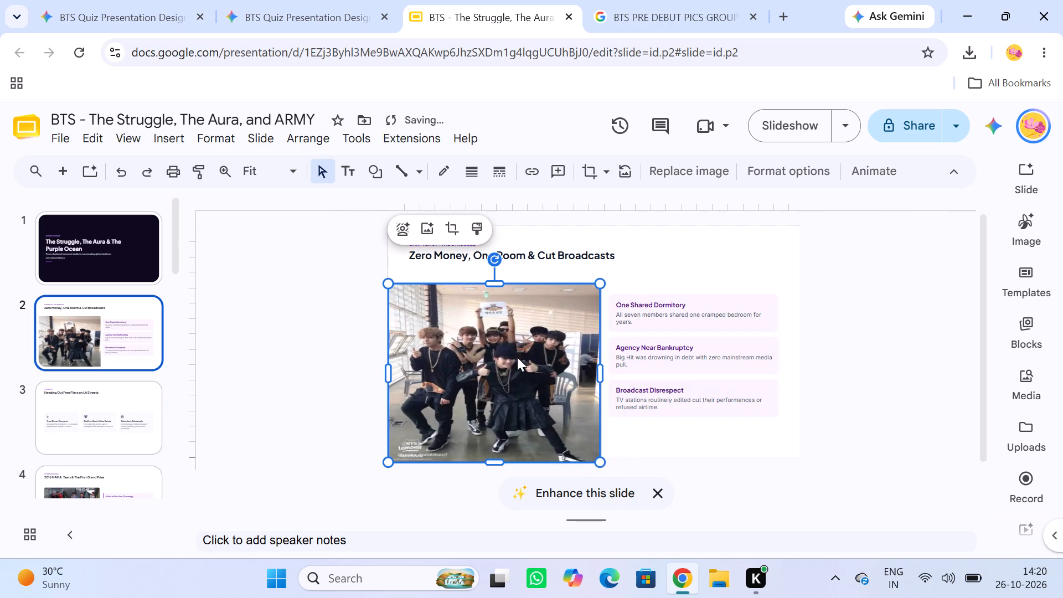
pyautogui.moveTo(599, 458); pyautogui.dragTo(570, 415)
pyautogui.moveTo(507, 384); pyautogui.dragTo(529, 393)
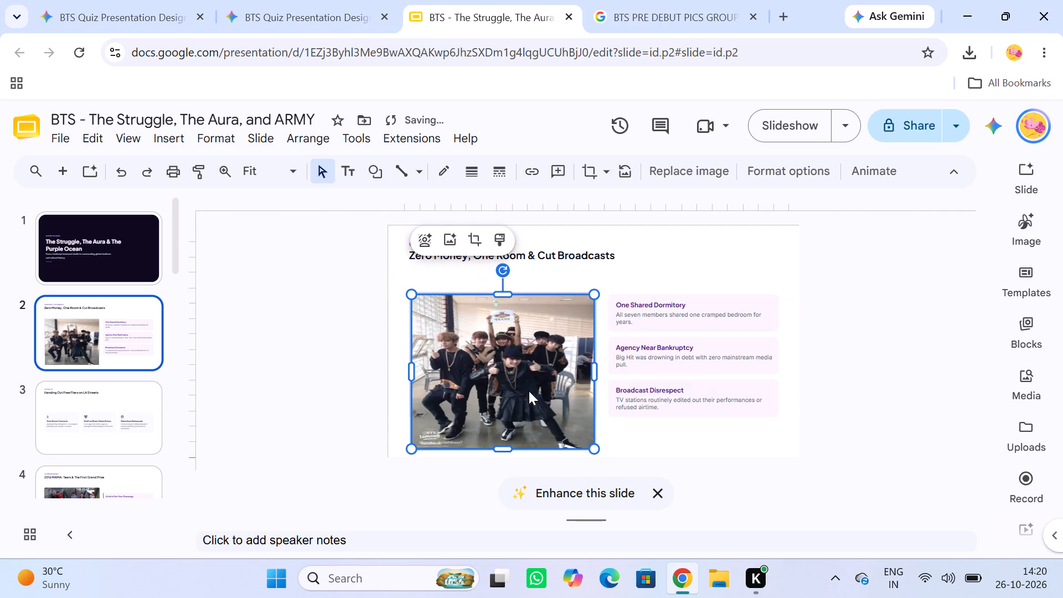
pyautogui.moveTo(494, 293); pyautogui.dragTo(503, 324)
pyautogui.moveTo(513, 370); pyautogui.dragTo(512, 346)
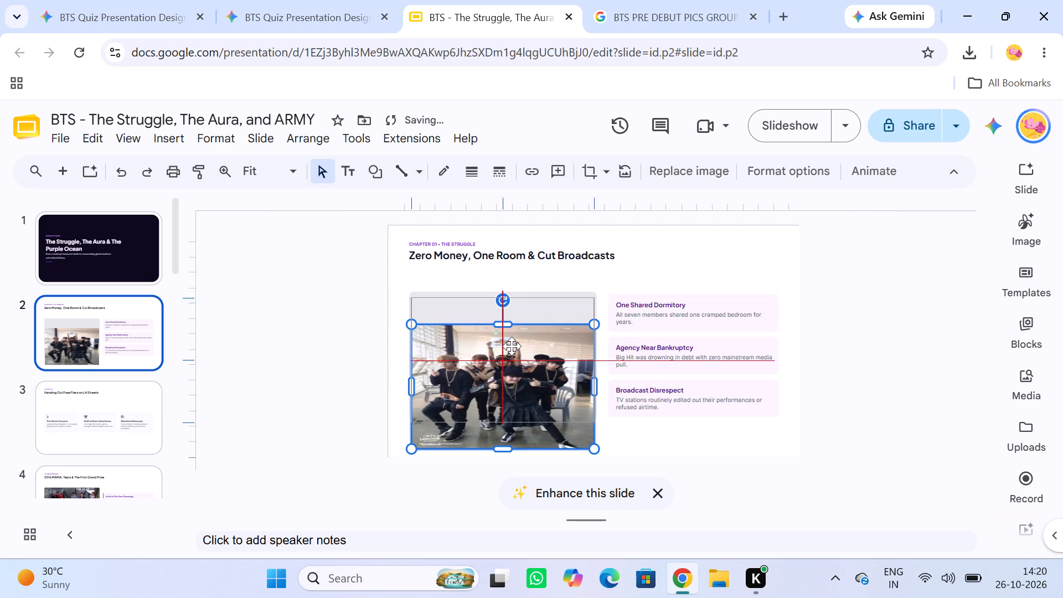
pyautogui.moveTo(512, 346); pyautogui.dragTo(510, 338)
pyautogui.click(550, 432)
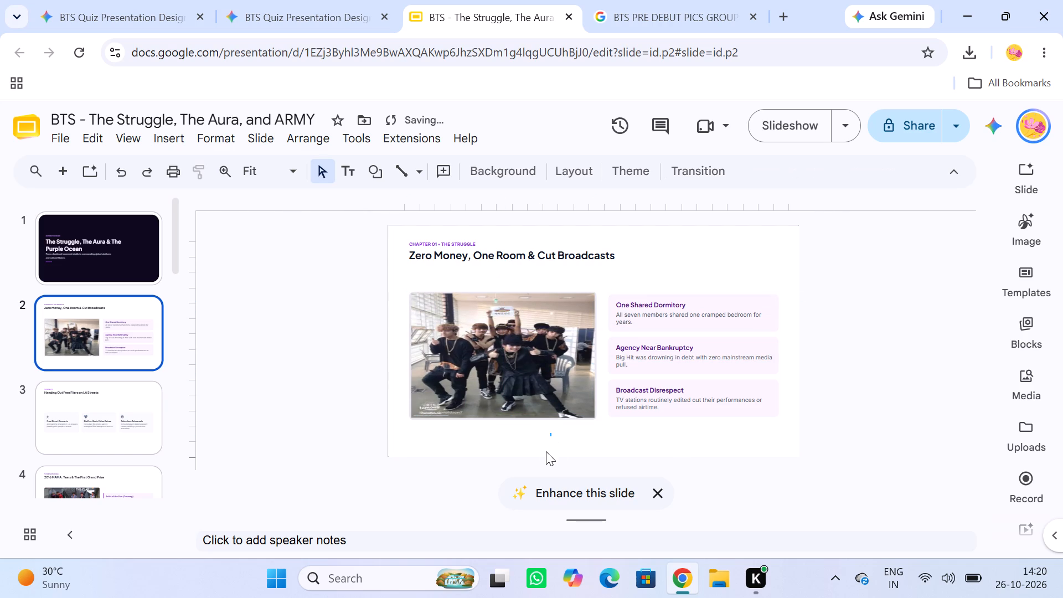
# Fine-tune the group picture's side and top edges and its position so it fully covers the grey placeholder on slide 2.
pyautogui.click(533, 376)
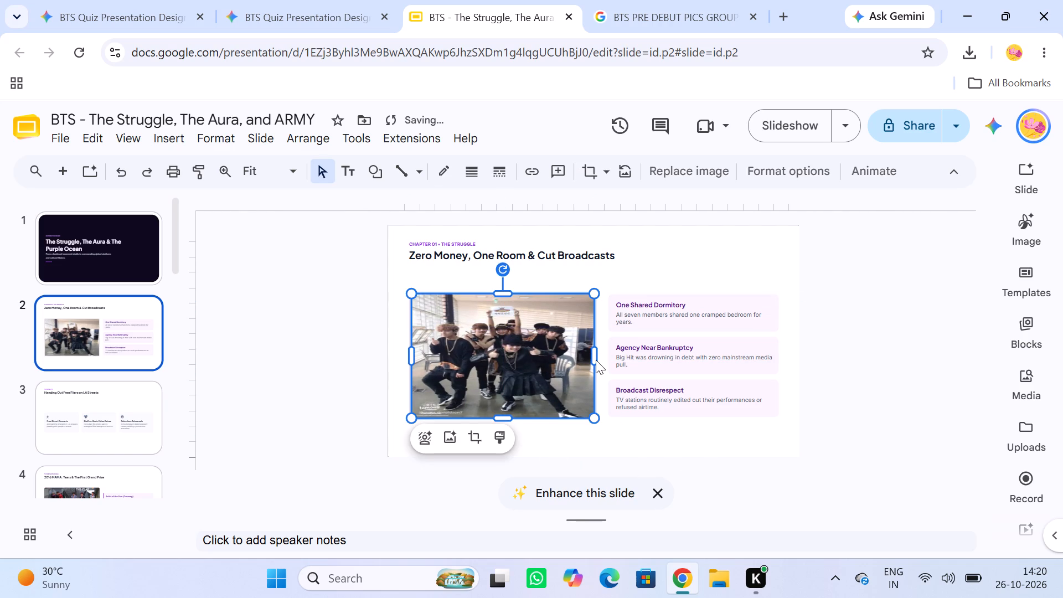
pyautogui.click(592, 353)
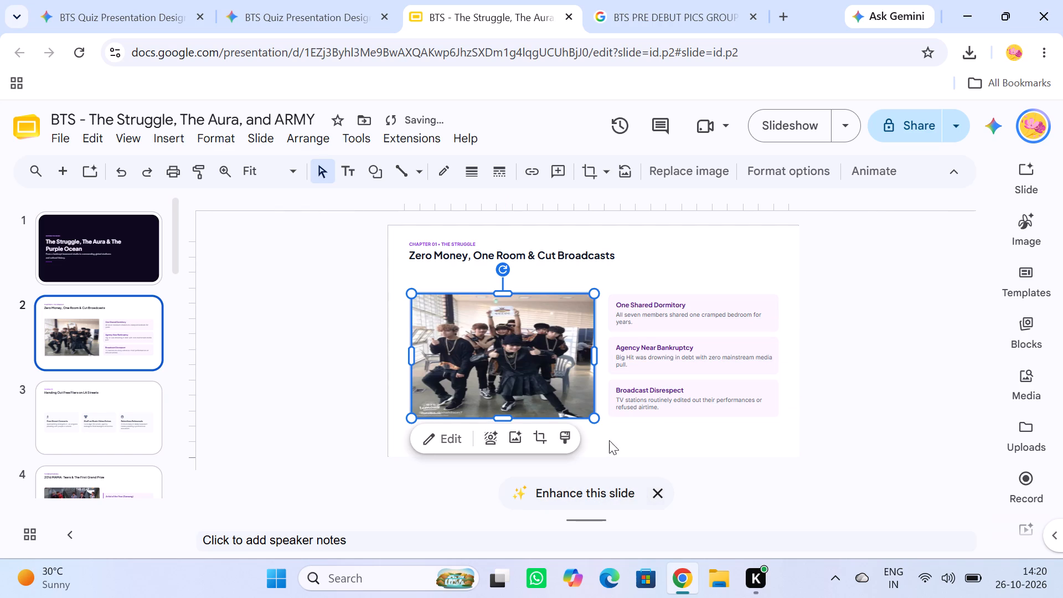
pyautogui.click(592, 358)
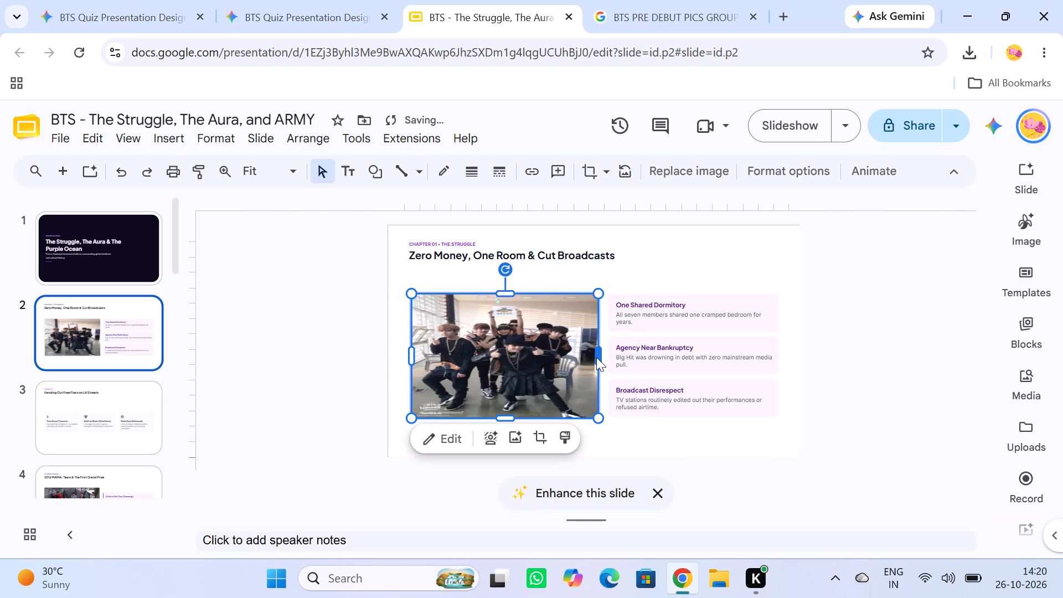
pyautogui.click(631, 440)
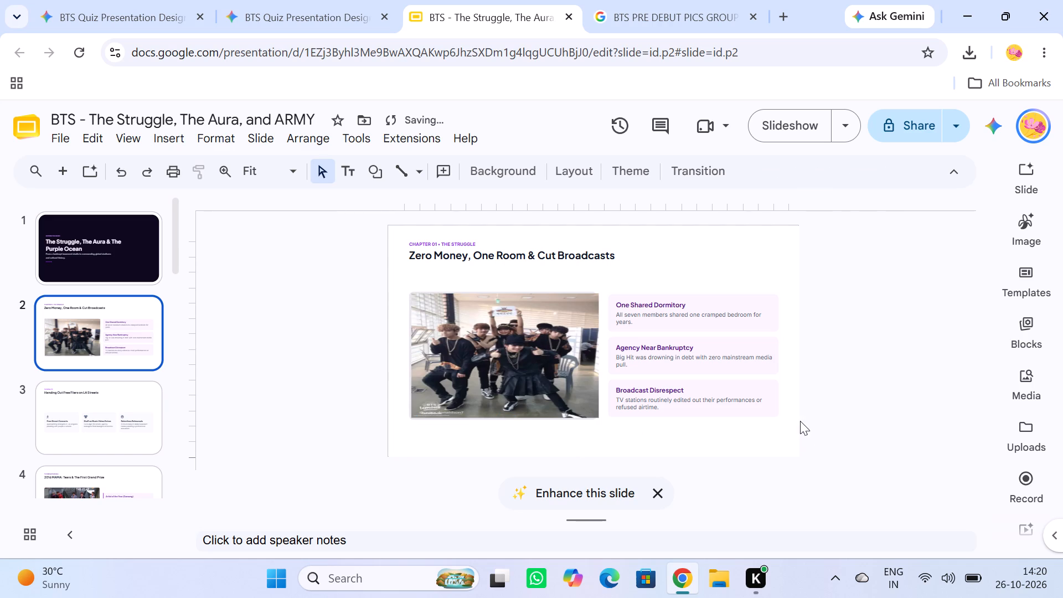
pyautogui.click(440, 384)
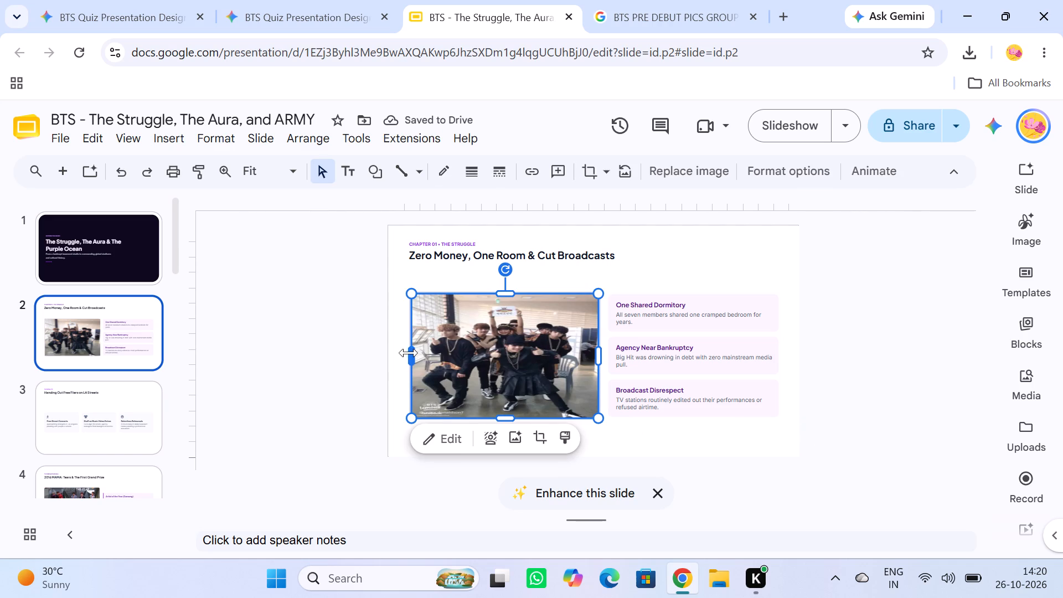
pyautogui.click(409, 353)
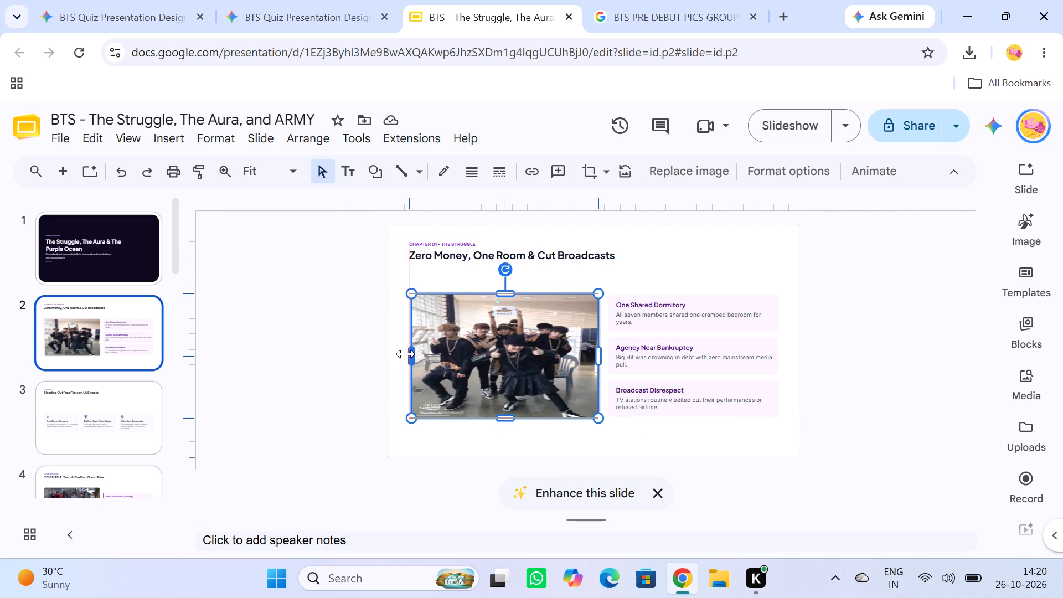
pyautogui.click(506, 297)
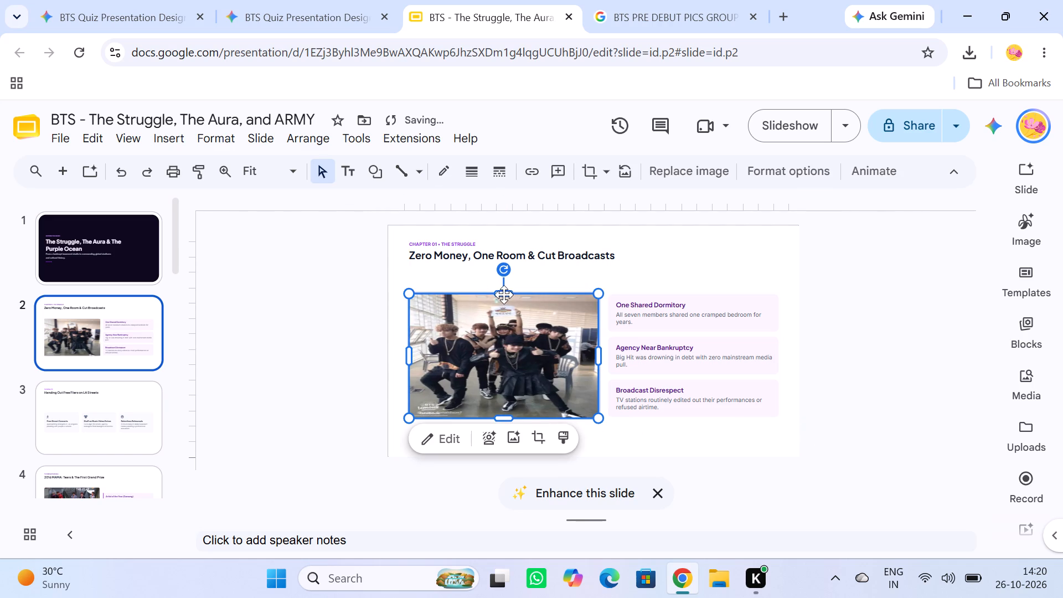
pyautogui.click(502, 291)
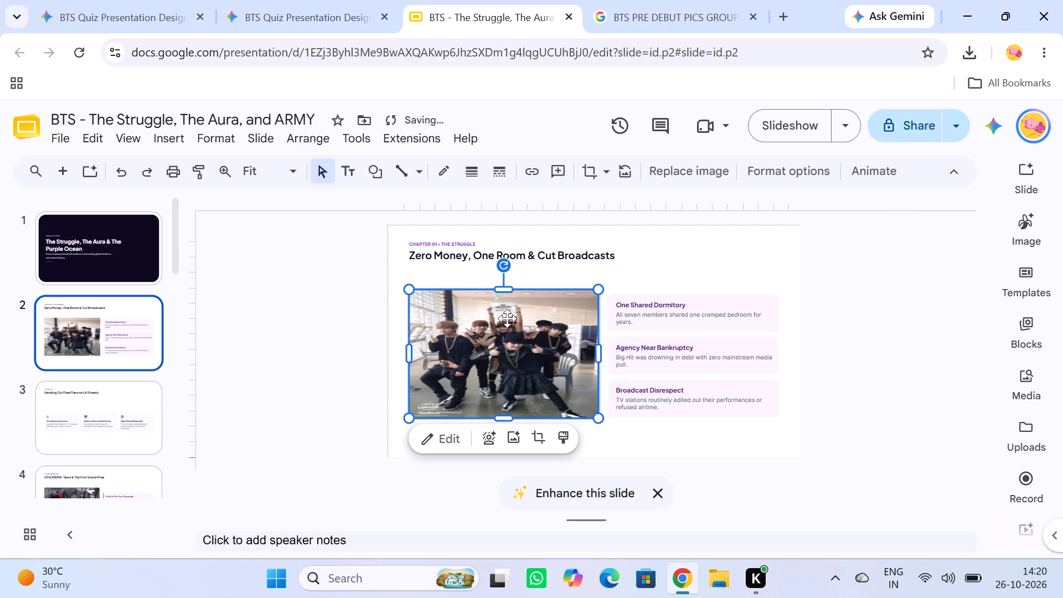
pyautogui.click(612, 445)
pyautogui.click(534, 383)
pyautogui.click(584, 430)
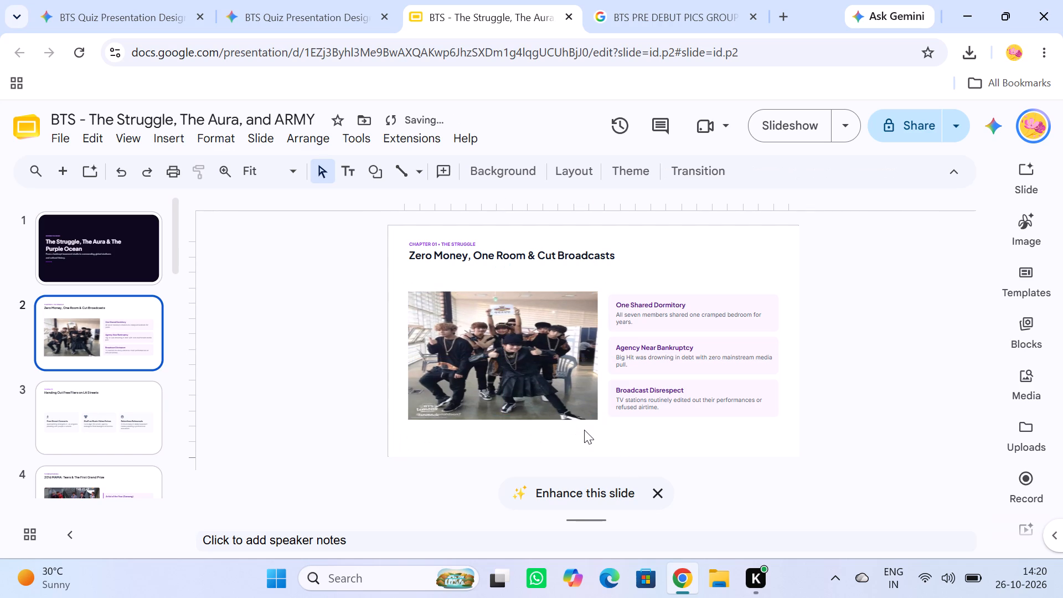
# Inspect the new picture on slide 2 at different magnifications, and look over slide 3, "Handing Out Free Fliers on LA Streets".
pyautogui.scroll(-1, 620, 400)
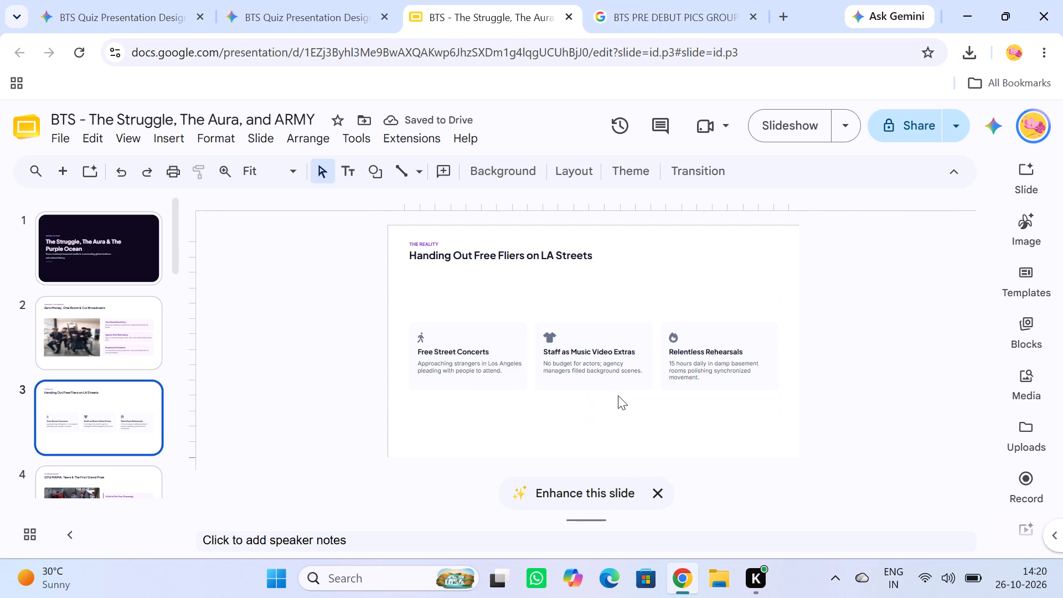
pyautogui.click(127, 344)
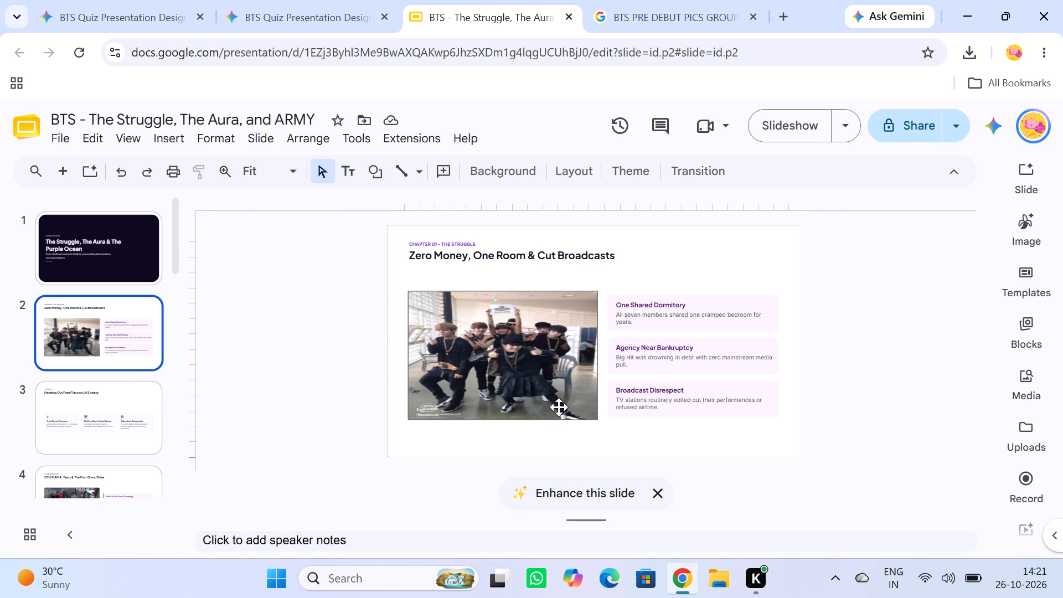
pyautogui.keyDown('ctrl'); pyautogui.scroll(-4, 556, 378); pyautogui.keyUp('ctrl')
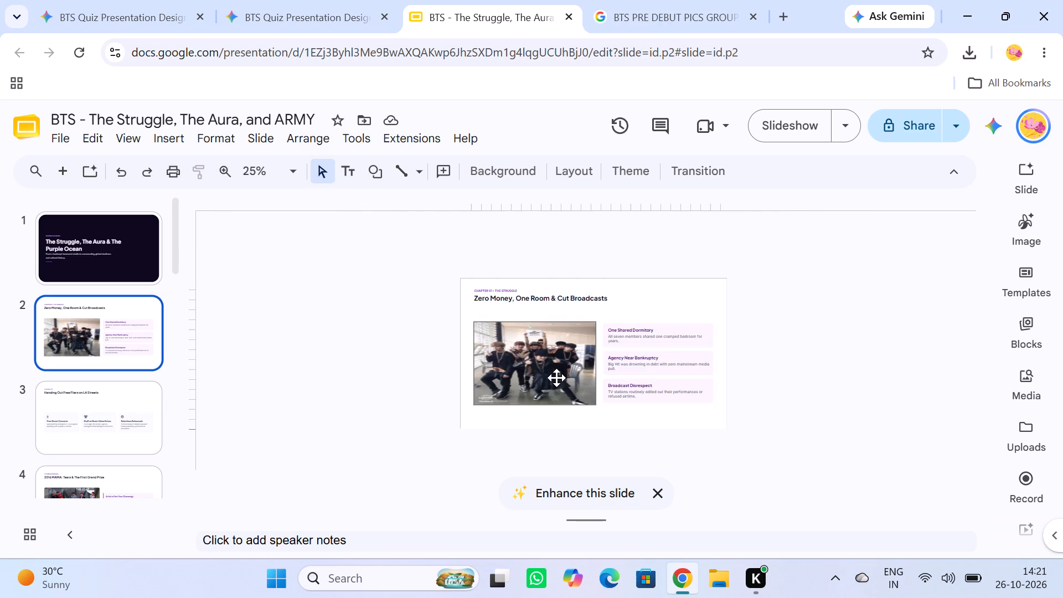
pyautogui.keyDown('ctrl'); pyautogui.scroll(5, 556, 378); pyautogui.keyUp('ctrl')
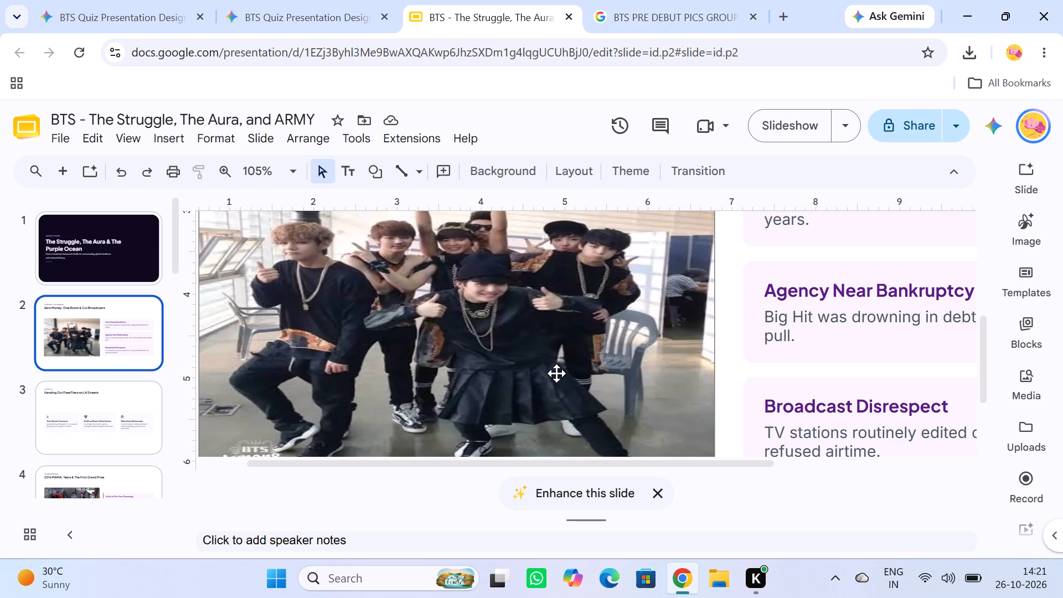
pyautogui.keyDown('ctrl'); pyautogui.scroll(4, 556, 373); pyautogui.keyUp('ctrl')
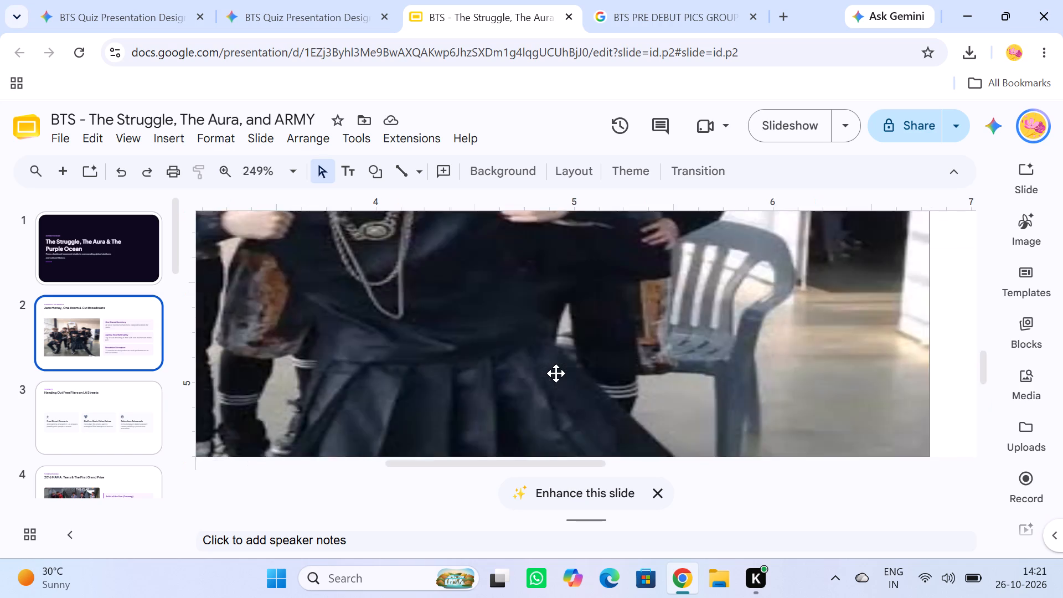
pyautogui.keyDown('ctrl'); pyautogui.scroll(-6, 556, 373); pyautogui.keyUp('ctrl')
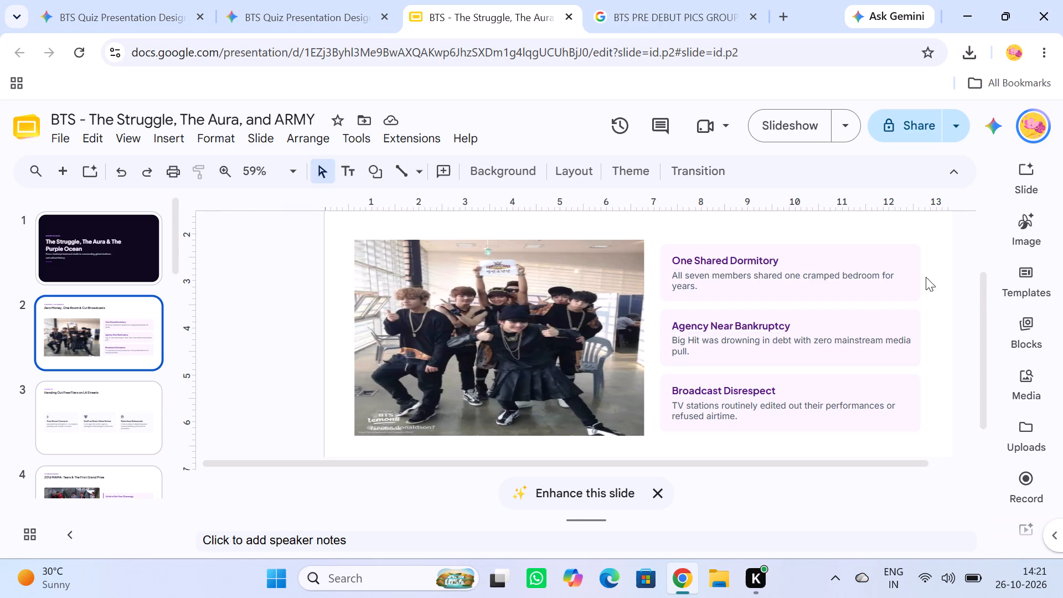
pyautogui.click(105, 409)
pyautogui.scroll(2, 348, 335)
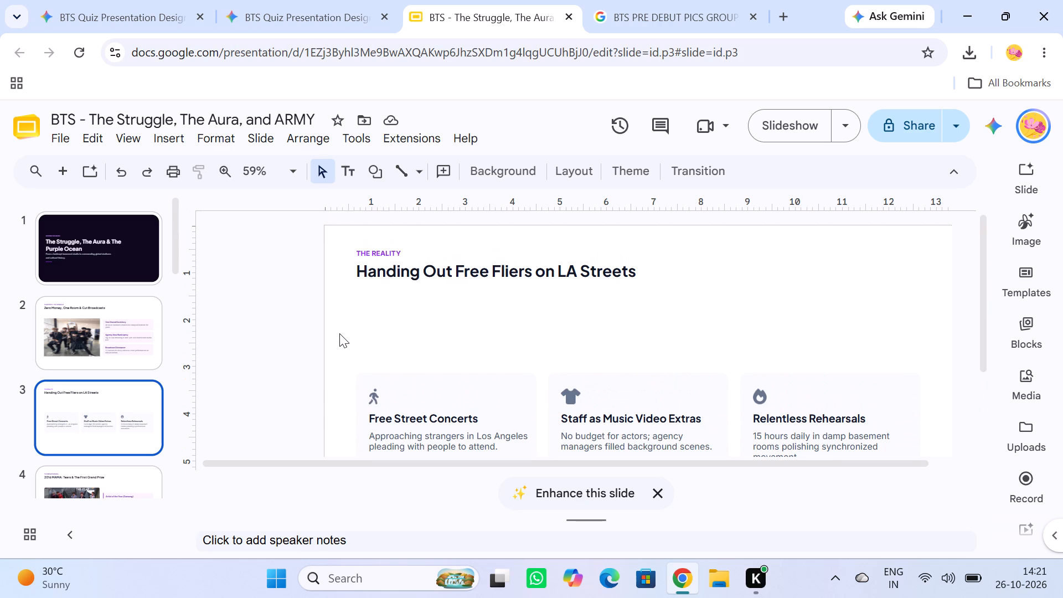
pyautogui.scroll(-1, 339, 333)
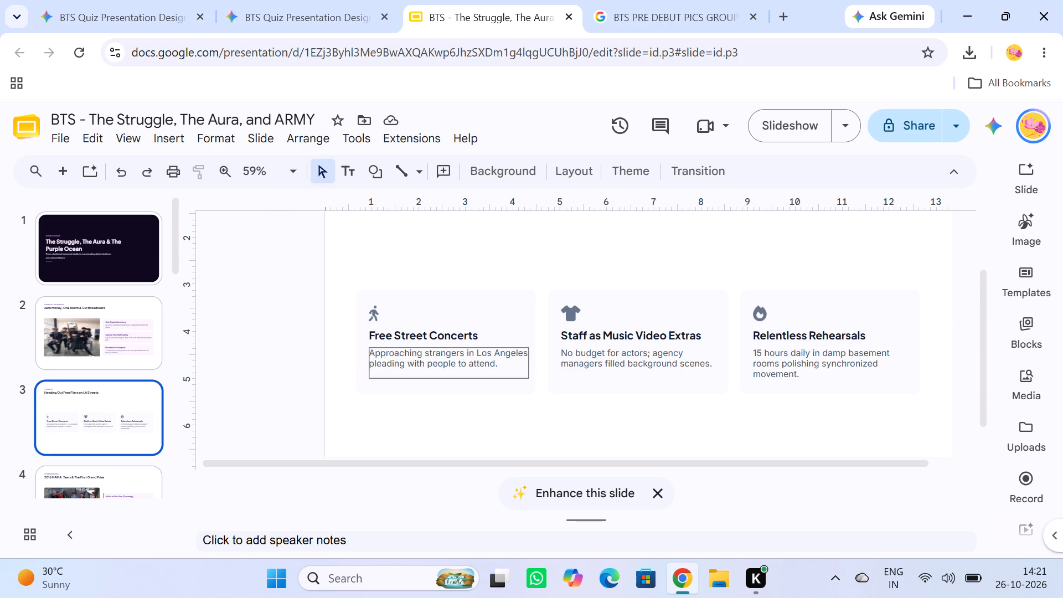
pyautogui.scroll(-2, 116, 425)
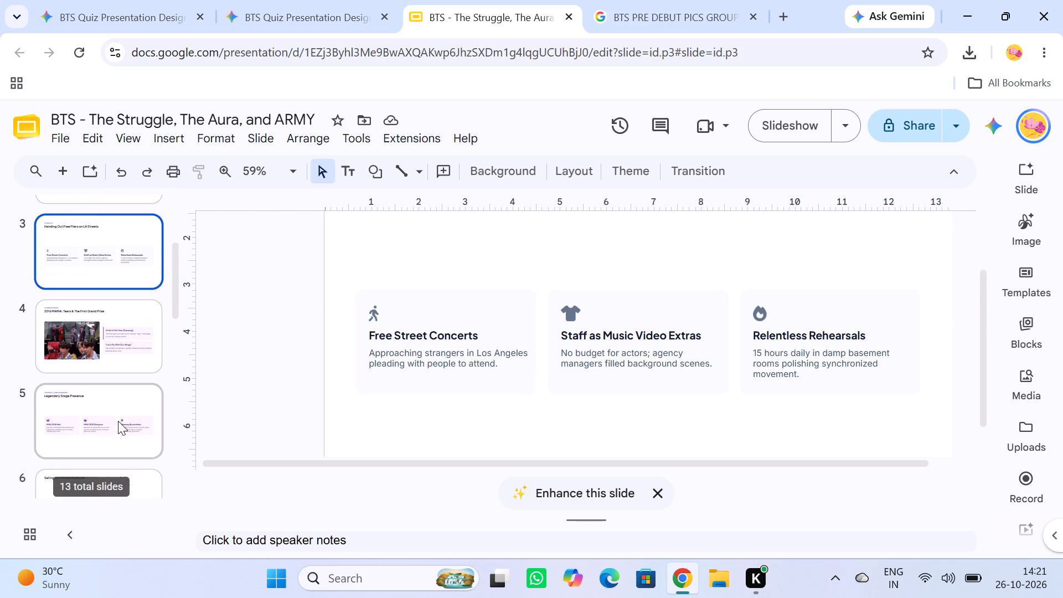
pyautogui.scroll(-7, 489, 291)
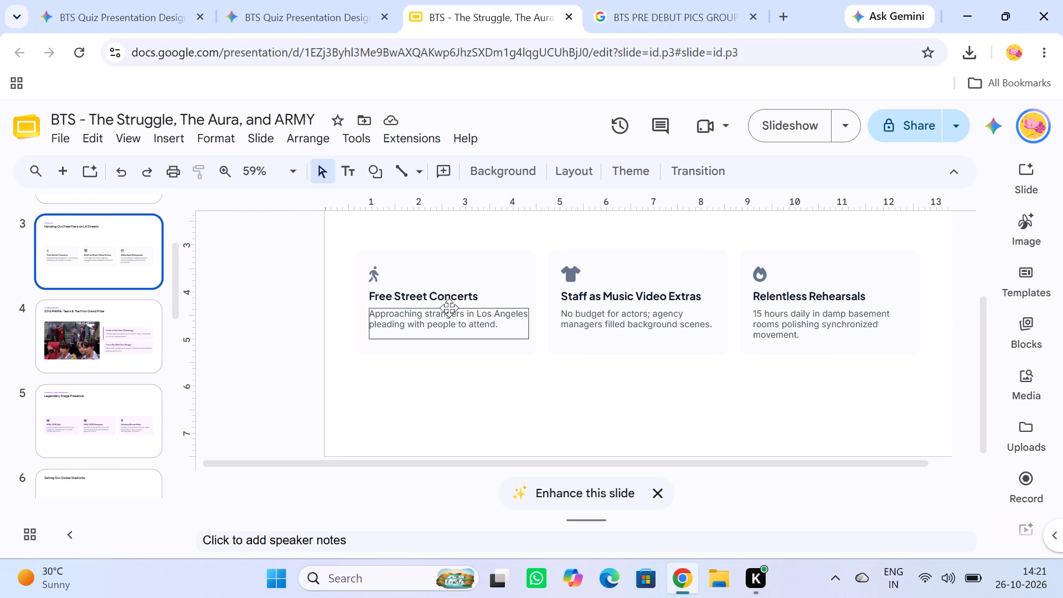
pyautogui.scroll(-1, 449, 308)
pyautogui.click(112, 339)
pyautogui.scroll(1, 340, 326)
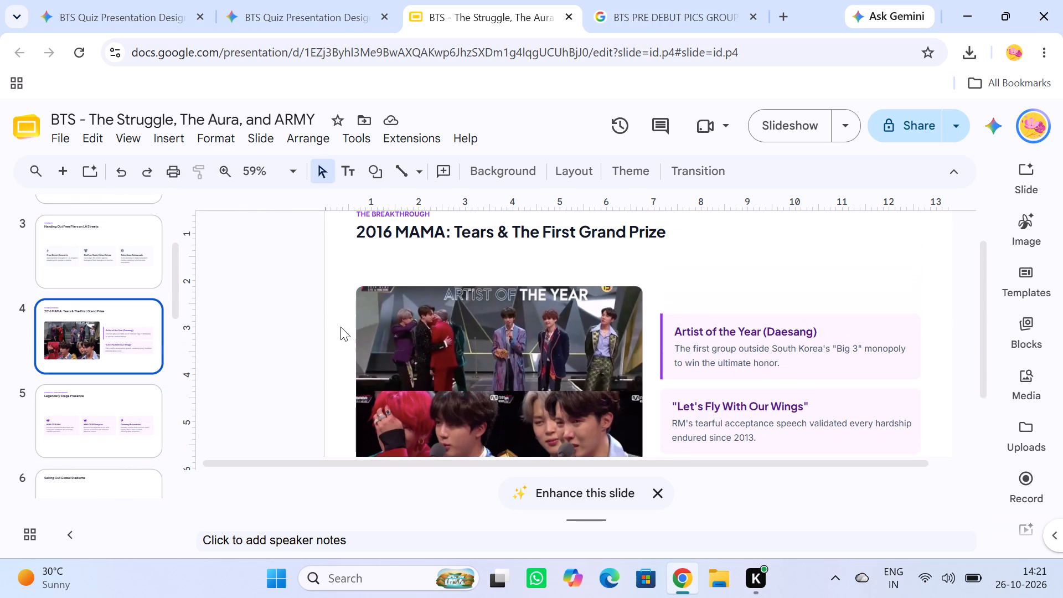
pyautogui.scroll(-2, 340, 327)
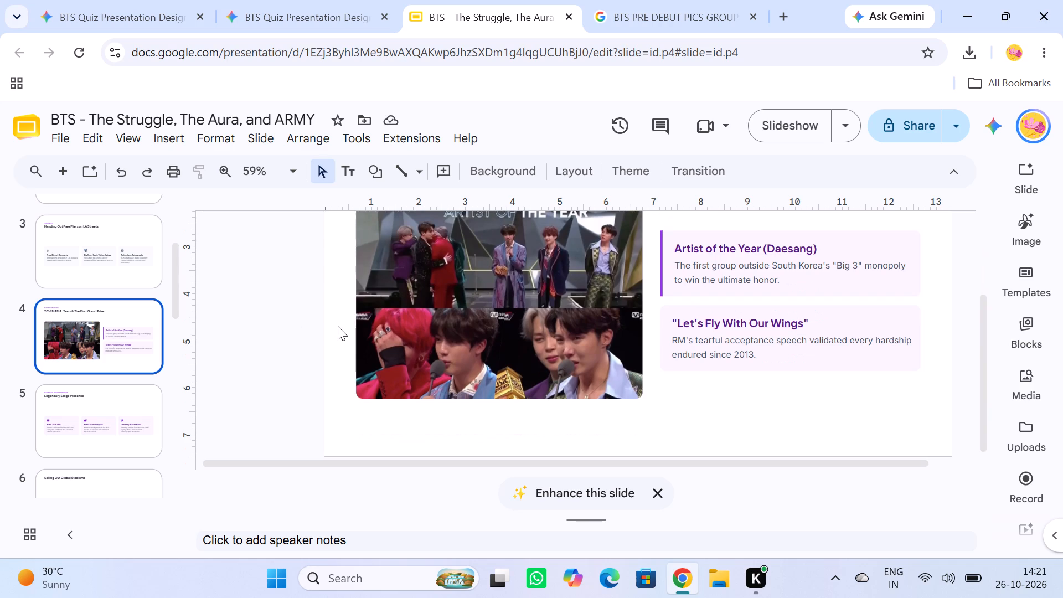
pyautogui.click(117, 415)
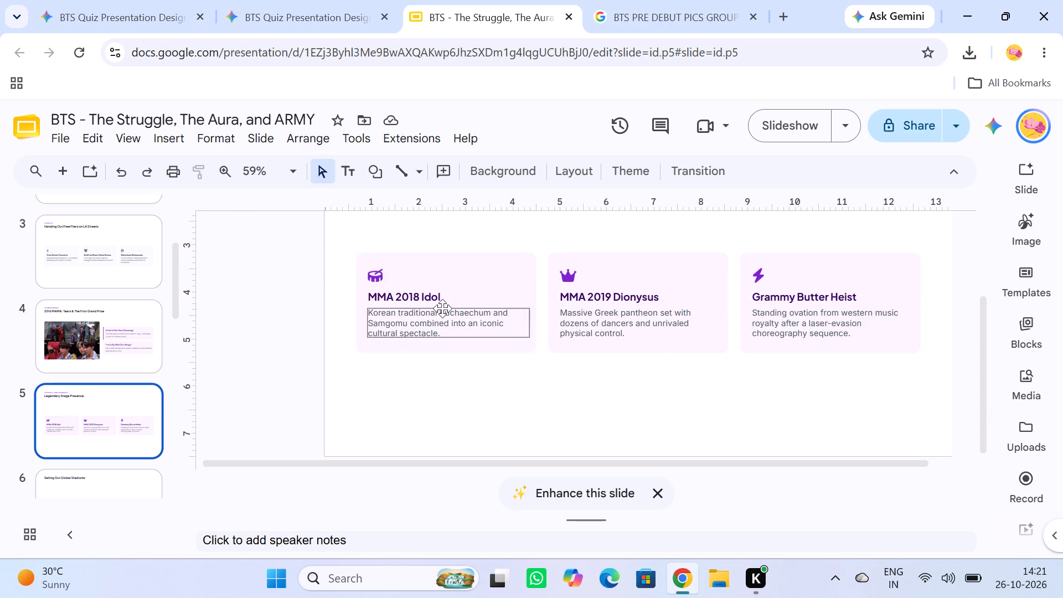
pyautogui.scroll(3, 465, 356)
pyautogui.scroll(-2, 464, 350)
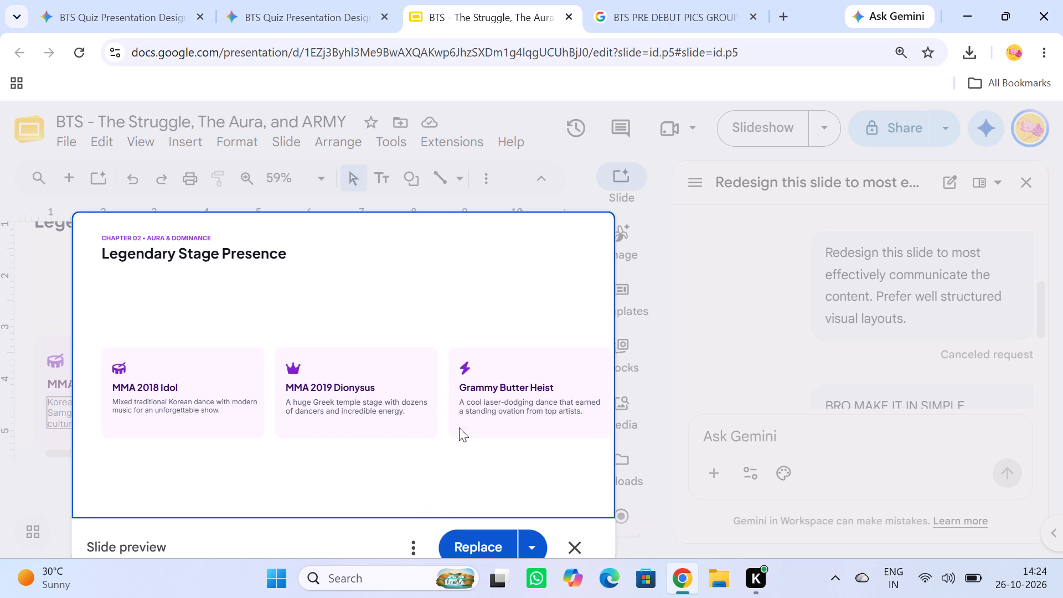
pyautogui.click(477, 546)
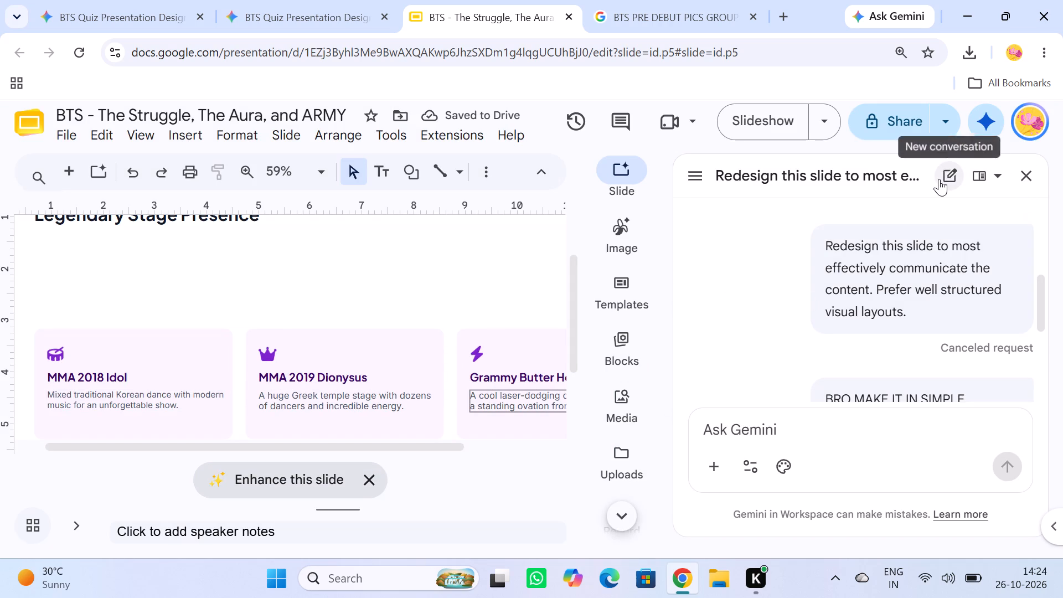
# Close the Gemini chat, dismiss the slide enhancement suggestion and bring back the slide filmstrip.
pyautogui.click(1021, 177)
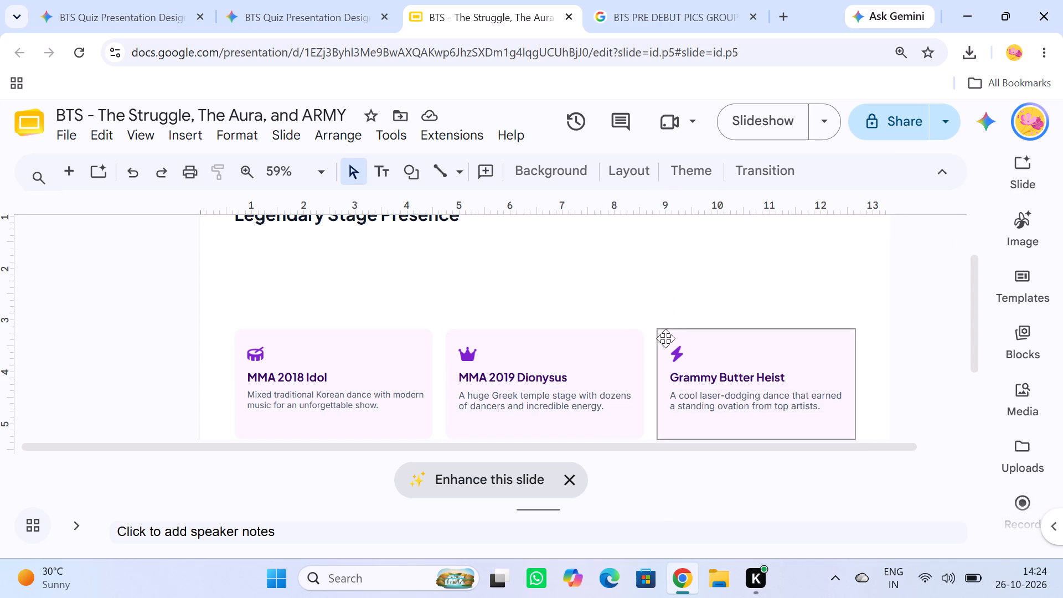
pyautogui.click(570, 474)
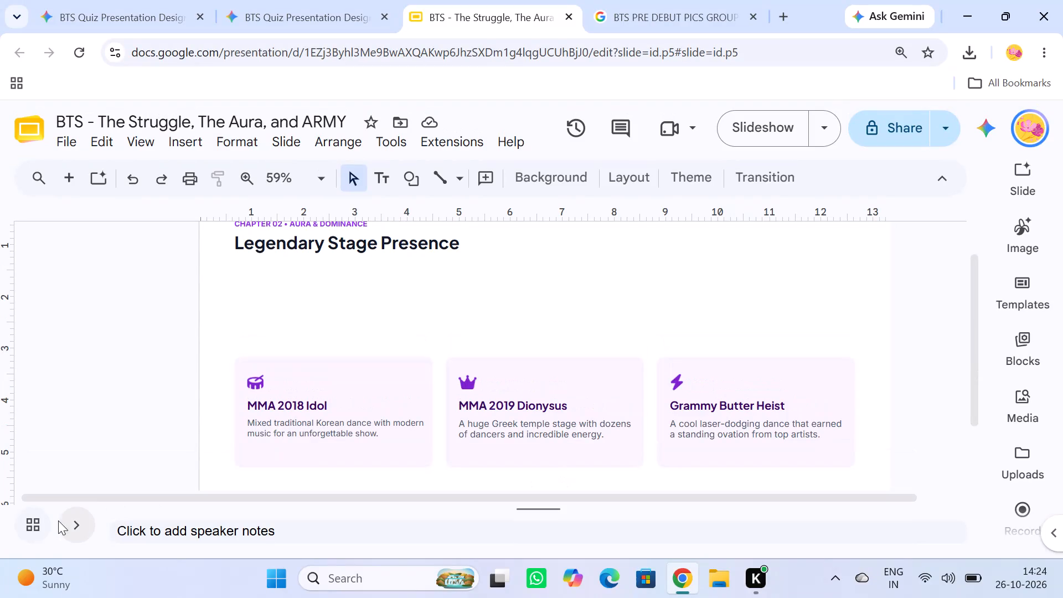
pyautogui.click(79, 525)
# Open slide 6, "Selling Out Global Stadiums", for review.
pyautogui.scroll(-1, 106, 422)
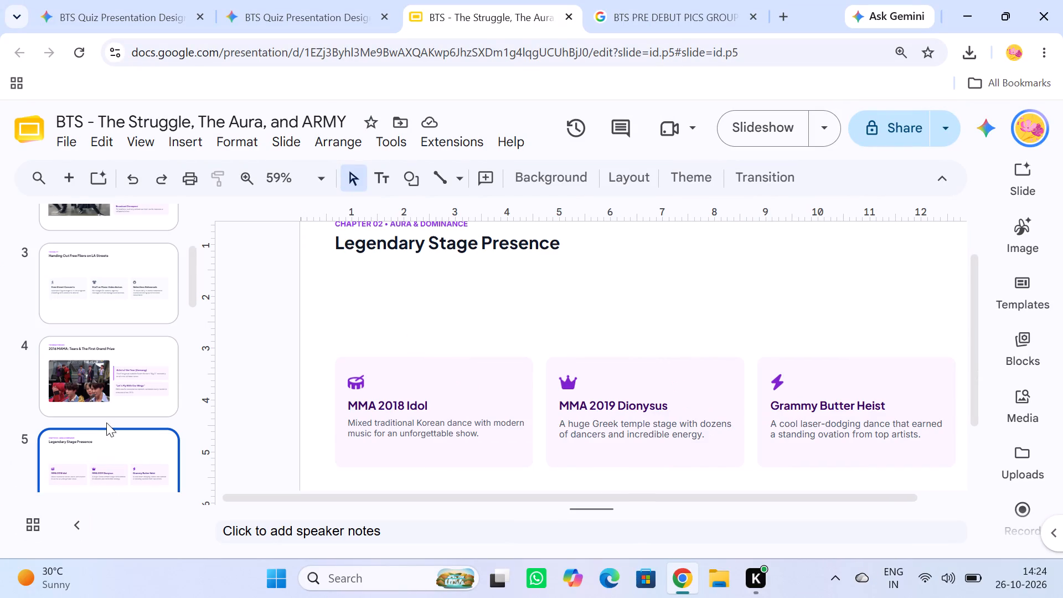
pyautogui.scroll(-1, 106, 422)
pyautogui.click(107, 400)
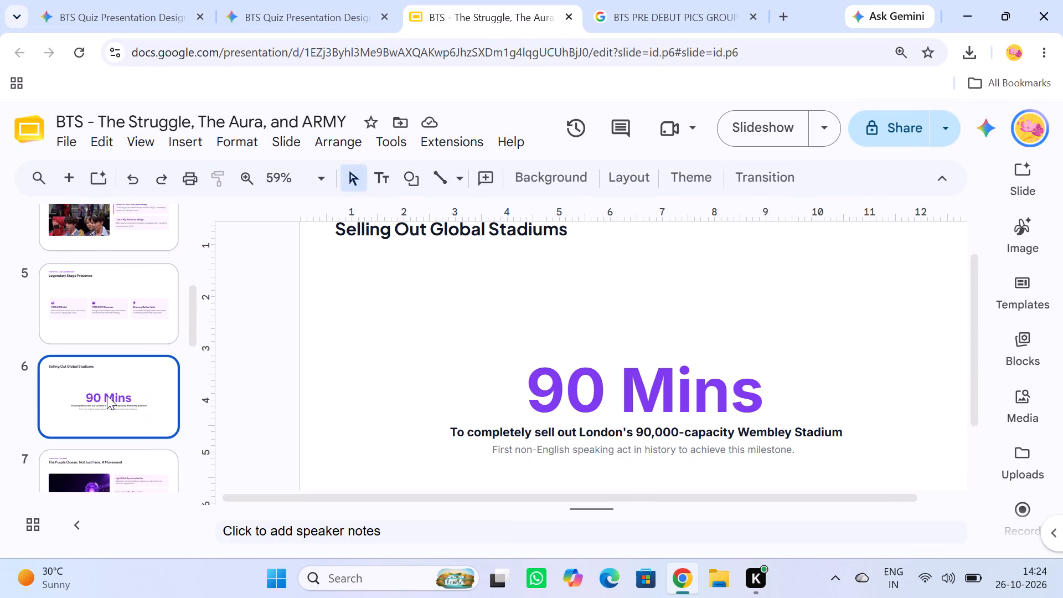
# Examine slide 6, "Selling Out Global Stadiums", from its title down to the Wembley Stadium text.
pyautogui.scroll(2, 287, 389)
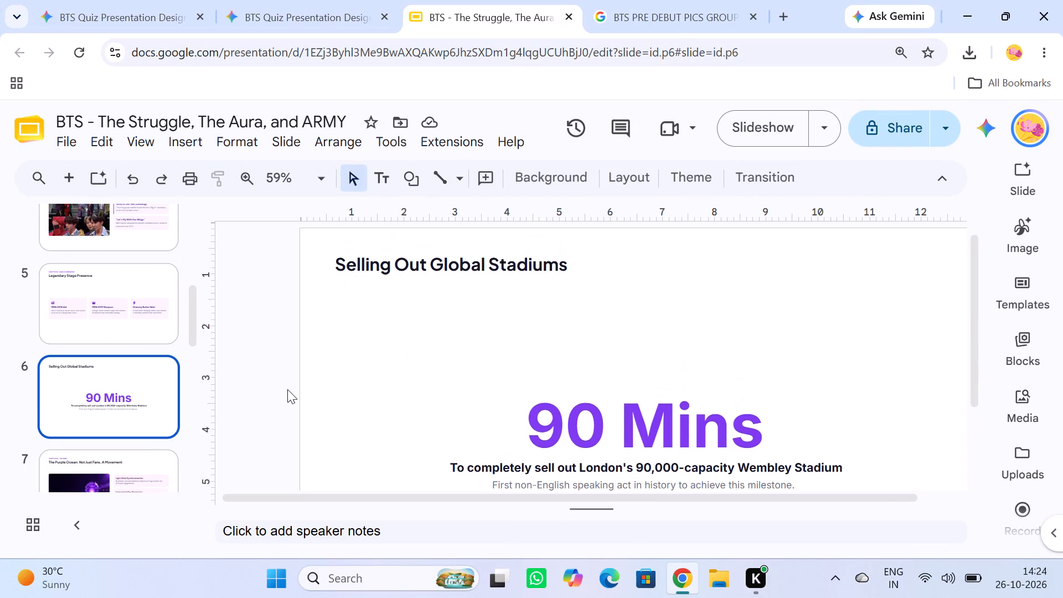
pyautogui.scroll(2, 287, 389)
pyautogui.scroll(-4, 287, 389)
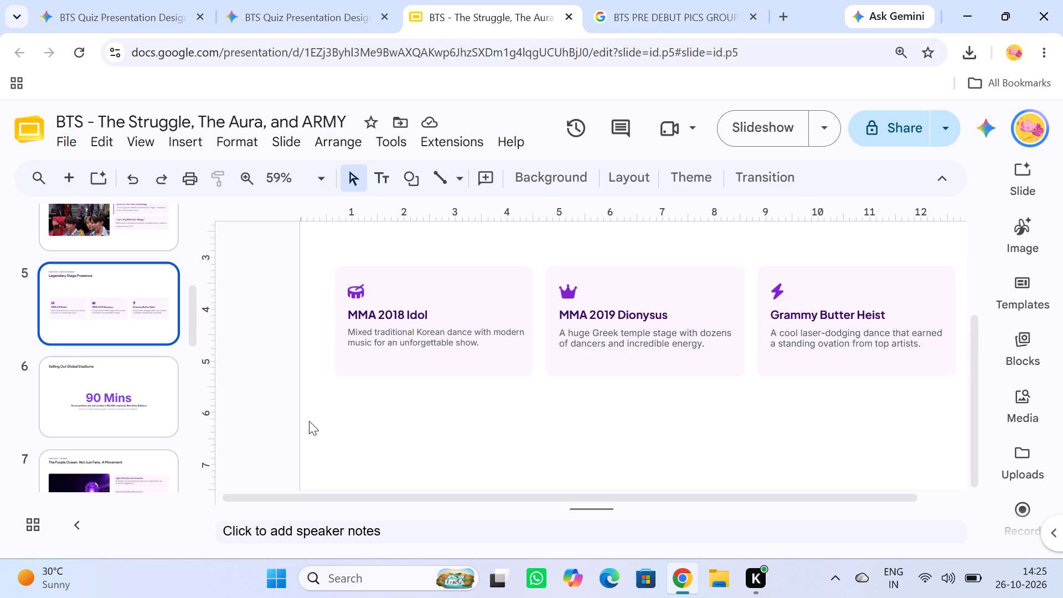
pyautogui.scroll(-4, 309, 421)
pyautogui.click(155, 388)
pyautogui.scroll(1, 370, 421)
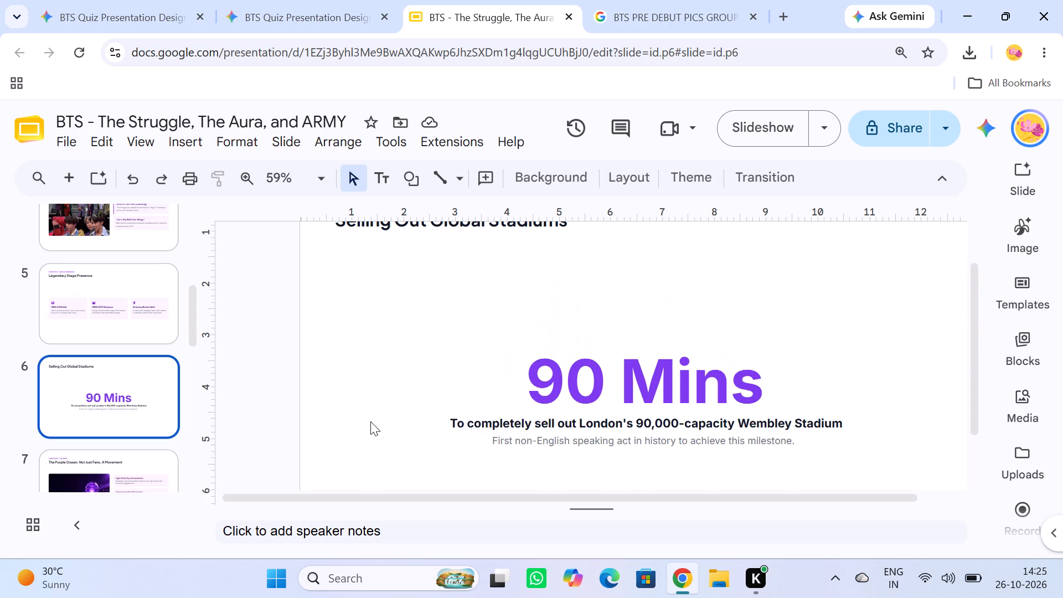
pyautogui.scroll(1, 370, 421)
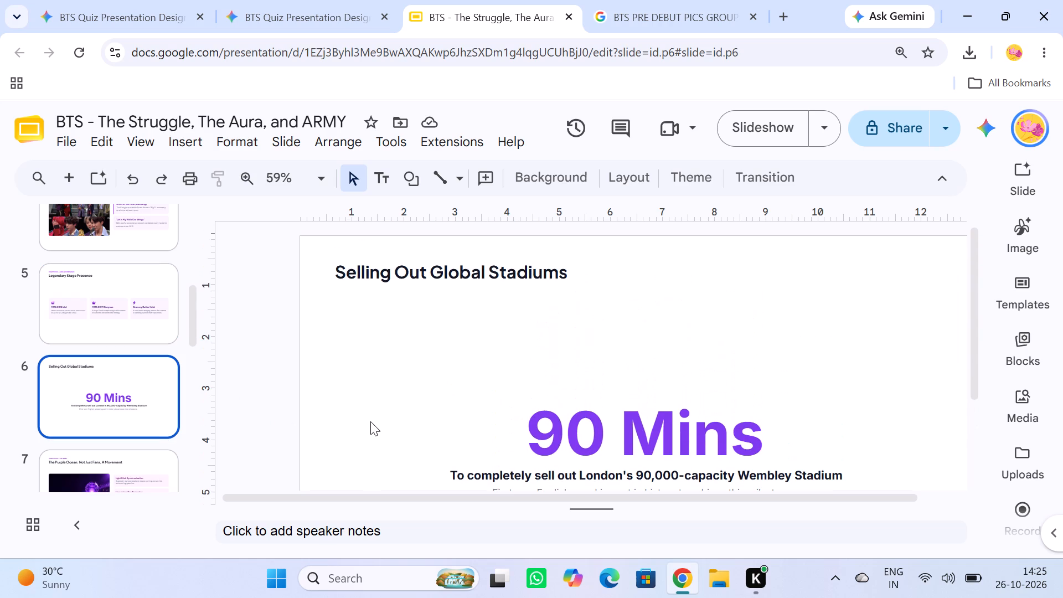
pyautogui.scroll(-7, 370, 421)
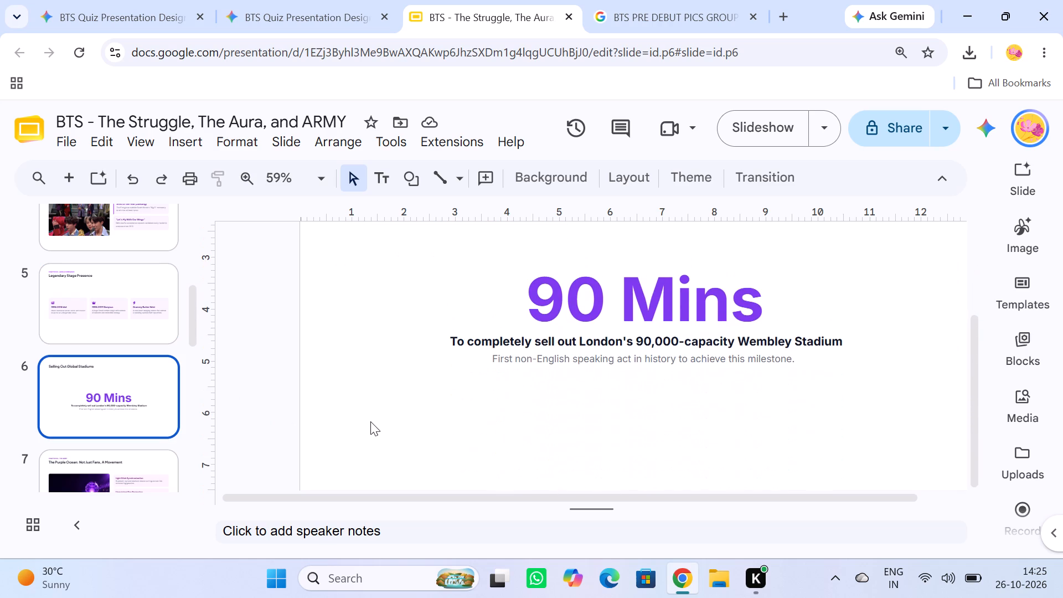
pyautogui.scroll(-4, 370, 421)
pyautogui.scroll(1, 370, 421)
pyautogui.scroll(-4, 370, 421)
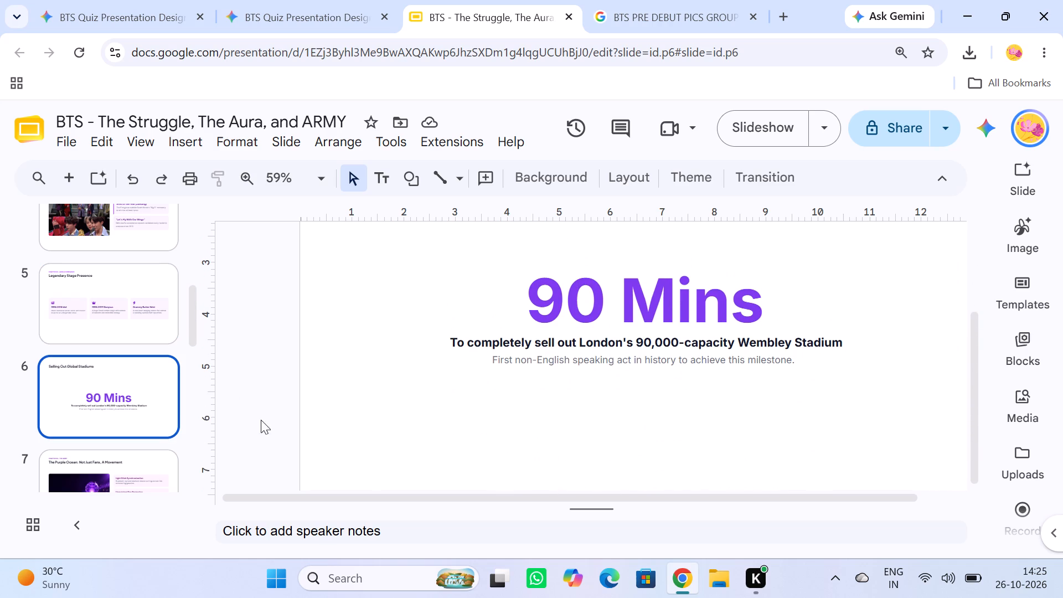
# Review slide 7, "The Purple Ocean: Not Just Fans, A Movement", and slide 8, "How ARMY Broke Music Industry Gatekeepers".
pyautogui.scroll(-1, 122, 470)
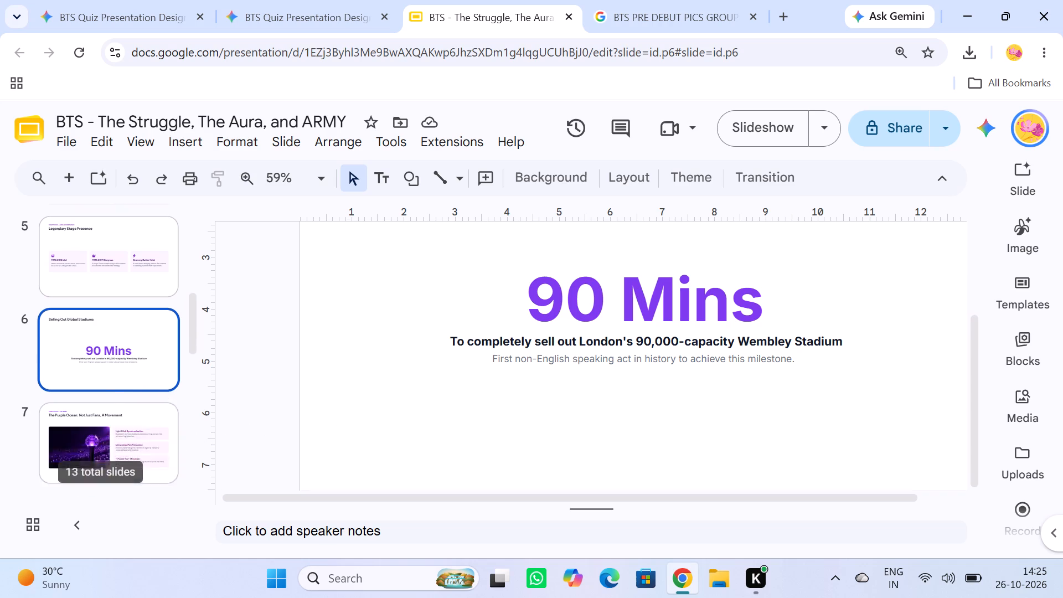
pyautogui.scroll(-1, 122, 470)
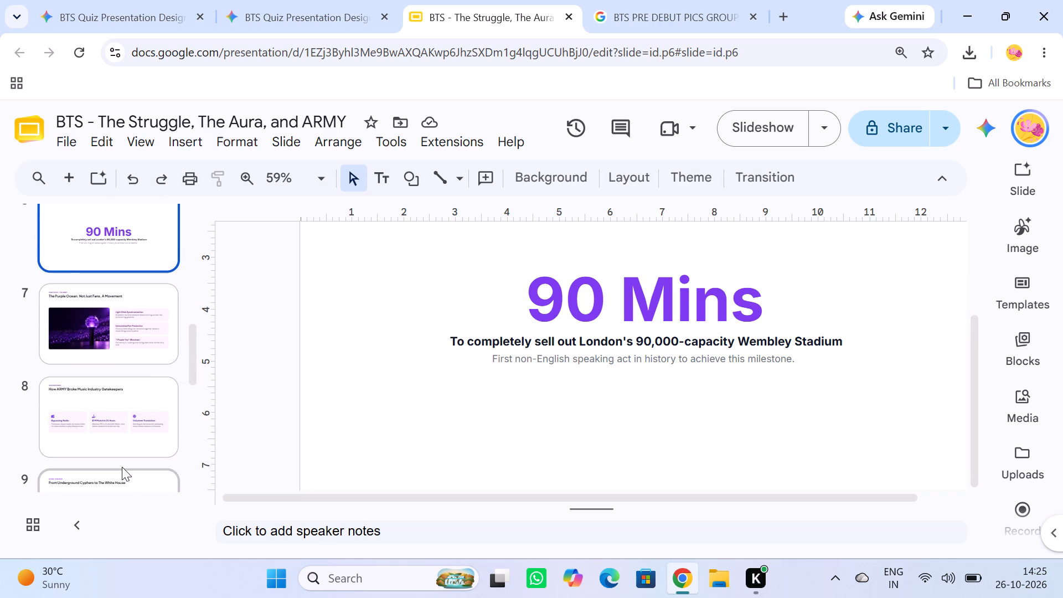
pyautogui.click(68, 327)
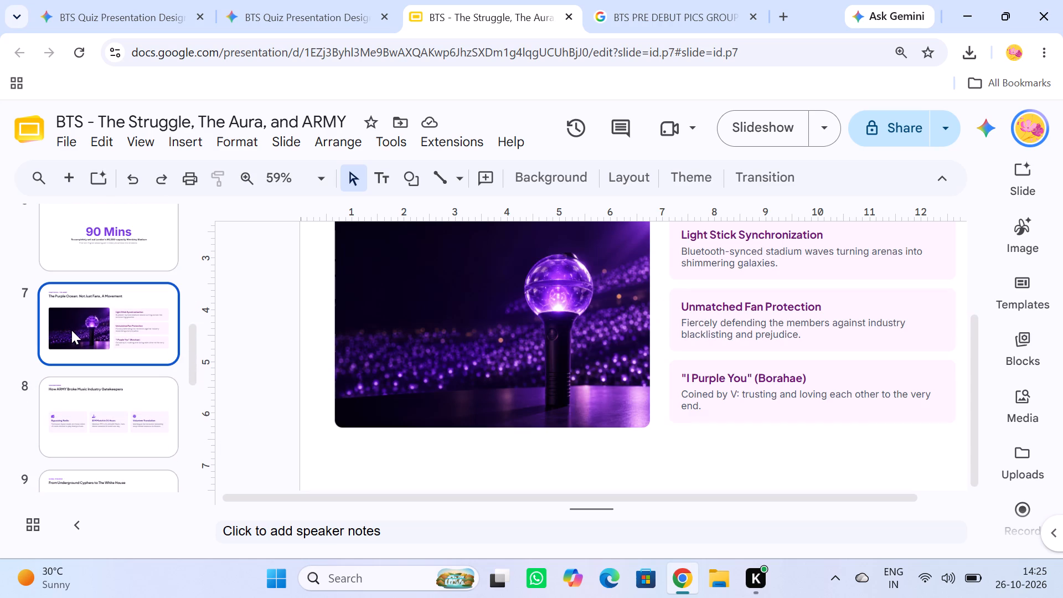
pyautogui.scroll(2, 265, 323)
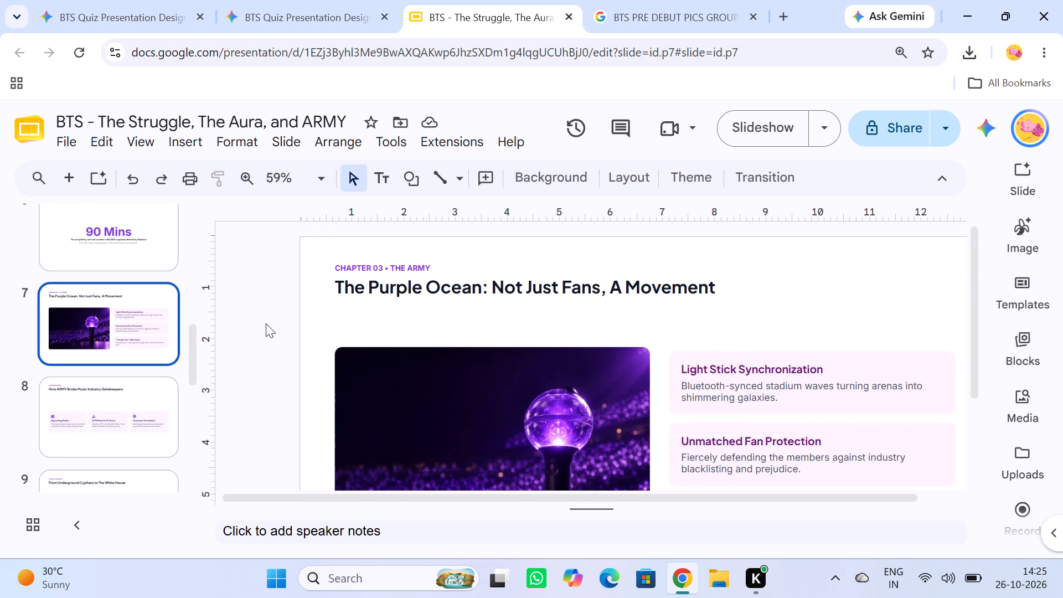
pyautogui.scroll(-1, 266, 324)
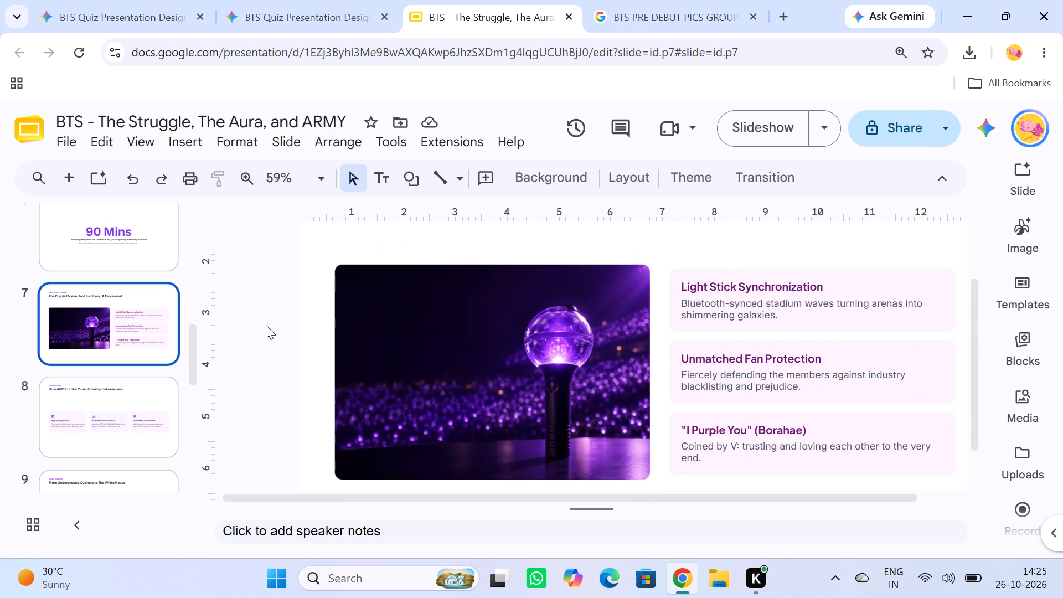
pyautogui.scroll(-2, 266, 325)
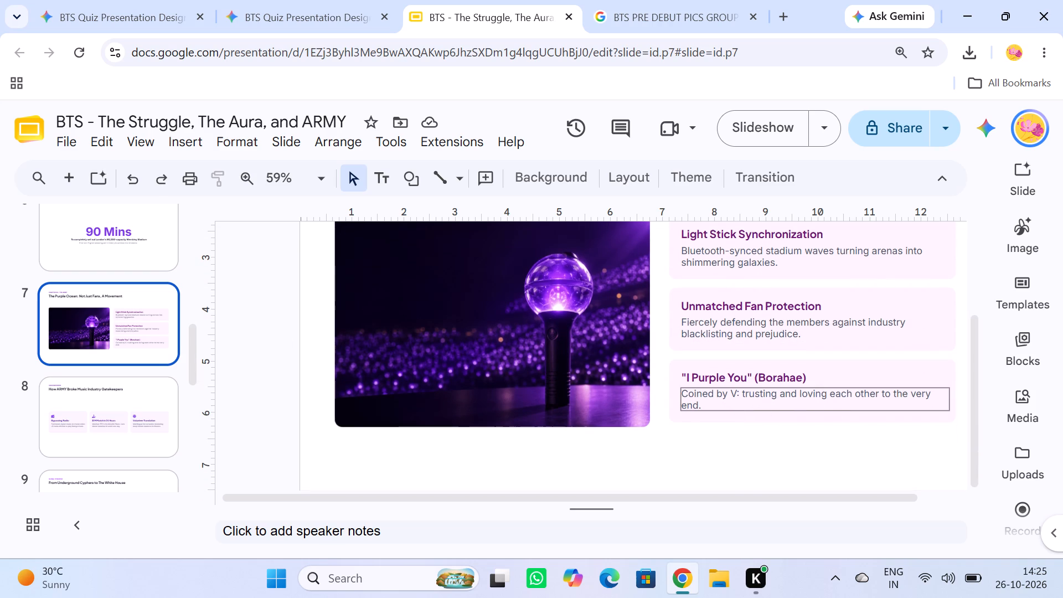
pyautogui.click(70, 410)
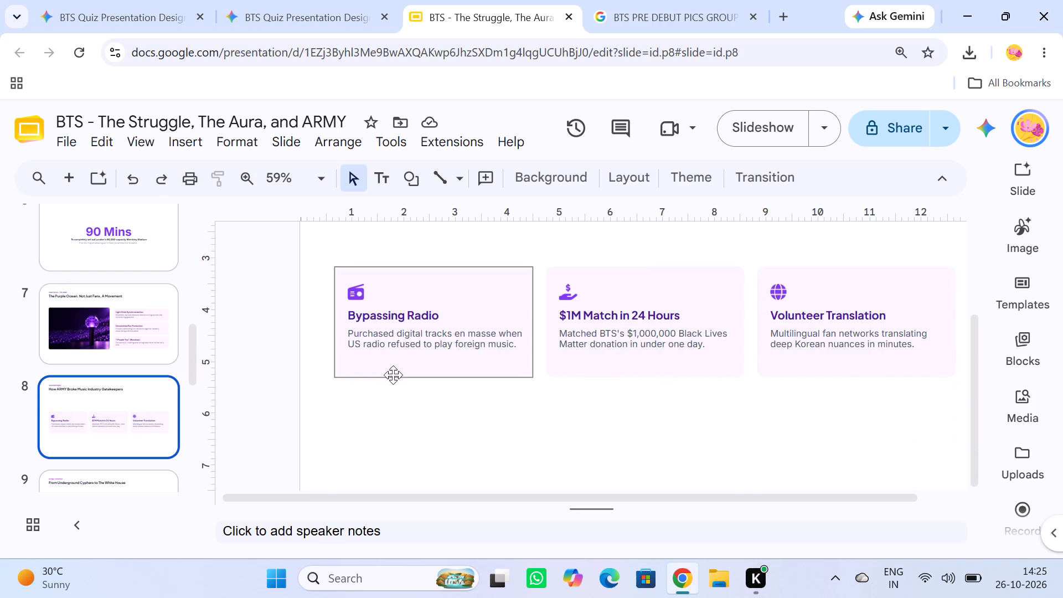
pyautogui.scroll(1, 395, 378)
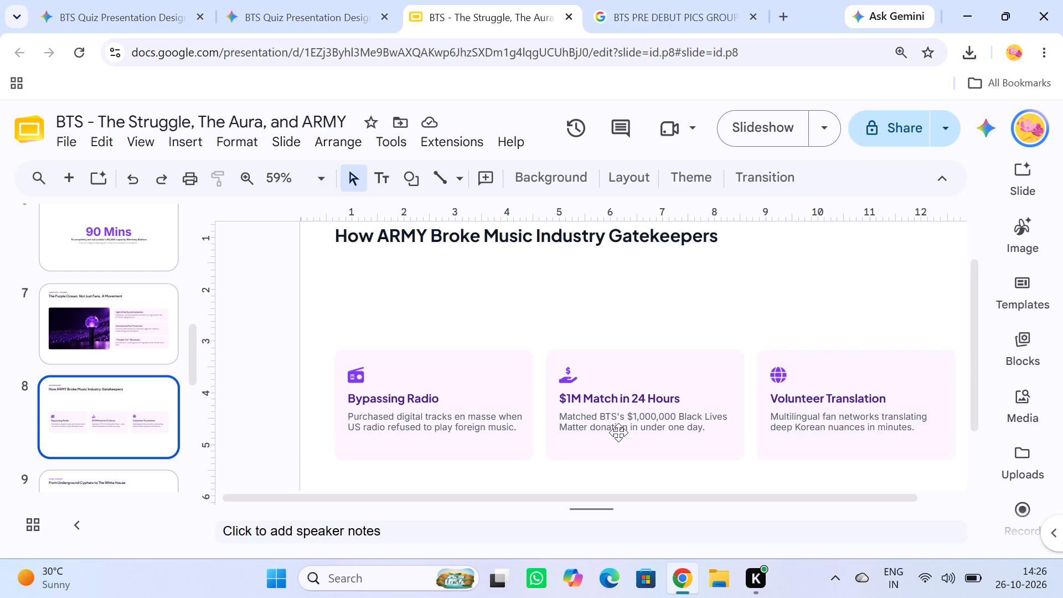
# Review slide 9, "From Underground Cyphers to The White House", and slide 10, "The Guiding Philosophy".
pyautogui.scroll(-1, 116, 396)
pyautogui.click(74, 414)
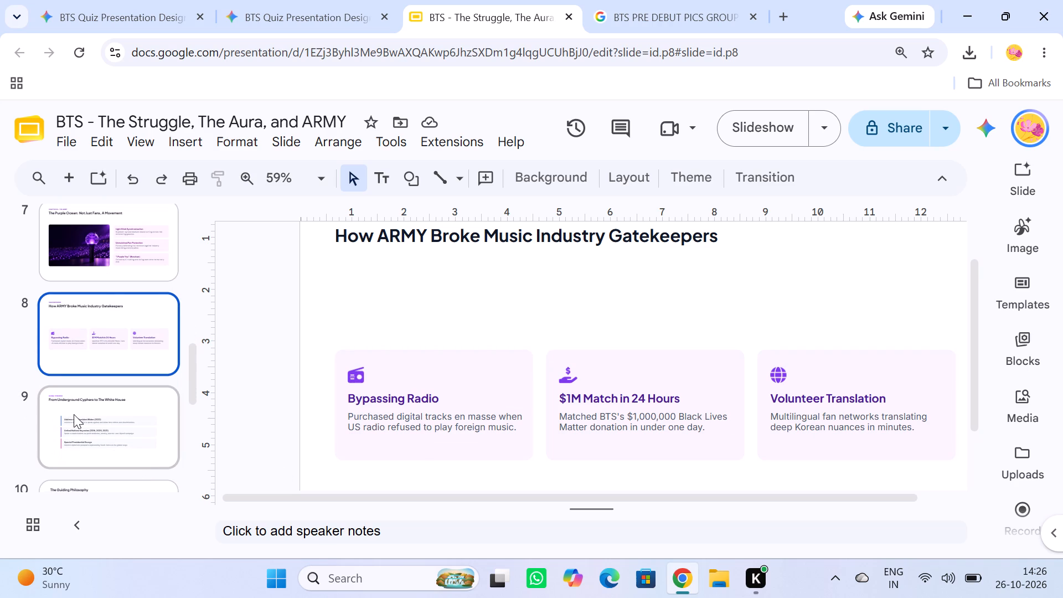
pyautogui.scroll(1, 374, 401)
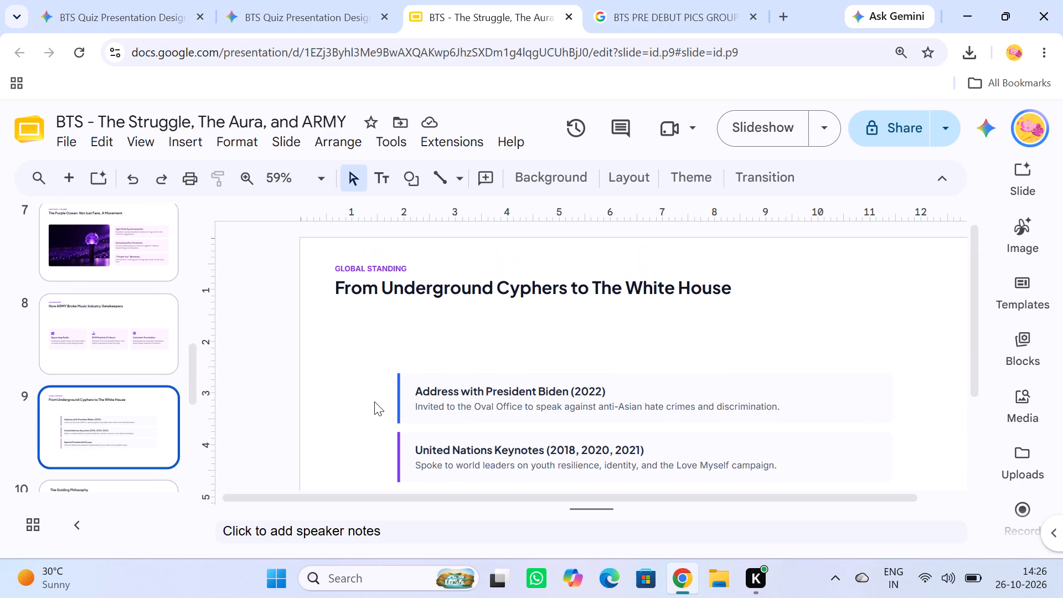
pyautogui.scroll(-2, 374, 401)
pyautogui.scroll(1, 374, 403)
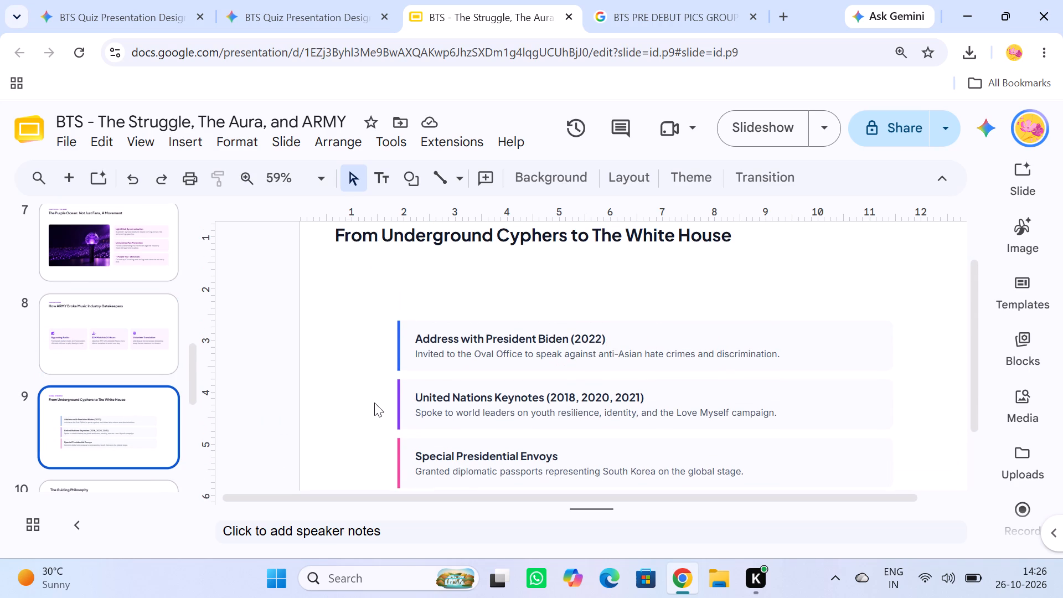
pyautogui.scroll(-2, 162, 409)
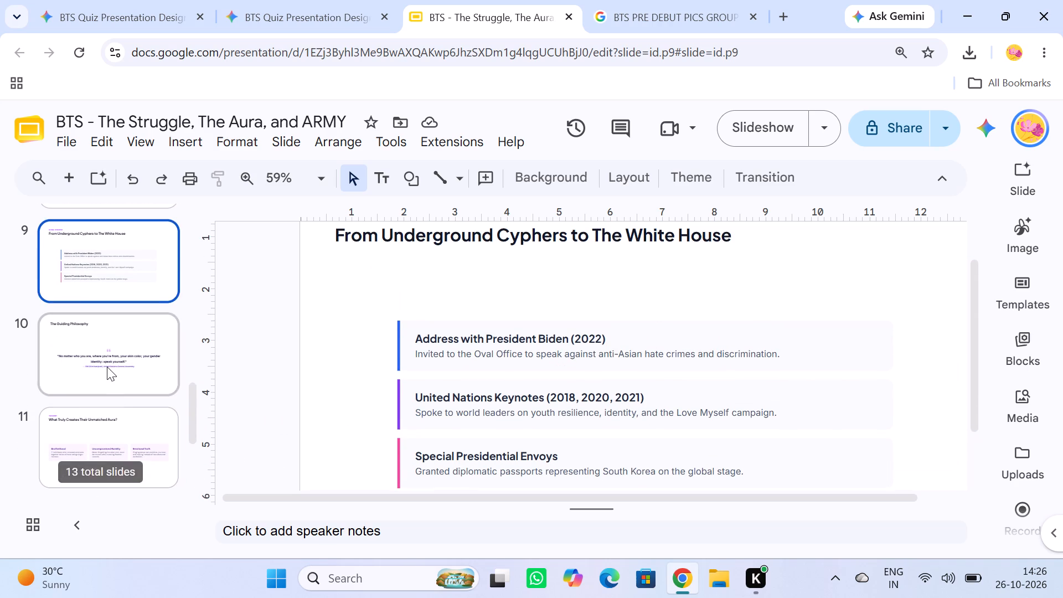
pyautogui.click(107, 367)
pyautogui.scroll(1, 350, 360)
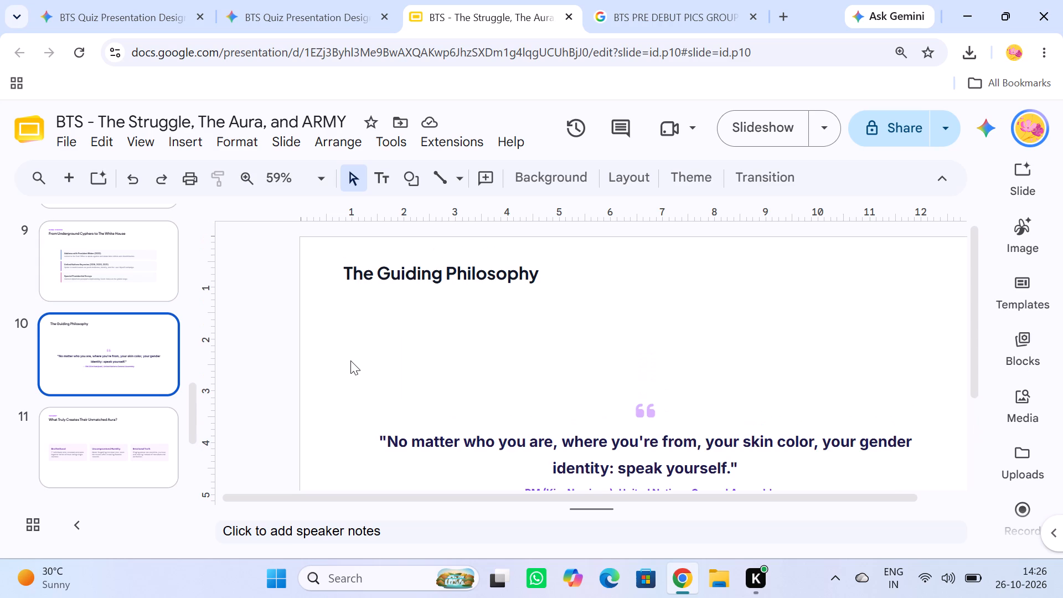
pyautogui.scroll(-1, 388, 316)
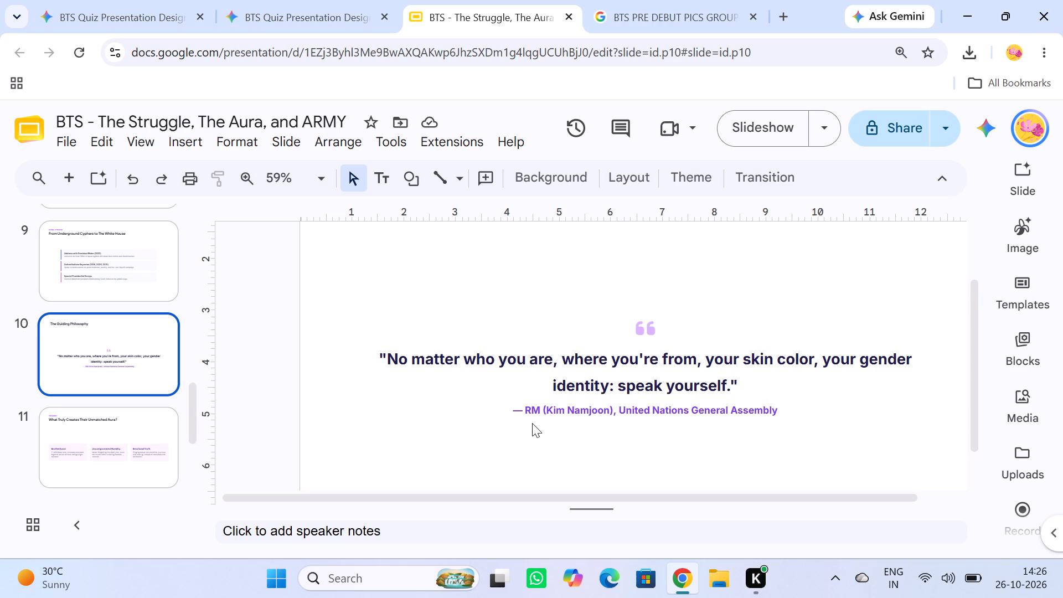
# Review slide 11, "What Truly Creates Their Unmatched Aura?", including its three text cards.
pyautogui.click(125, 437)
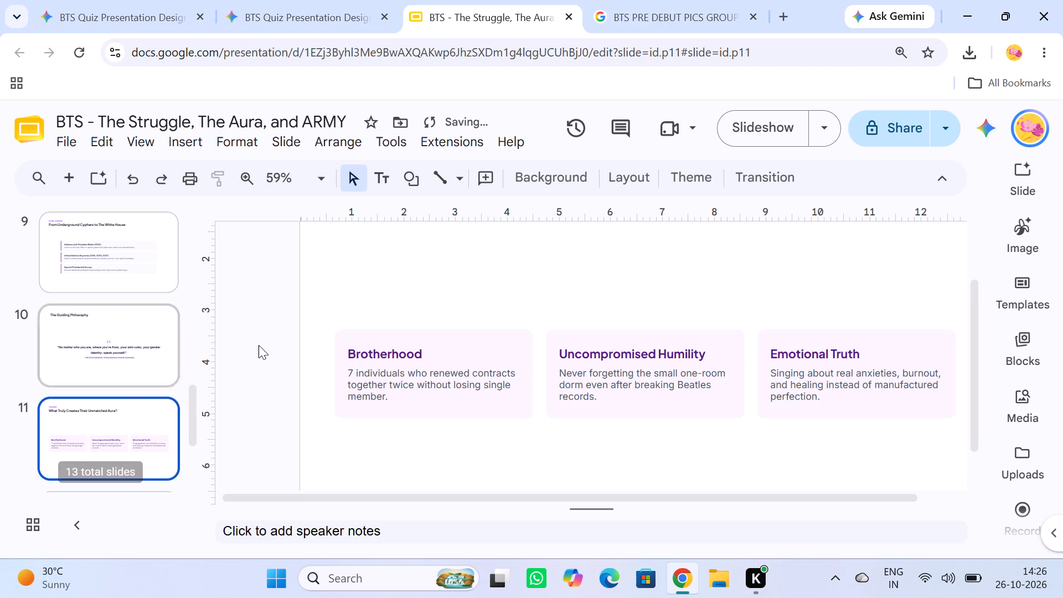
pyautogui.scroll(-2, 498, 320)
pyautogui.scroll(4, 503, 340)
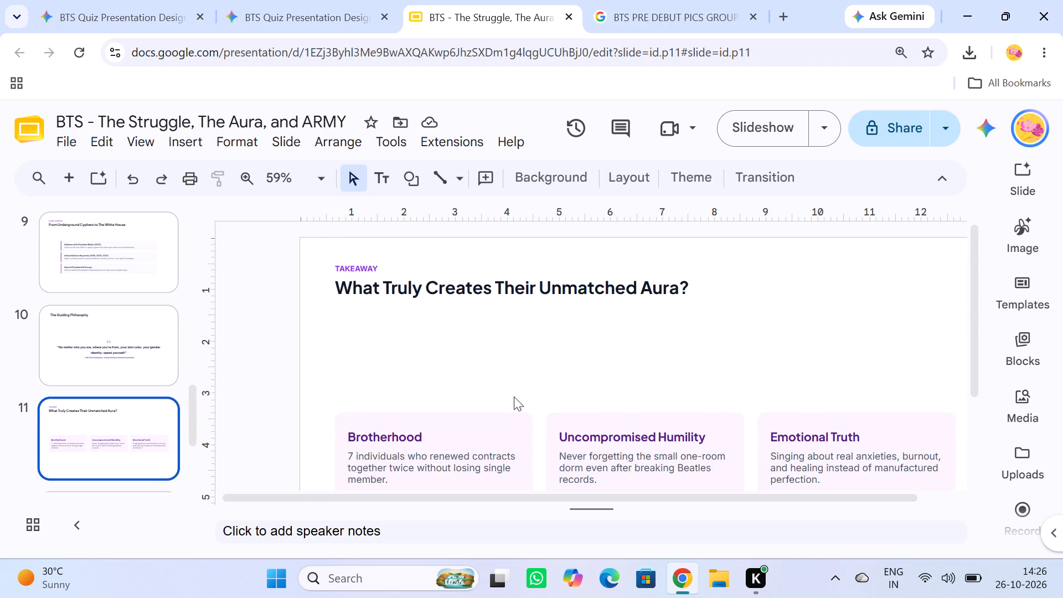
pyautogui.scroll(-1, 548, 324)
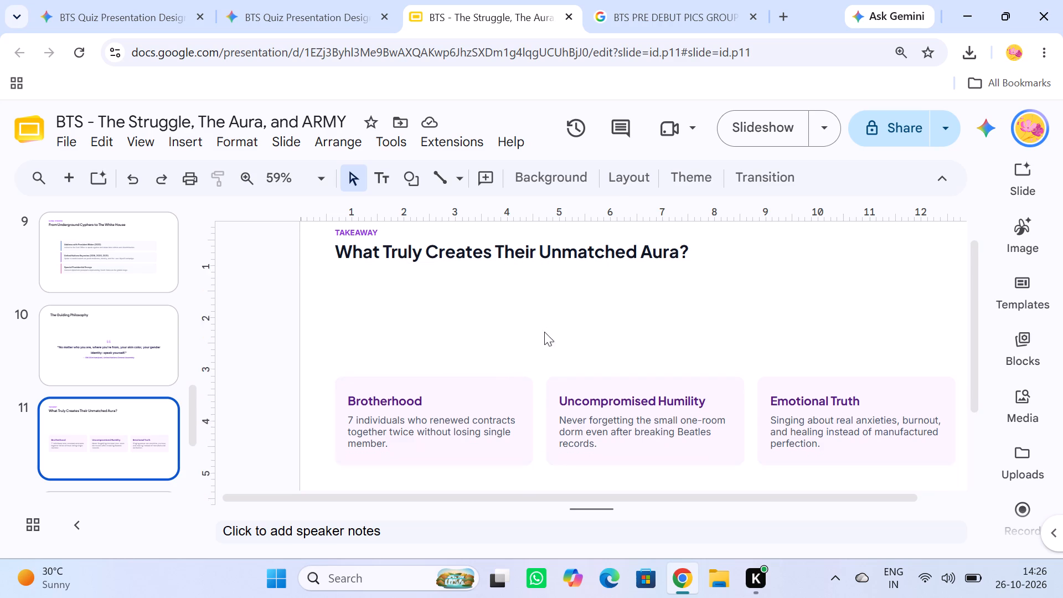
pyautogui.scroll(-1, 544, 332)
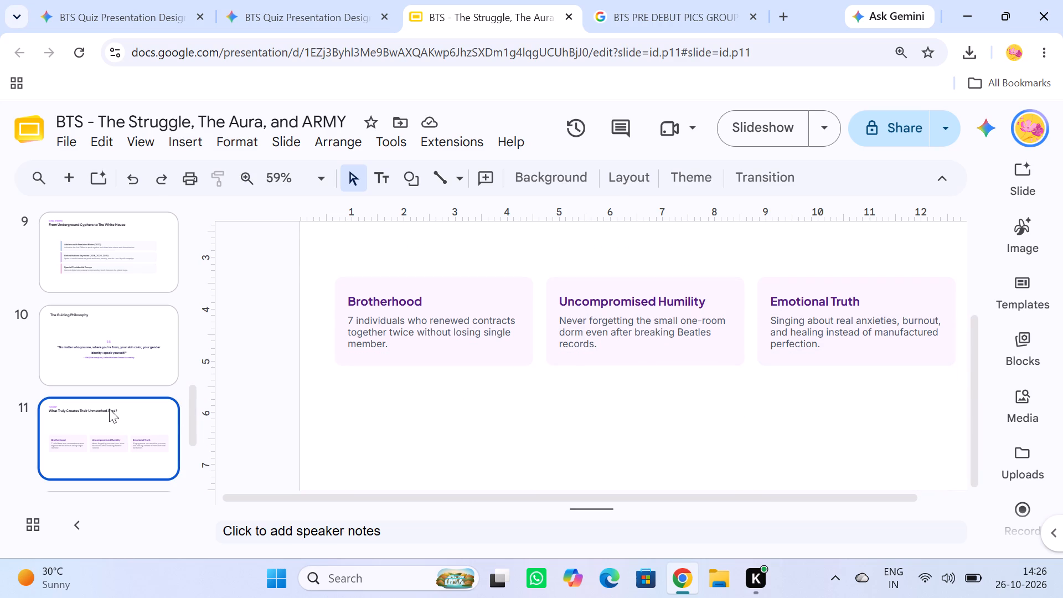
# On slide 12, delete the purple heart and "I Purple You —" from the closing label, keeping only "Thank You".
pyautogui.scroll(-2, 143, 407)
pyautogui.click(118, 365)
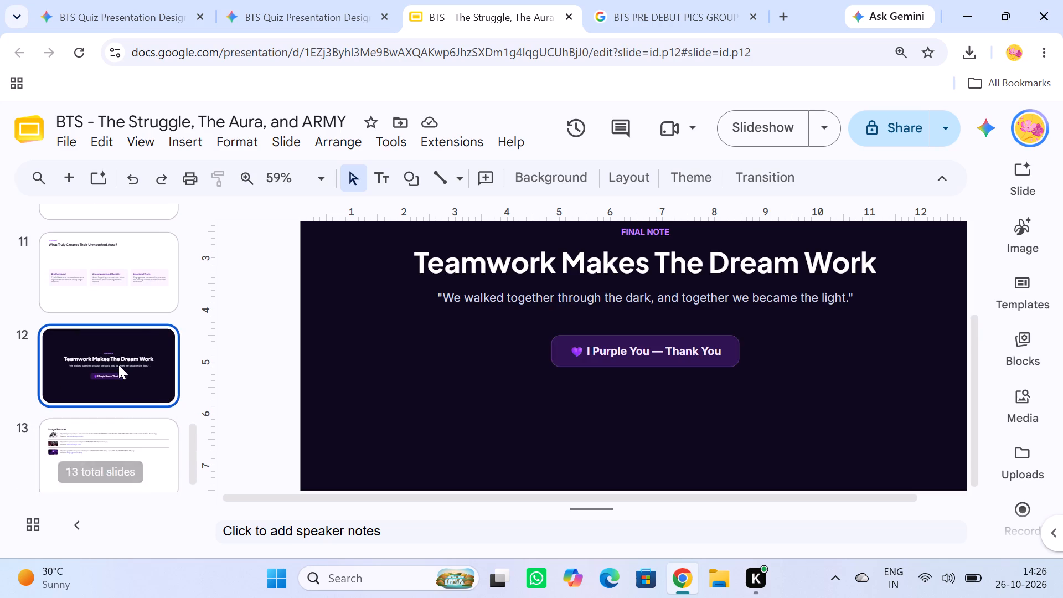
pyautogui.scroll(4, 400, 368)
pyautogui.scroll(-1, 400, 368)
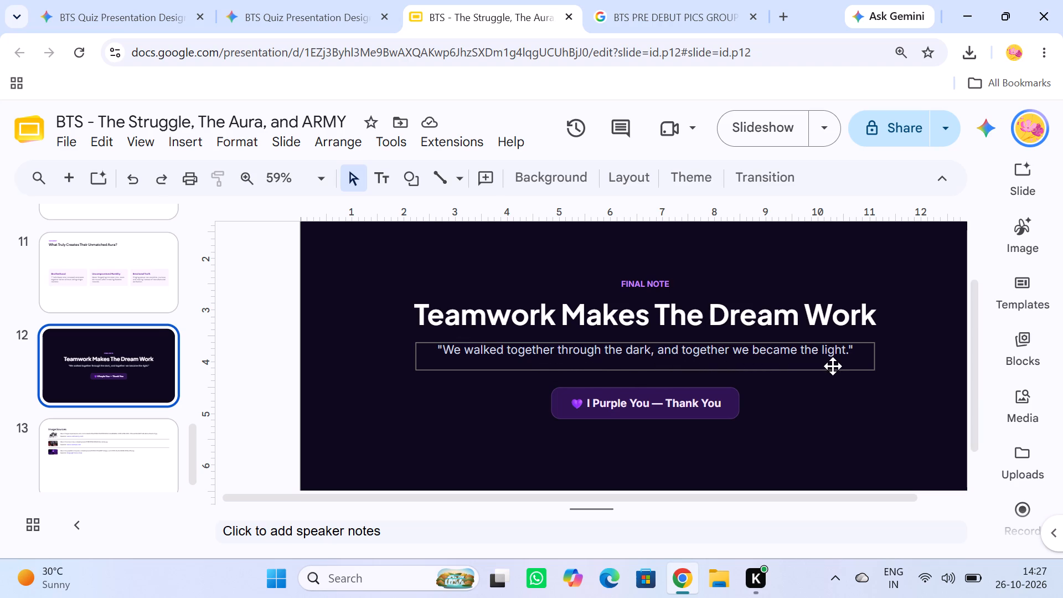
pyautogui.click(667, 404)
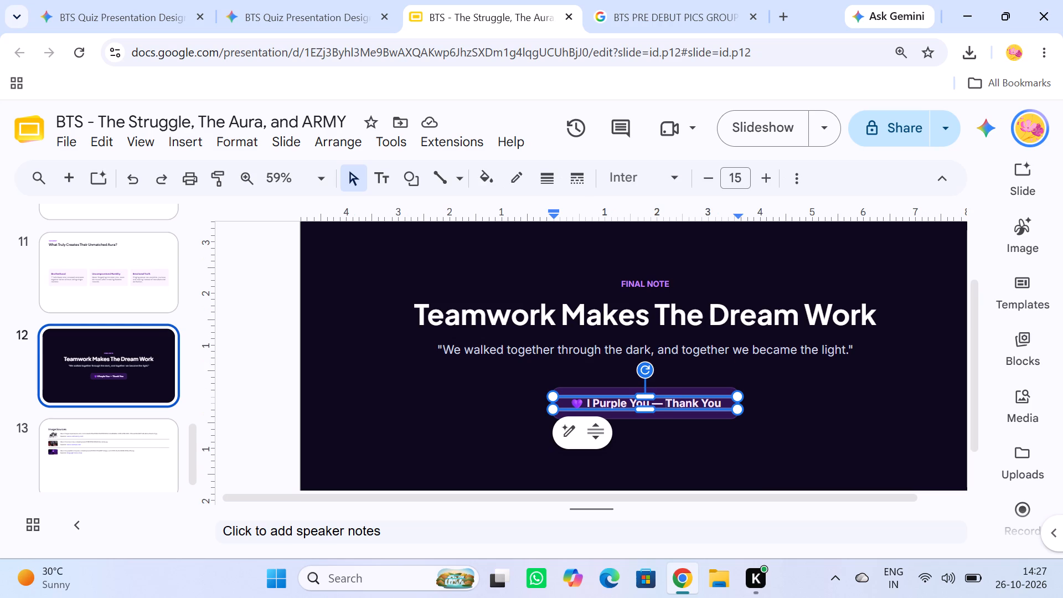
pyautogui.click(664, 403)
pyautogui.press('BackSpace')
pyautogui.press('BackSpace')
pyautogui.press('BackSpace')
pyautogui.press('BackSpace')
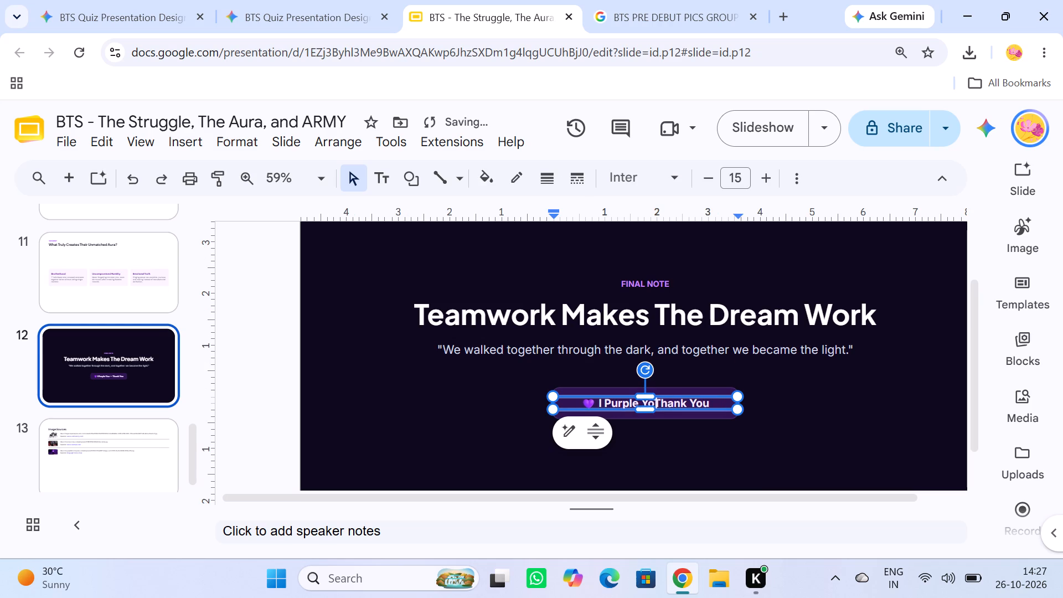
pyautogui.press('BackSpace')
pyautogui.press('BackSpace')
pyautogui.press('BackSpace')
pyautogui.press('BackSpace')
pyautogui.press('BackSpace')
pyautogui.press('BackSpace')
pyautogui.press('BackSpace')
pyautogui.press('BackSpace')
pyautogui.press('BackSpace')
pyautogui.press('BackSpace')
pyautogui.press('BackSpace')
pyautogui.press('BackSpace')
pyautogui.press('BackSpace')
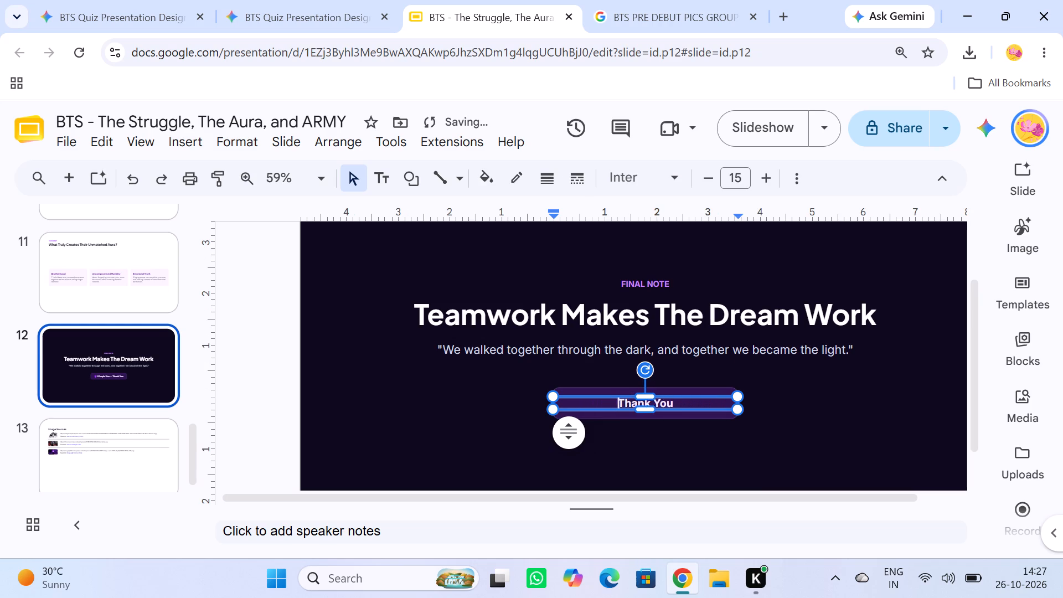
pyautogui.press('BackSpace')
# Pad the start of slide 12's "Thank You" text with spaces to shift it toward the middle of its box.
pyautogui.press('space')
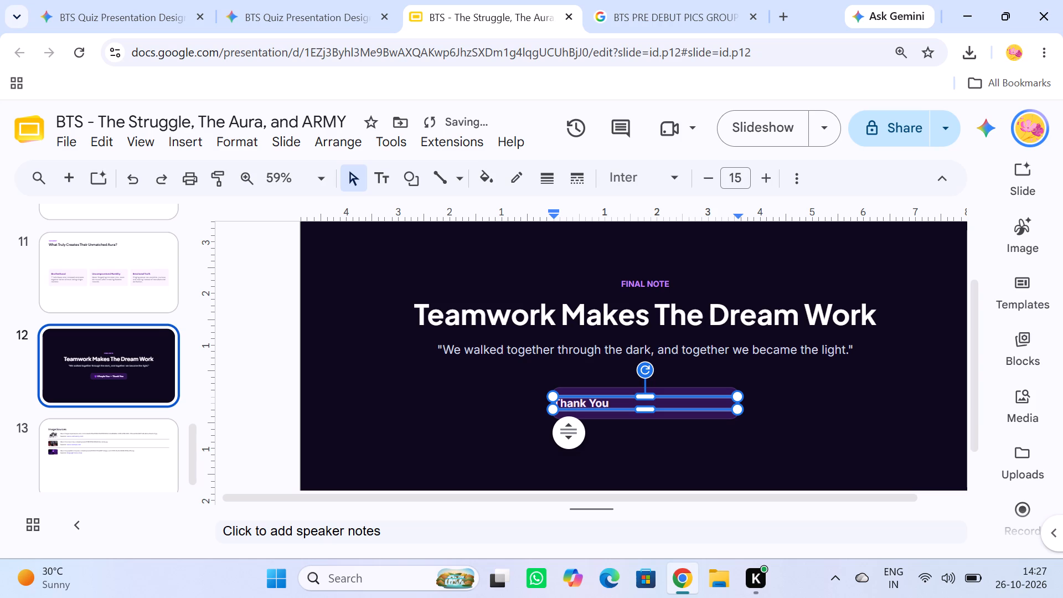
pyautogui.press('space')
pyautogui.press('space')
pyautogui.press('space')
pyautogui.press('space')
pyautogui.press('space')
pyautogui.press('space')
pyautogui.press('space')
pyautogui.press('space')
pyautogui.press('space')
pyautogui.press('space')
pyautogui.press('space')
pyautogui.press('space')
pyautogui.press('space')
pyautogui.press('space')
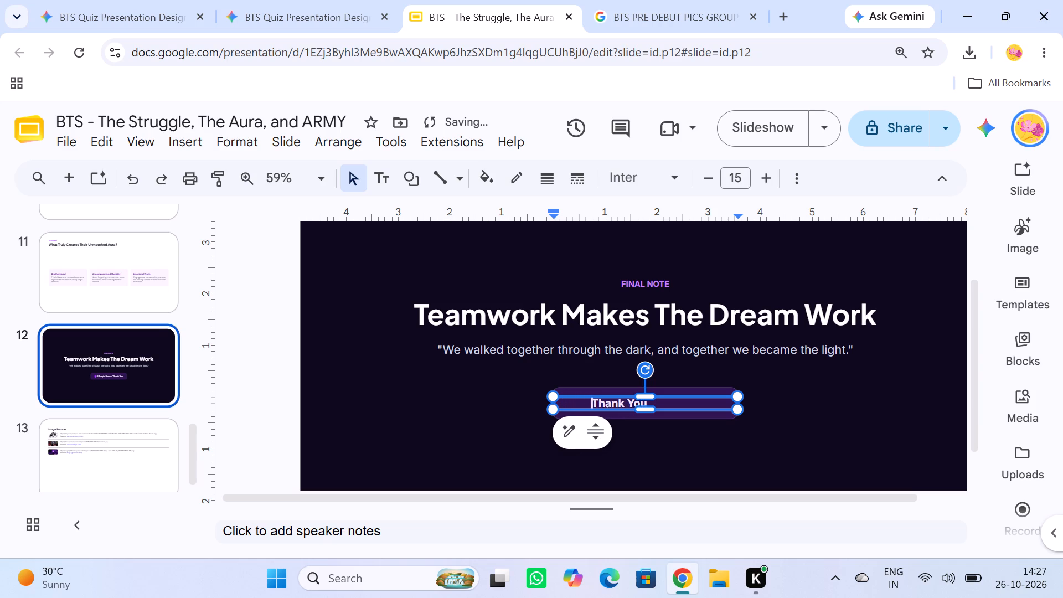
pyautogui.press('space')
pyautogui.press('space')
pyautogui.press('space')
pyautogui.press('space')
pyautogui.press('space')
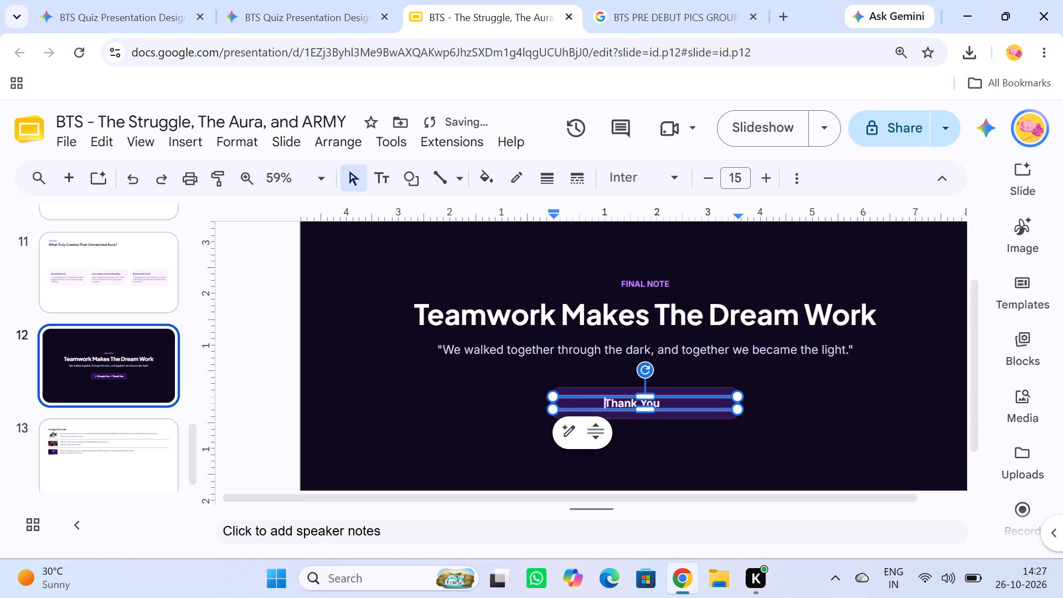
pyautogui.click(664, 434)
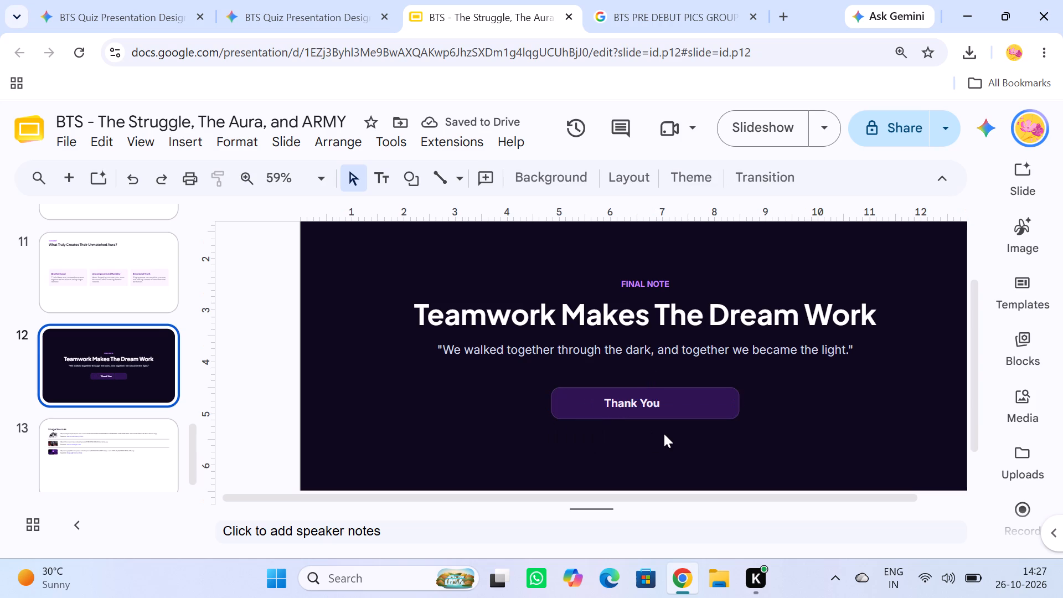
# Open slide 13 and look over its list of image sources.
pyautogui.click(126, 445)
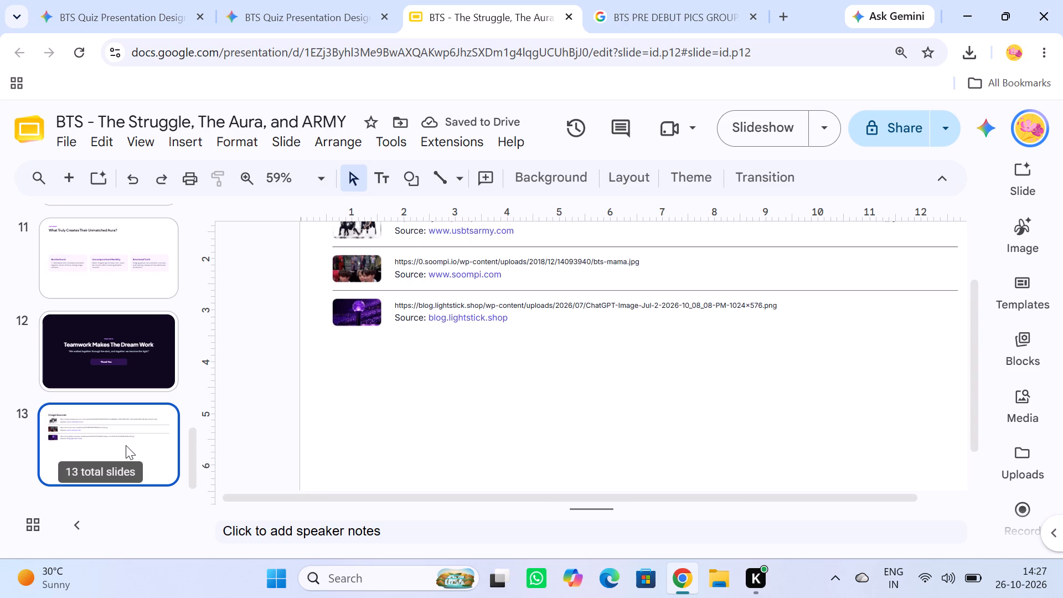
pyautogui.scroll(-4, 106, 431)
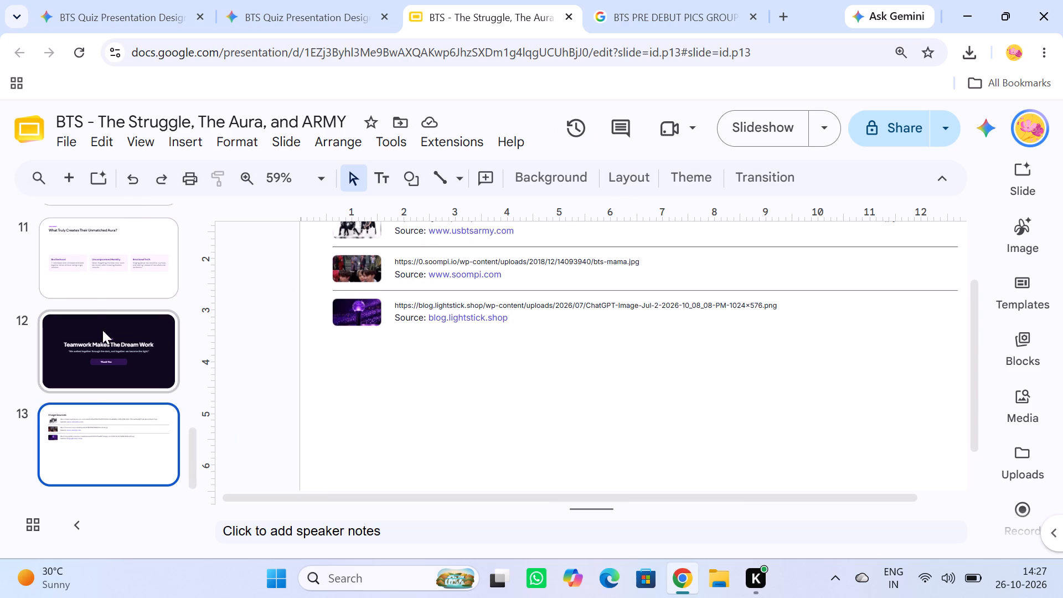
# Go back to slide 11 and look over its title and three text cards.
pyautogui.click(88, 282)
pyautogui.scroll(2, 409, 324)
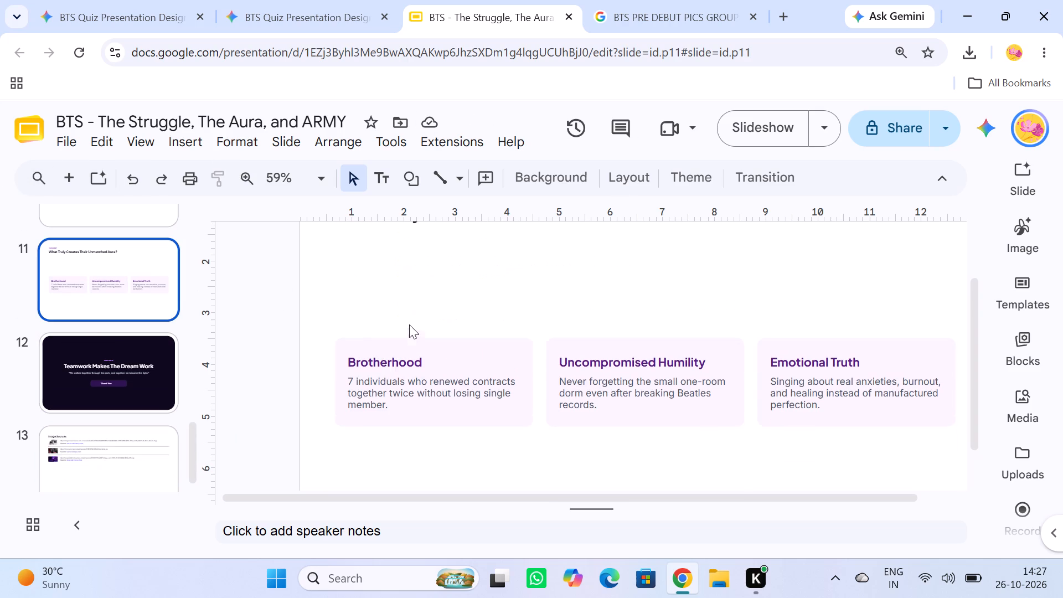
pyautogui.scroll(1, 409, 324)
pyautogui.scroll(-1, 409, 324)
pyautogui.scroll(1, 409, 324)
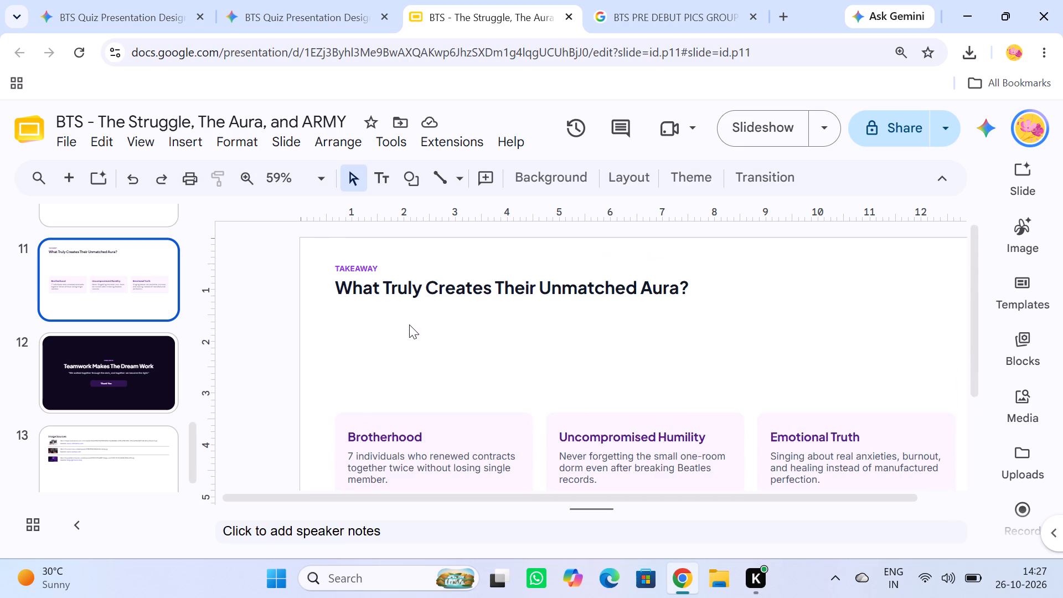
pyautogui.scroll(-1, 409, 324)
pyautogui.scroll(2, 409, 324)
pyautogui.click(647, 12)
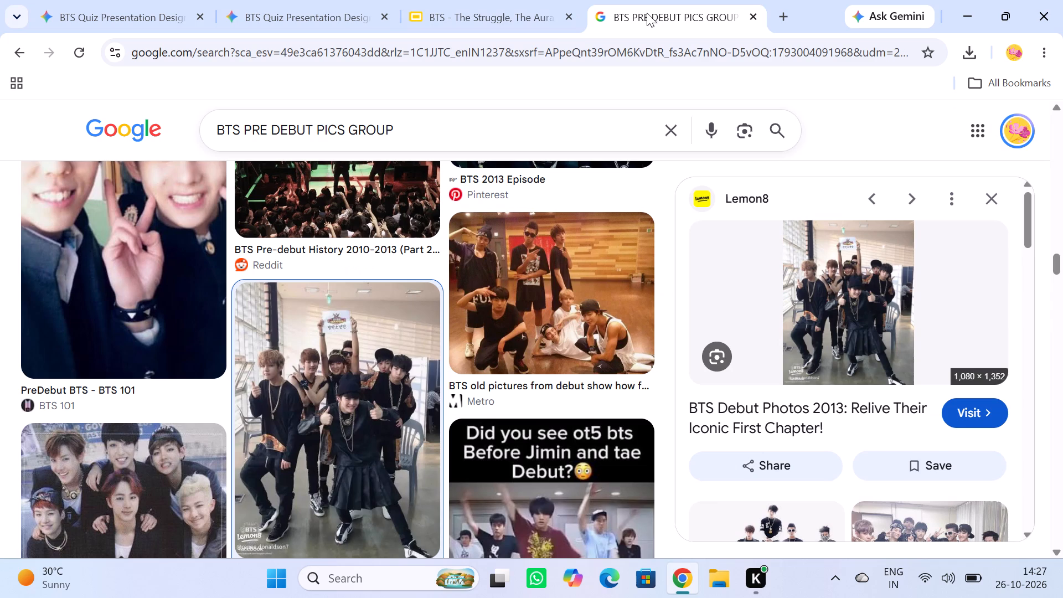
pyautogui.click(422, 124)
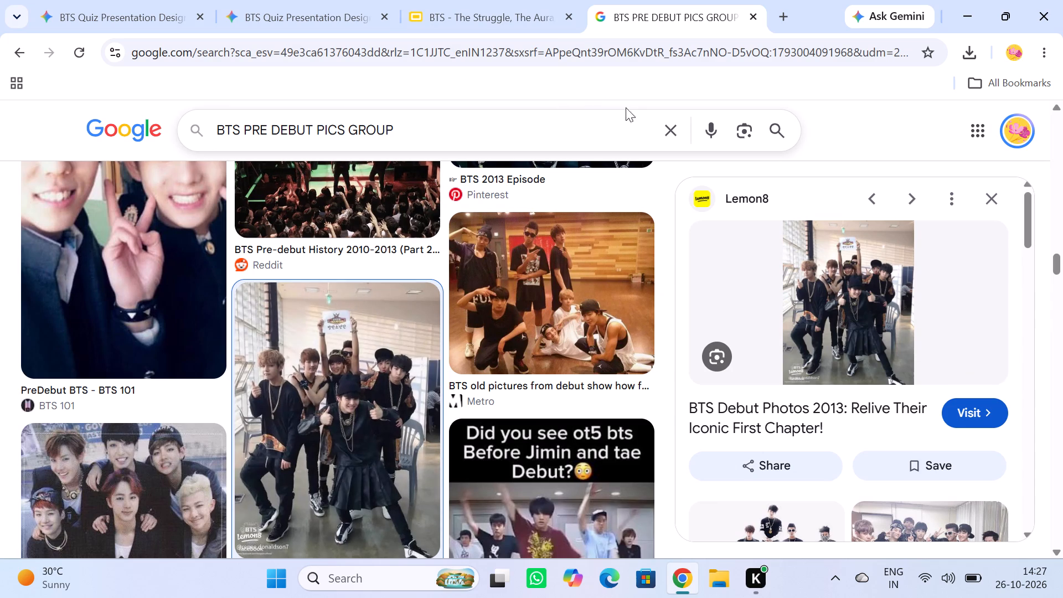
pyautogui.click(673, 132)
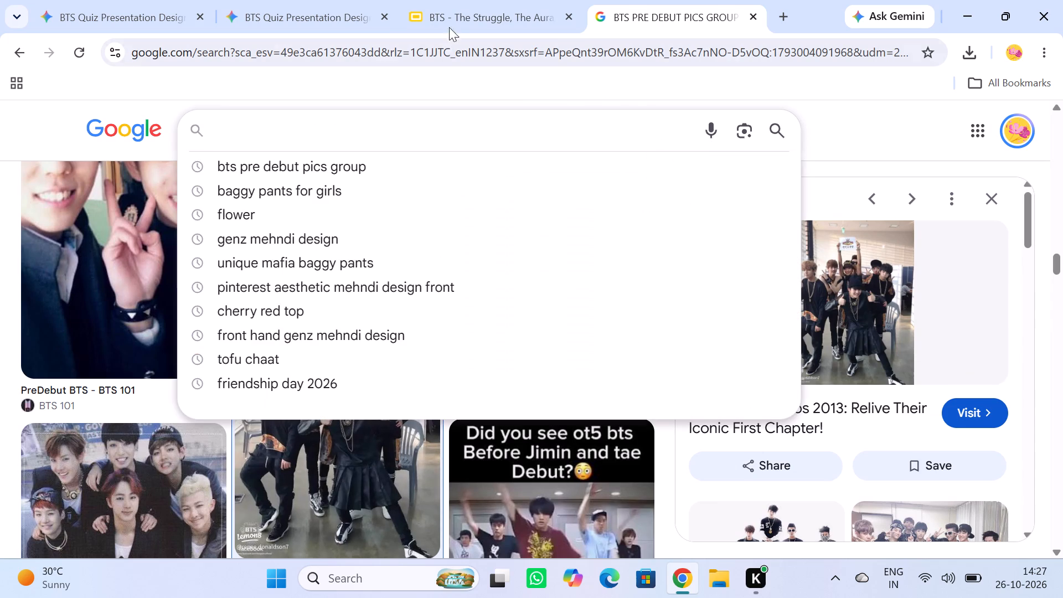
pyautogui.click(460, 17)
# Go back through slide 10 to slide 9 and review the three milestone cards under "From Underground Cyphers to The White House".
pyautogui.scroll(1, 109, 321)
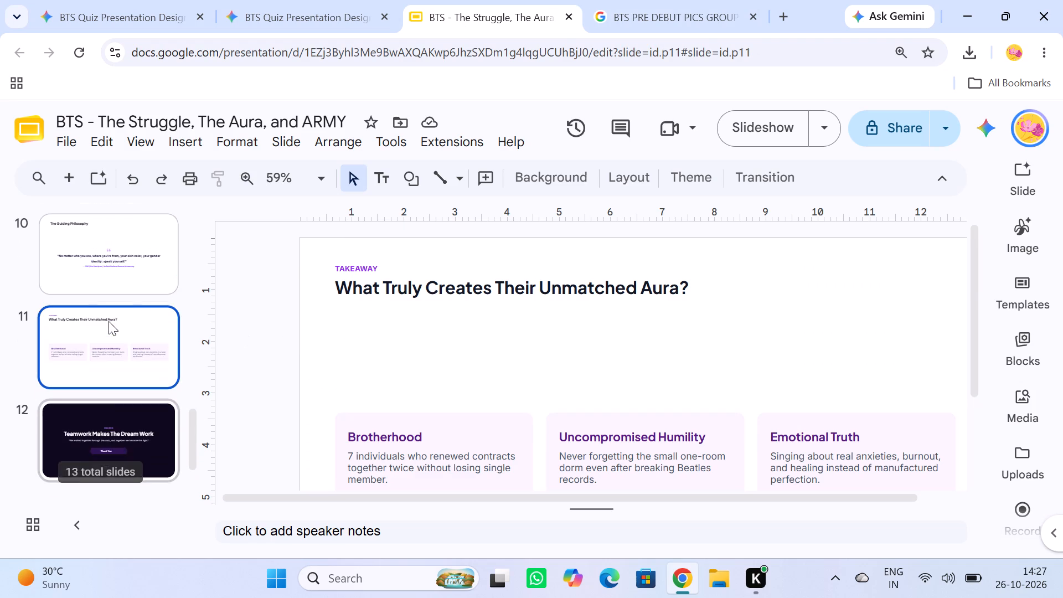
pyautogui.scroll(1, 109, 321)
pyautogui.click(109, 321)
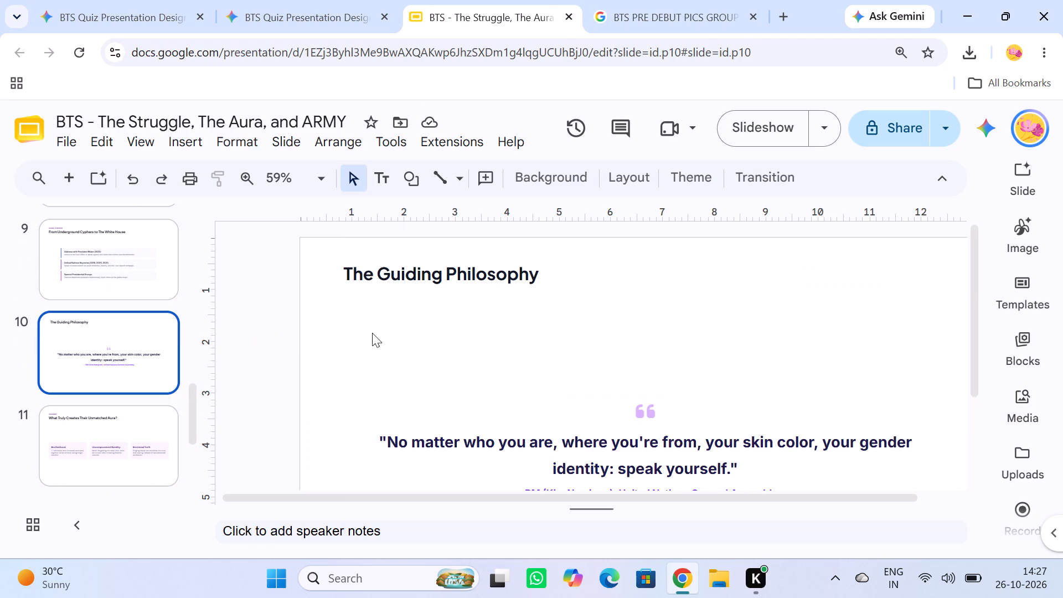
pyautogui.scroll(1, 119, 336)
pyautogui.click(114, 333)
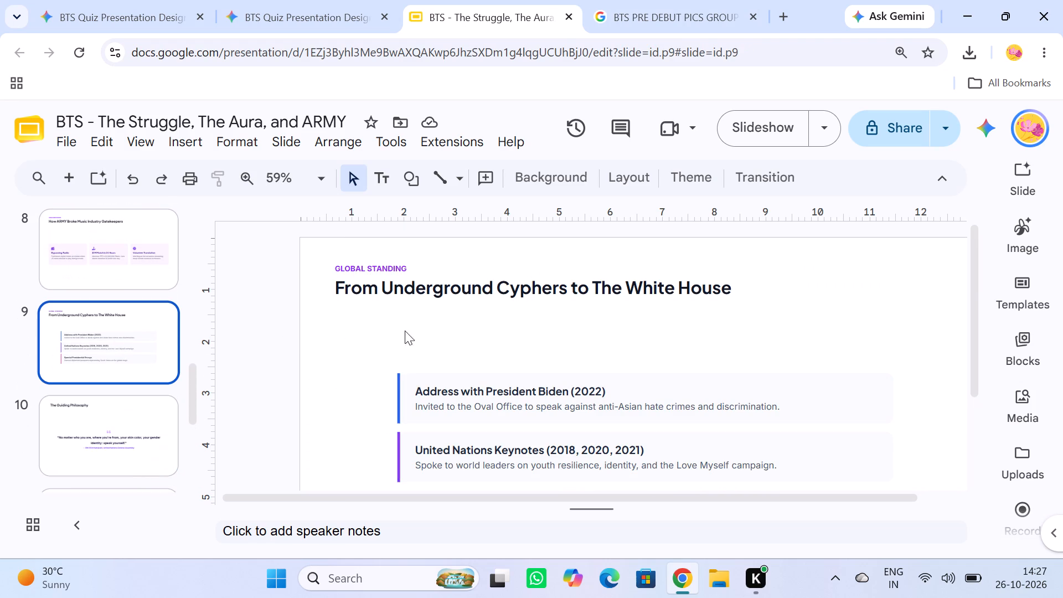
pyautogui.scroll(-2, 417, 366)
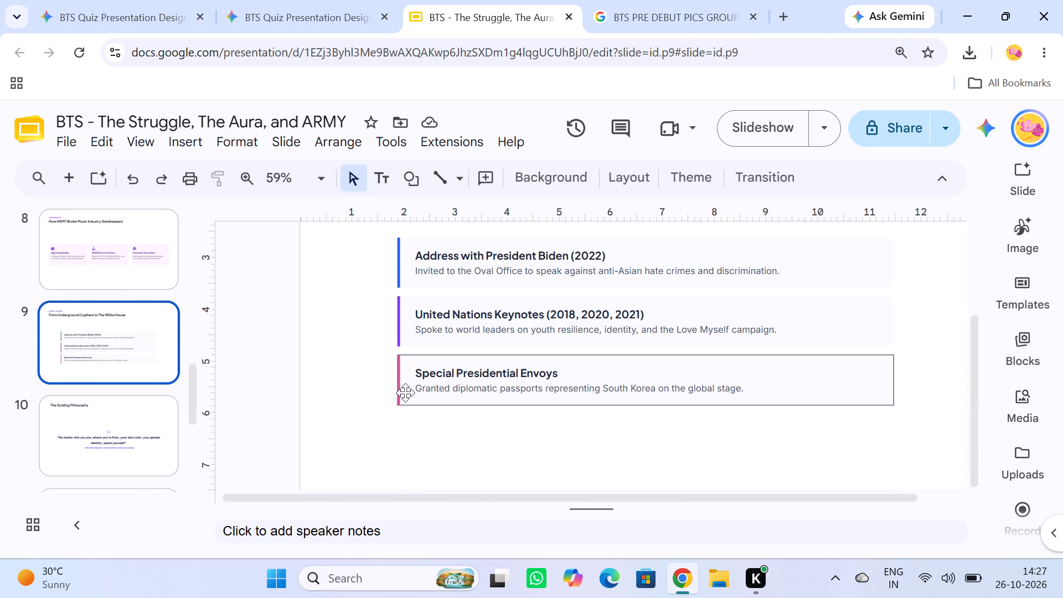
pyautogui.scroll(1, 332, 374)
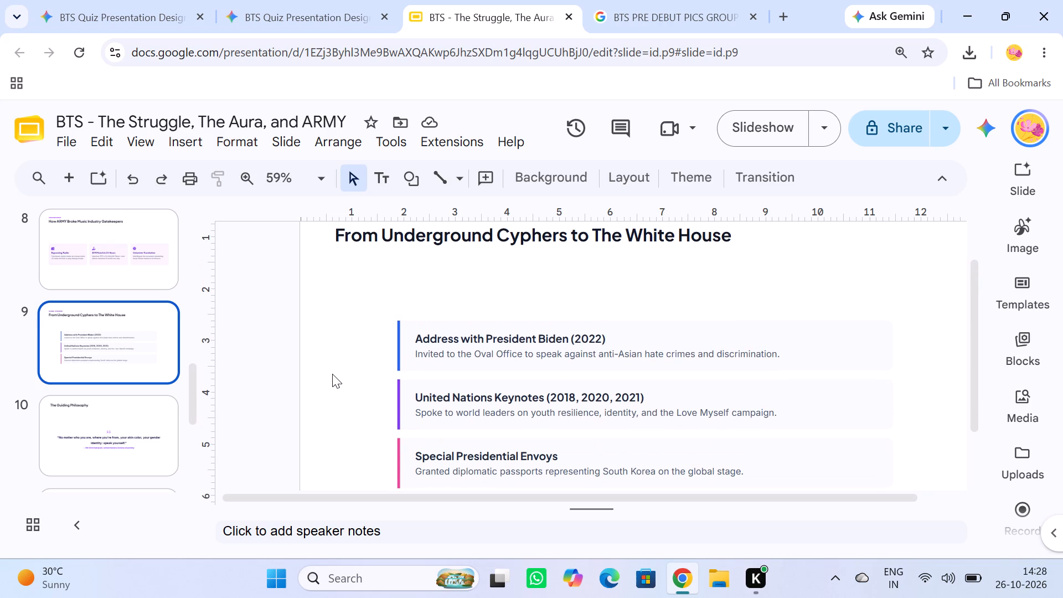
pyautogui.scroll(-1, 332, 374)
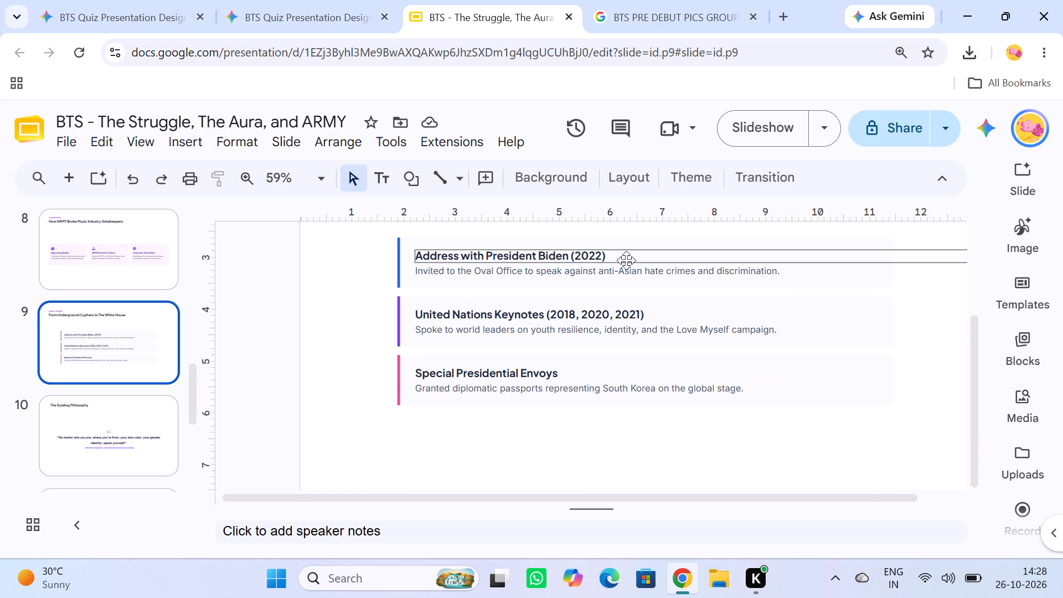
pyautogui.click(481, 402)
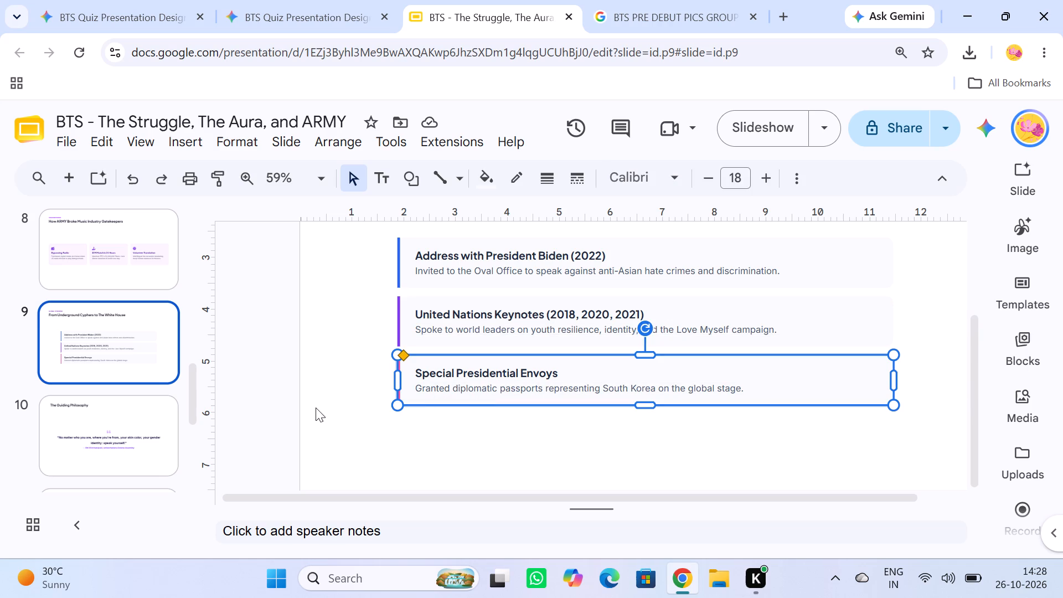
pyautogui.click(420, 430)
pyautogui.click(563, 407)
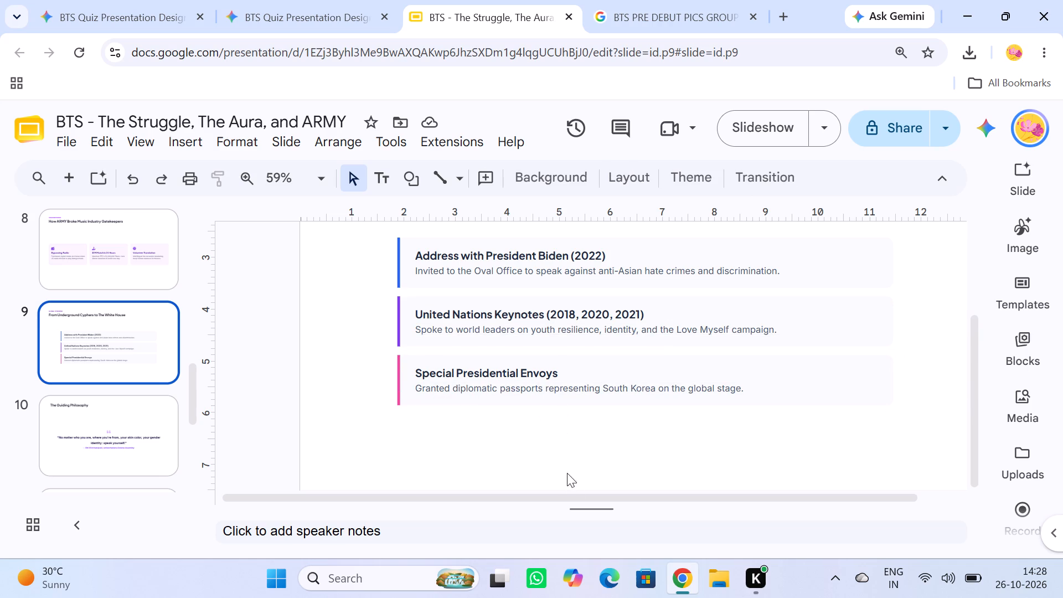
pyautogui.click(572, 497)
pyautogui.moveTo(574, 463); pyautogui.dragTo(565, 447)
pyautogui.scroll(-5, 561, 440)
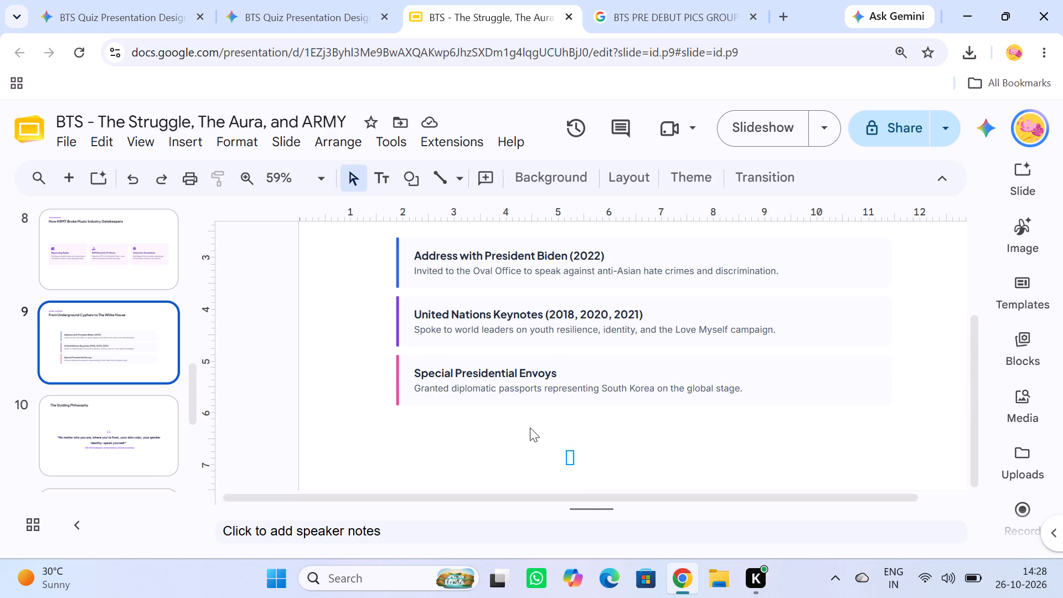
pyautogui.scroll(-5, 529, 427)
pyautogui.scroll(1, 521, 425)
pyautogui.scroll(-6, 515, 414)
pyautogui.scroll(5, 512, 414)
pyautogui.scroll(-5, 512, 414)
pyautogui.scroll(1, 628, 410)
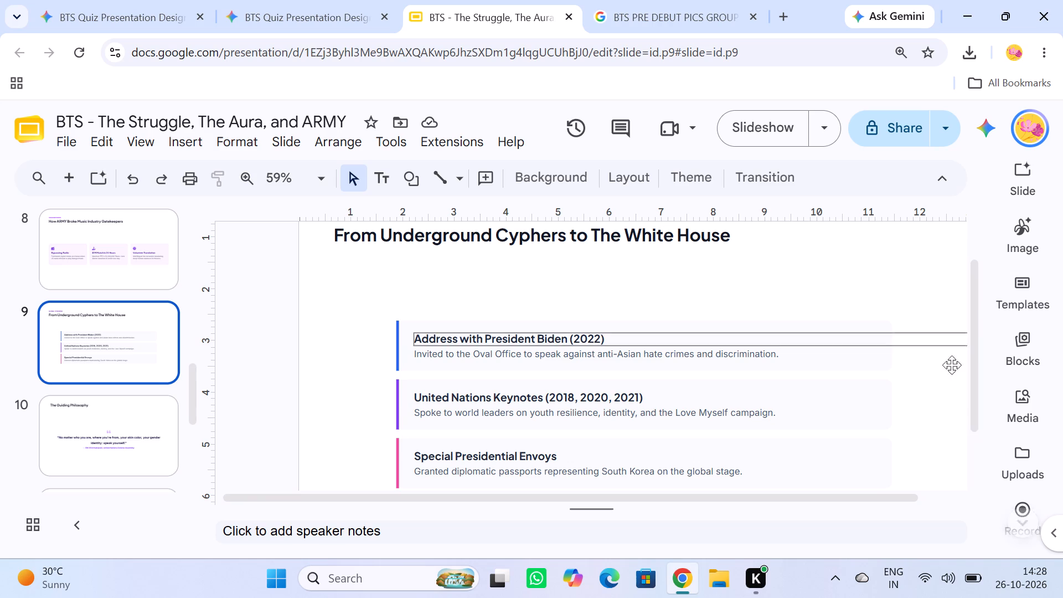
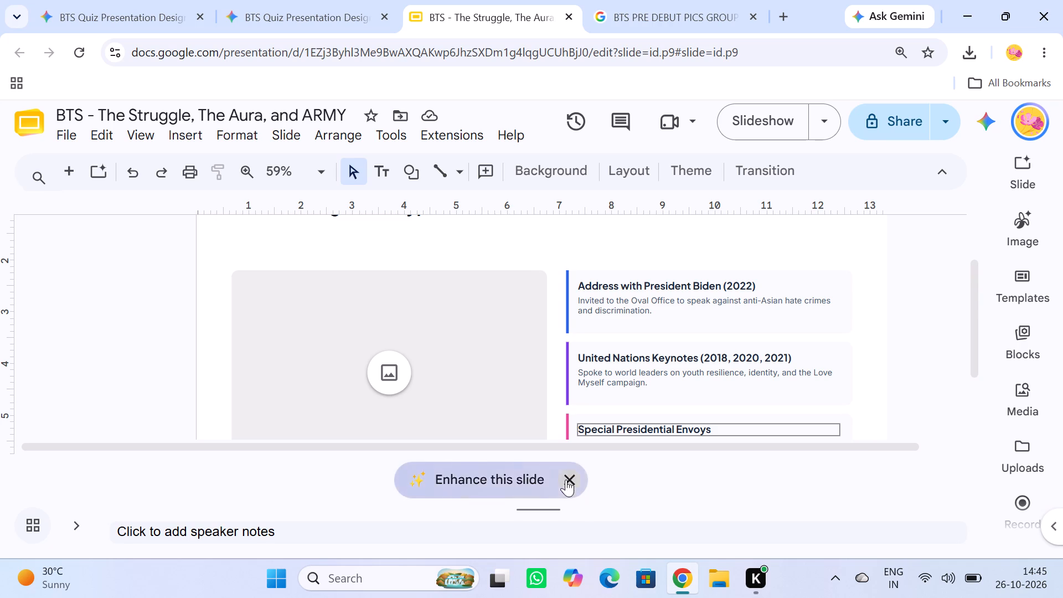
# Switch to the Google Images search and search for "BTS ON UNICEF".
pyautogui.click(663, 0)
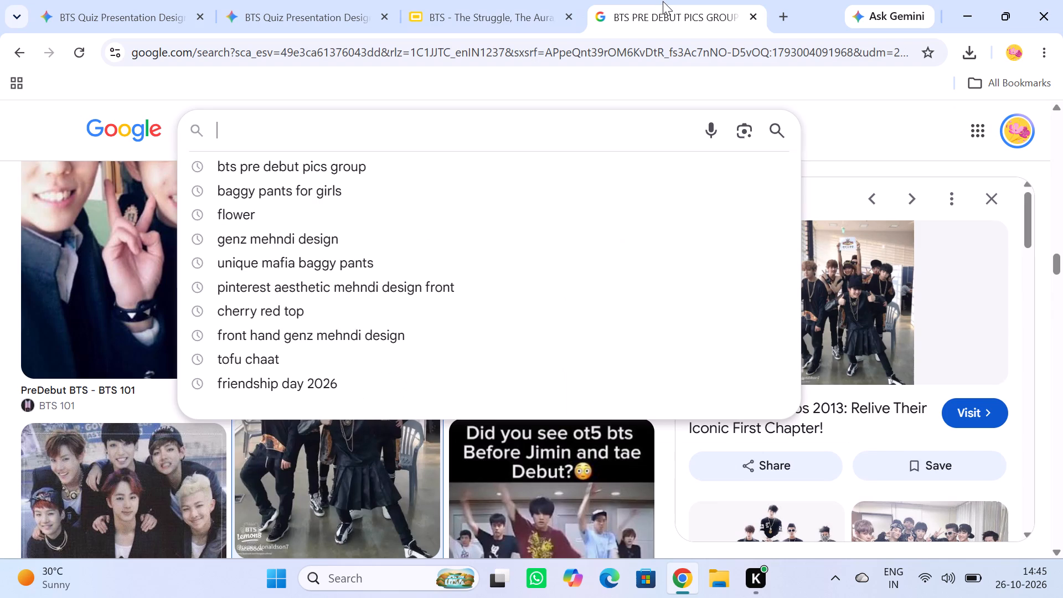
pyautogui.click(446, 131)
pyautogui.write('BTS ON UB')
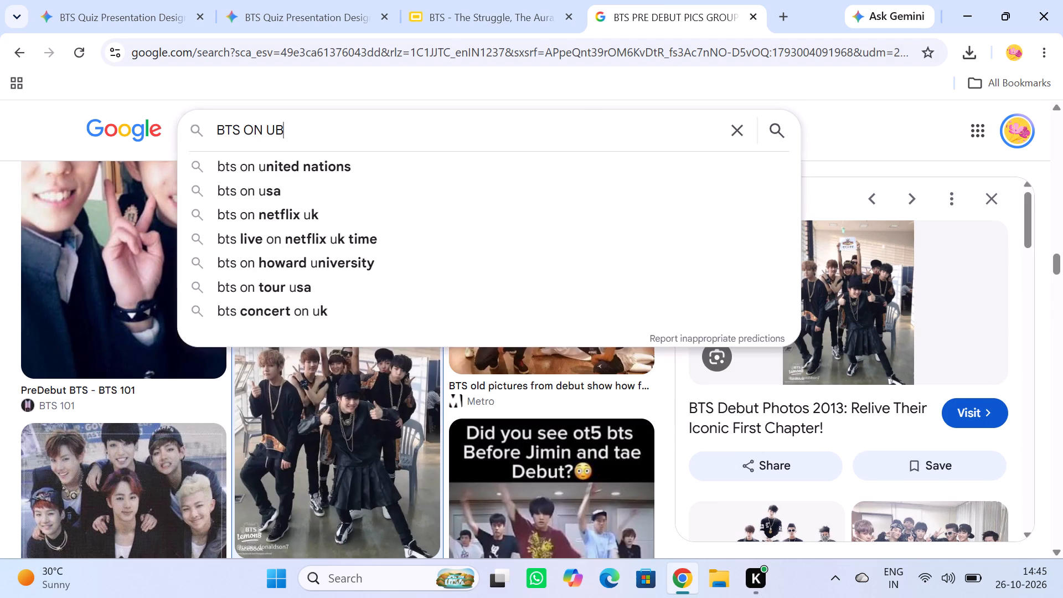
pyautogui.press('BackSpace')
pyautogui.write('NICEF')
pyautogui.press('Return')
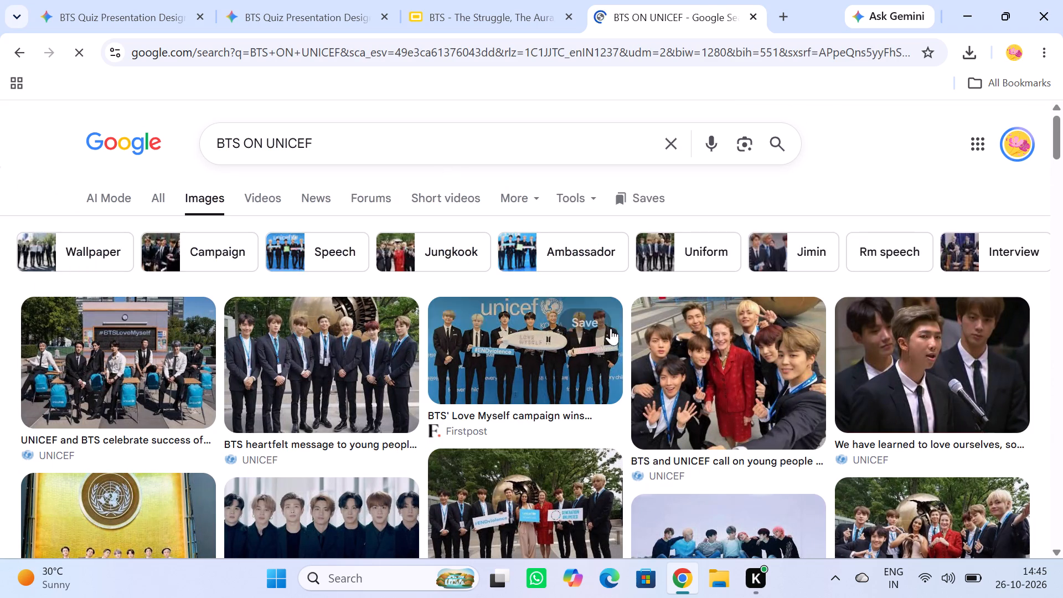
# Examine the "BTS ON UNICEF" image results for a group photo suited to slide 9.
pyautogui.scroll(-1, 610, 353)
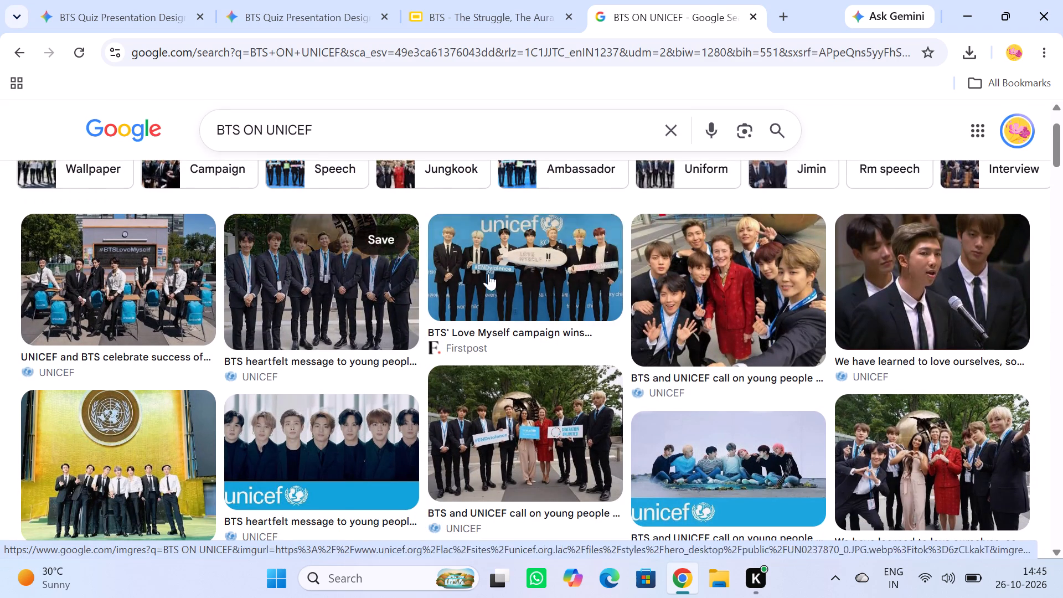
pyautogui.scroll(-3, 501, 274)
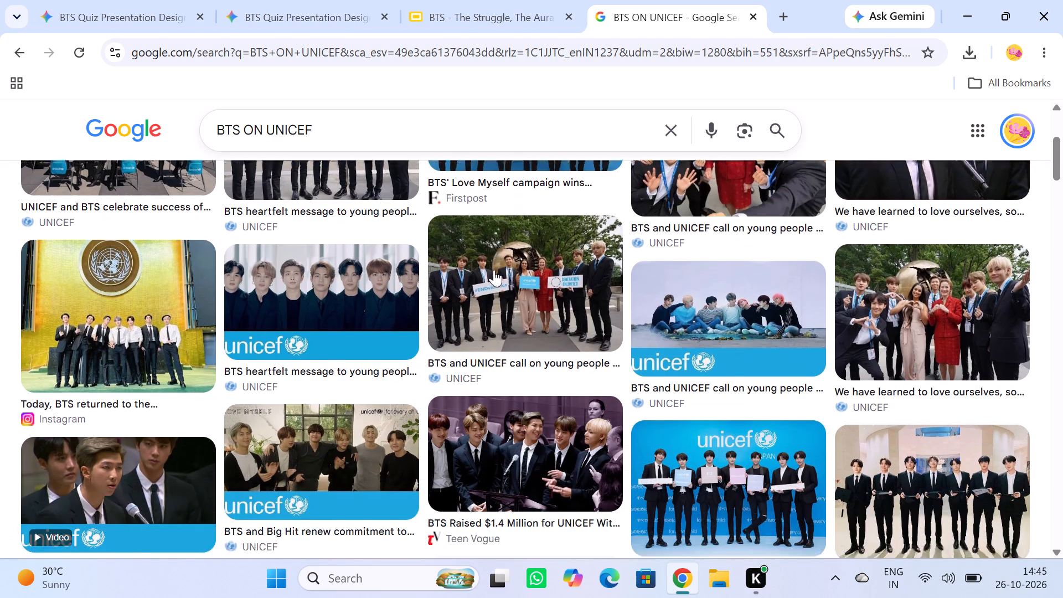
pyautogui.scroll(-1, 494, 270)
pyautogui.scroll(2, 492, 269)
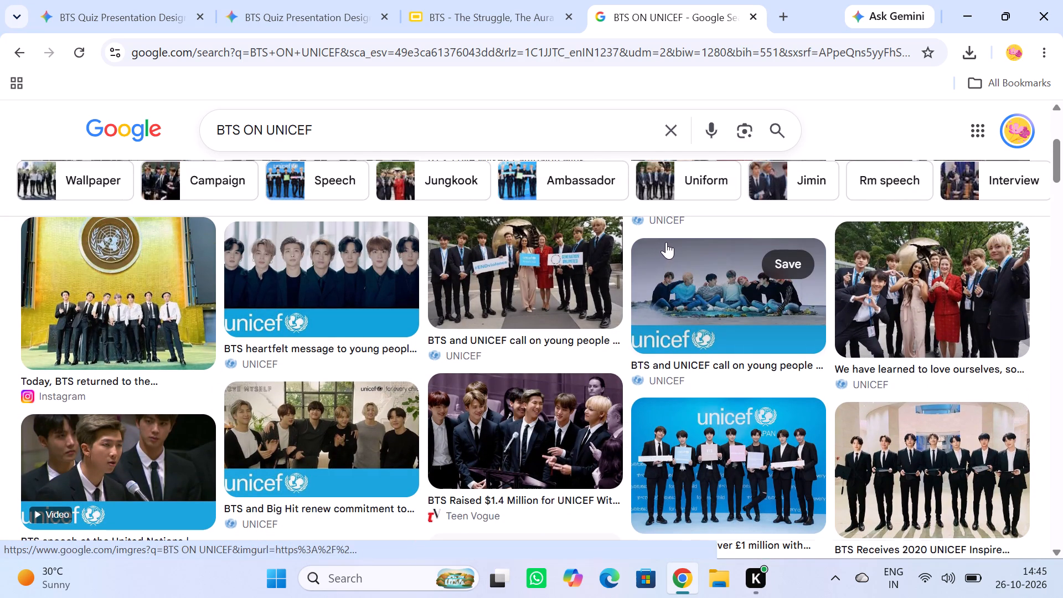
pyautogui.scroll(-2, 245, 309)
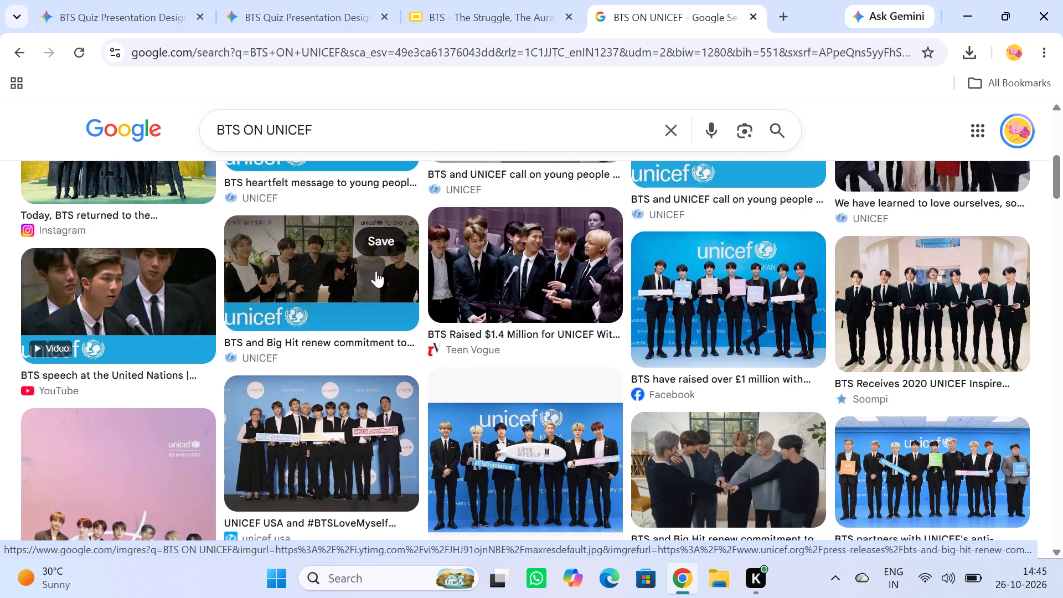
pyautogui.scroll(-3, 376, 271)
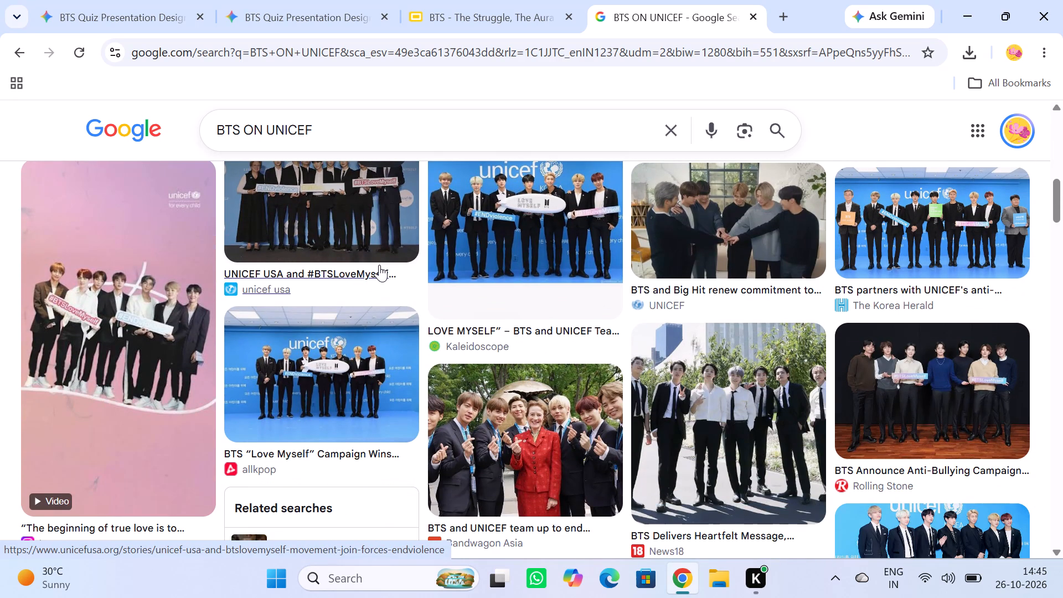
pyautogui.scroll(2, 379, 265)
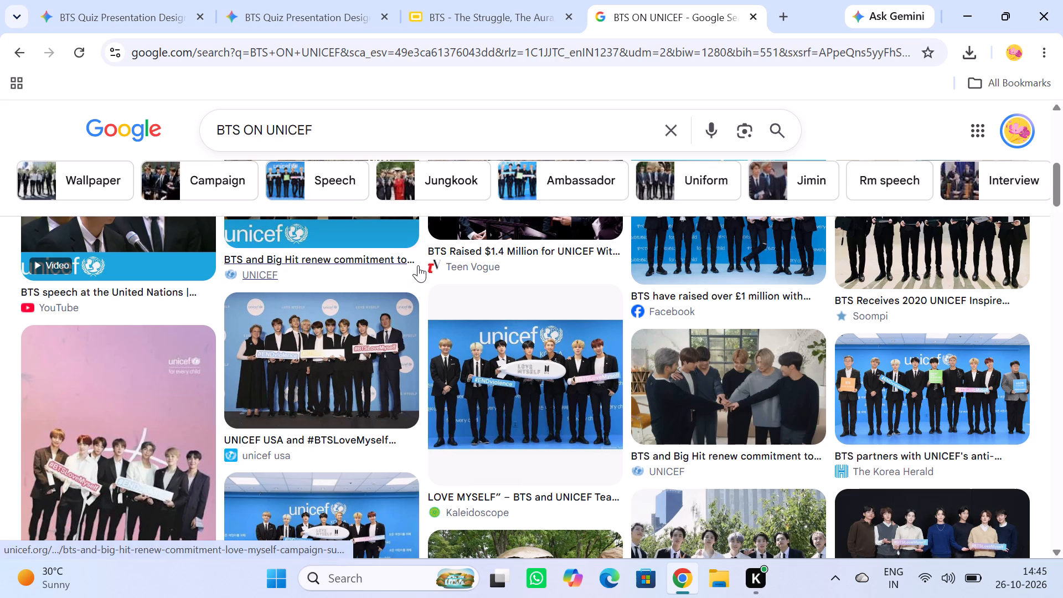
# Check slide 9's picture space and text cards against more of the BTS UNICEF image results.
pyautogui.click(490, 24)
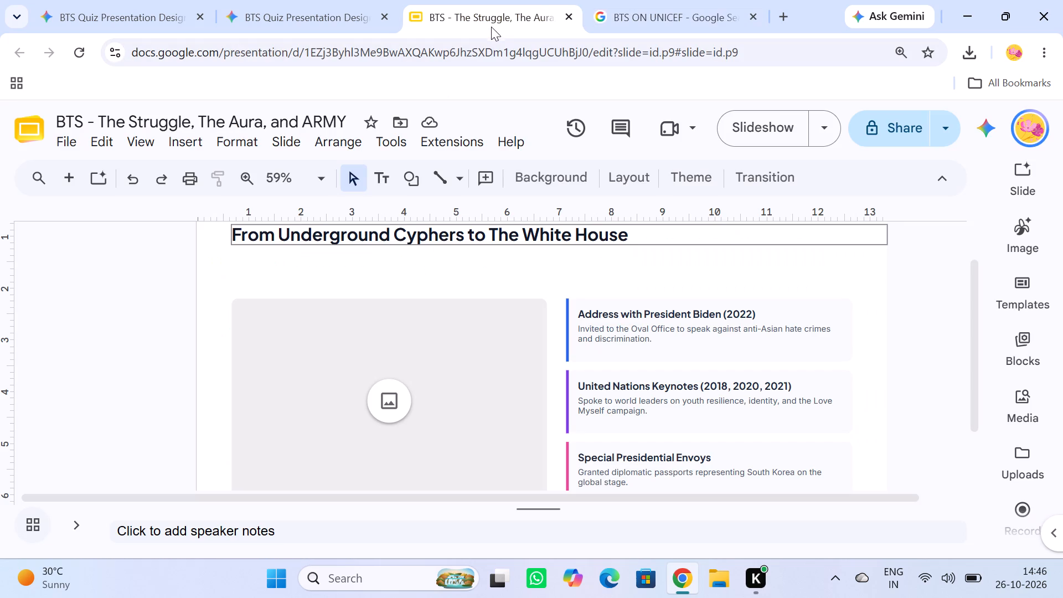
pyautogui.scroll(-1, 618, 361)
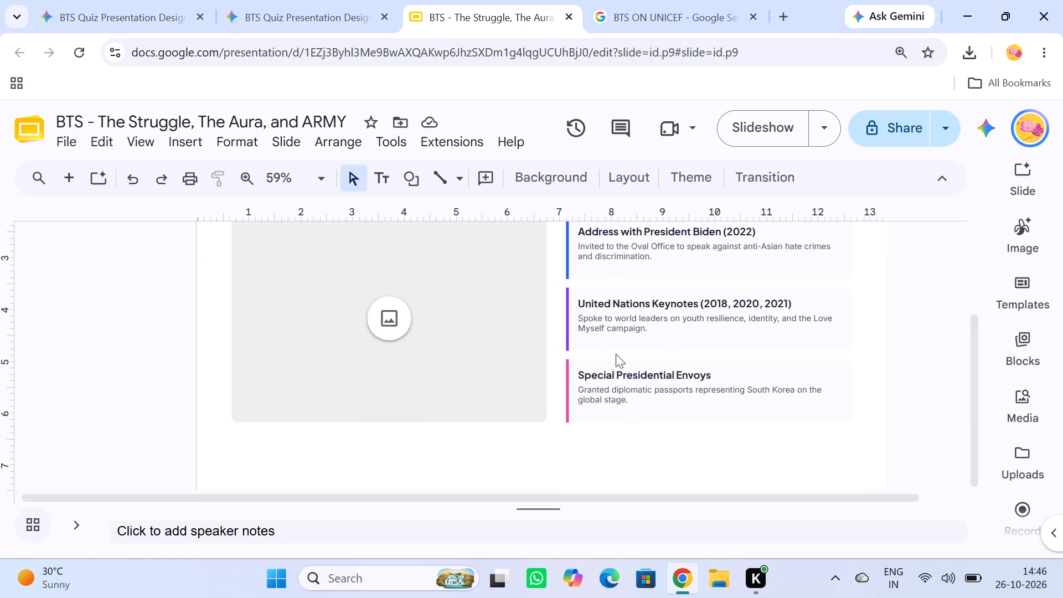
pyautogui.scroll(1, 691, 334)
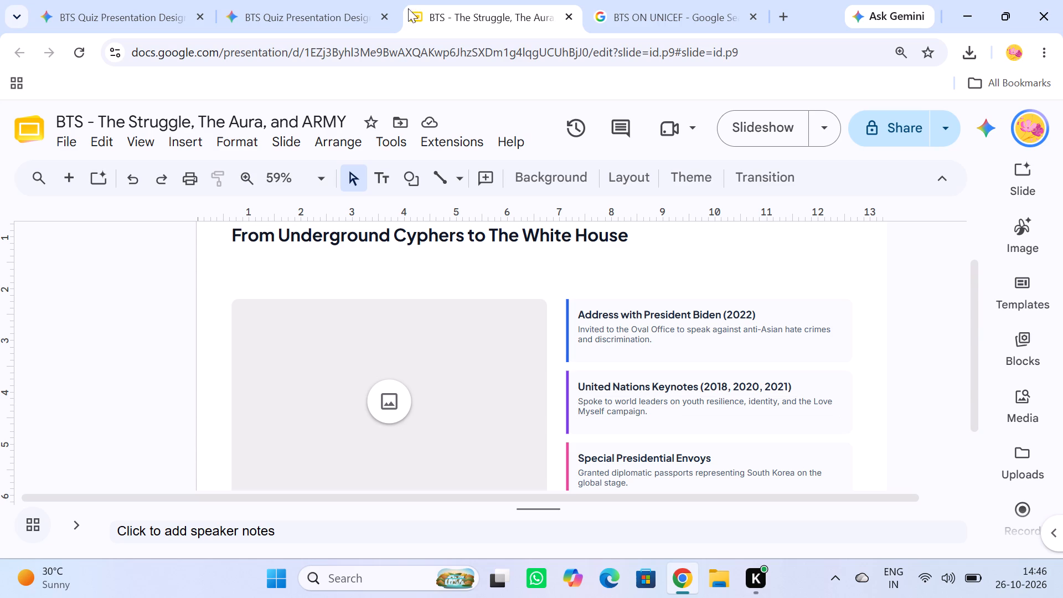
pyautogui.click(678, 7)
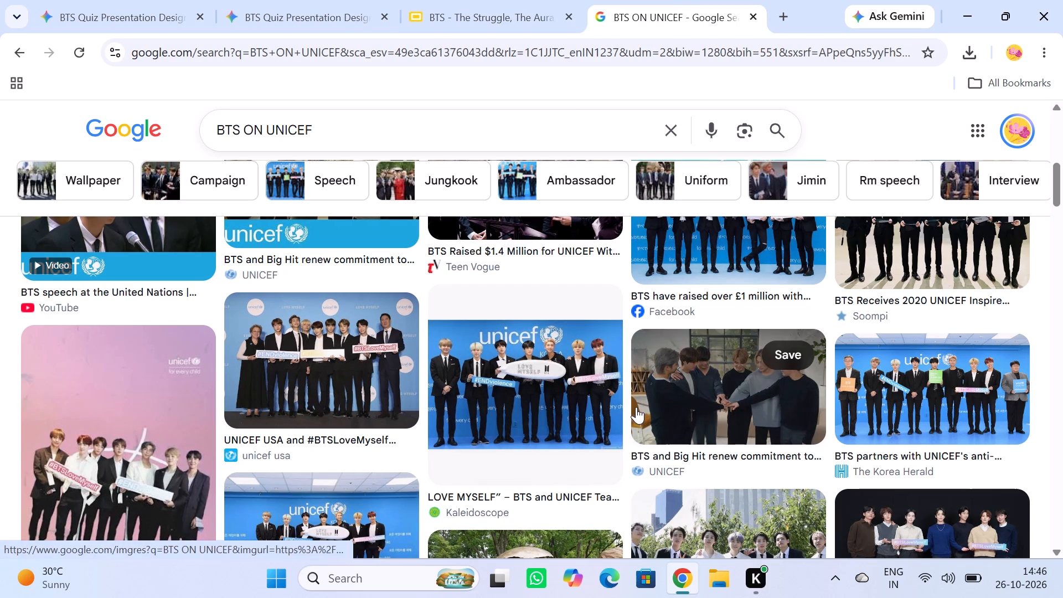
pyautogui.scroll(2, 634, 409)
pyautogui.scroll(-3, 634, 409)
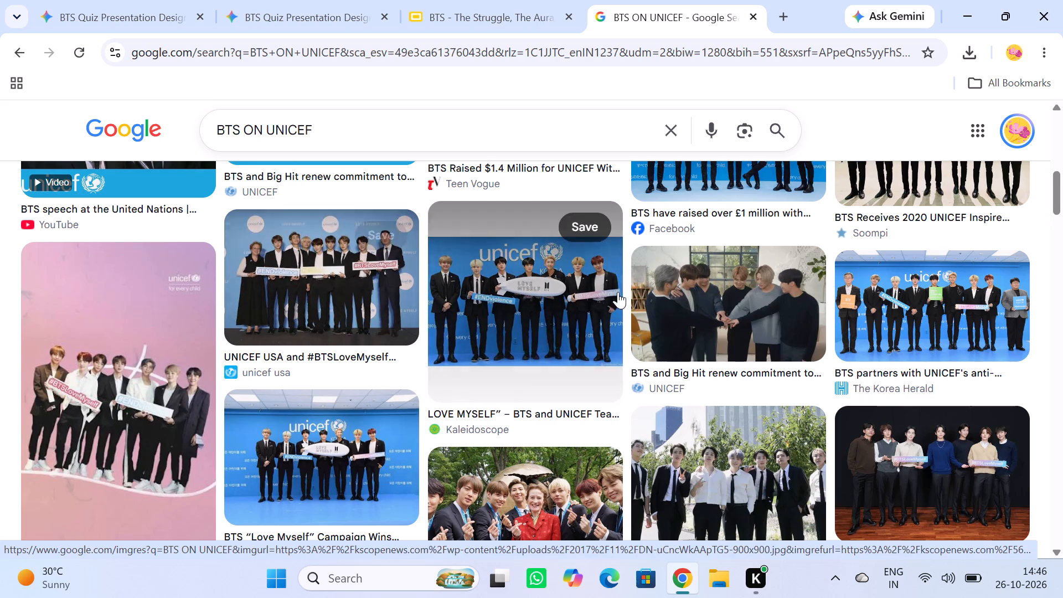
pyautogui.scroll(-3, 601, 338)
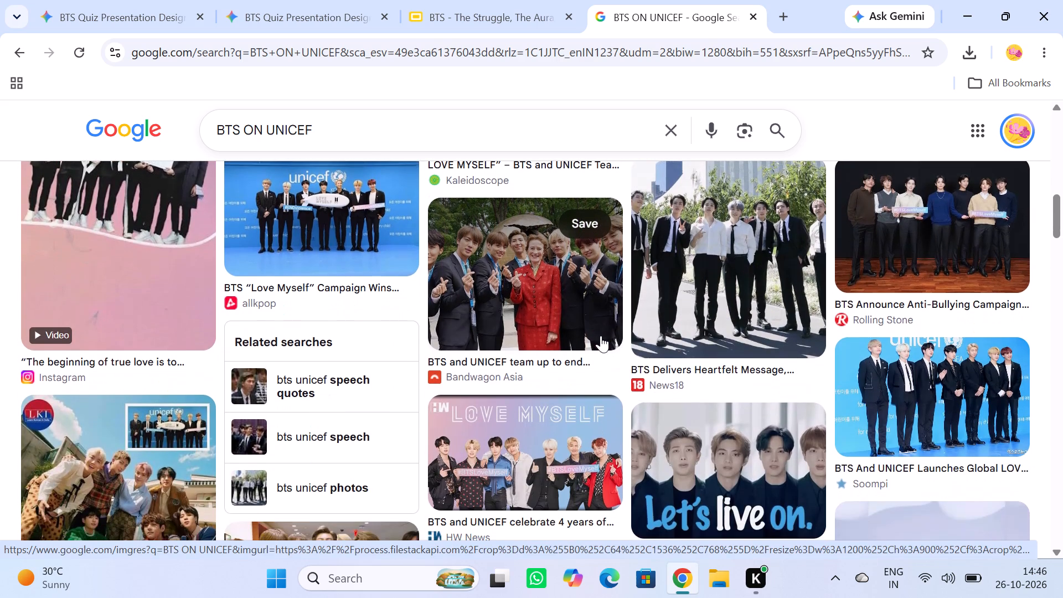
pyautogui.scroll(-1, 606, 385)
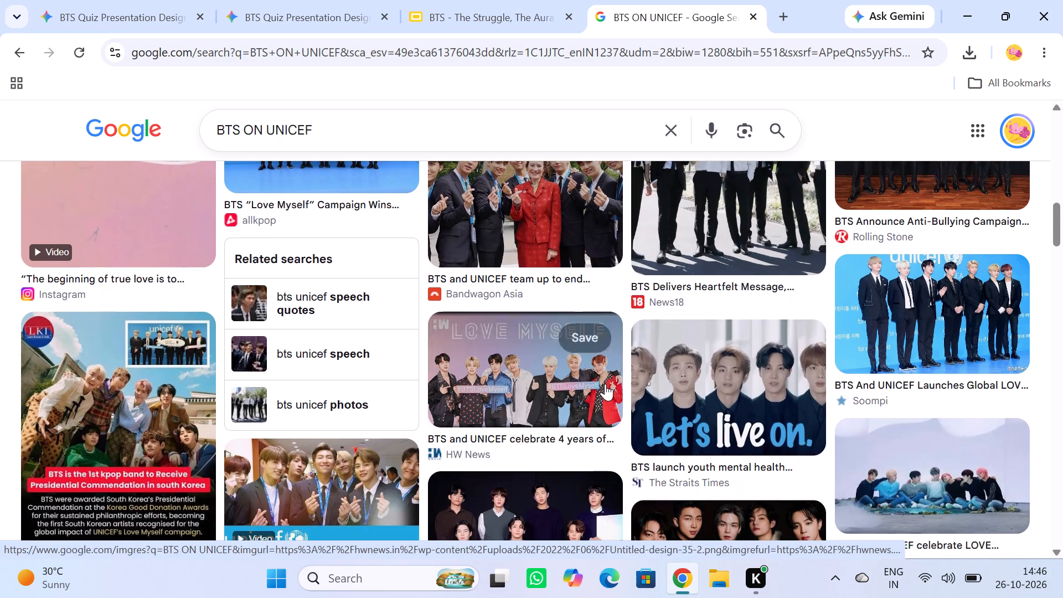
pyautogui.scroll(-1, 472, 375)
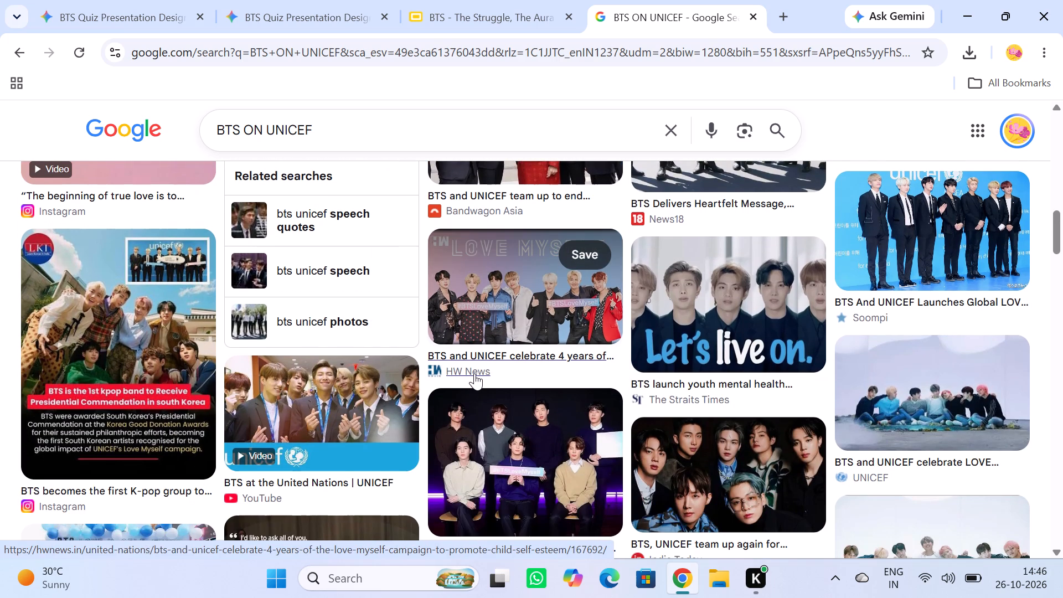
pyautogui.scroll(4, 474, 373)
pyautogui.scroll(-2, 474, 373)
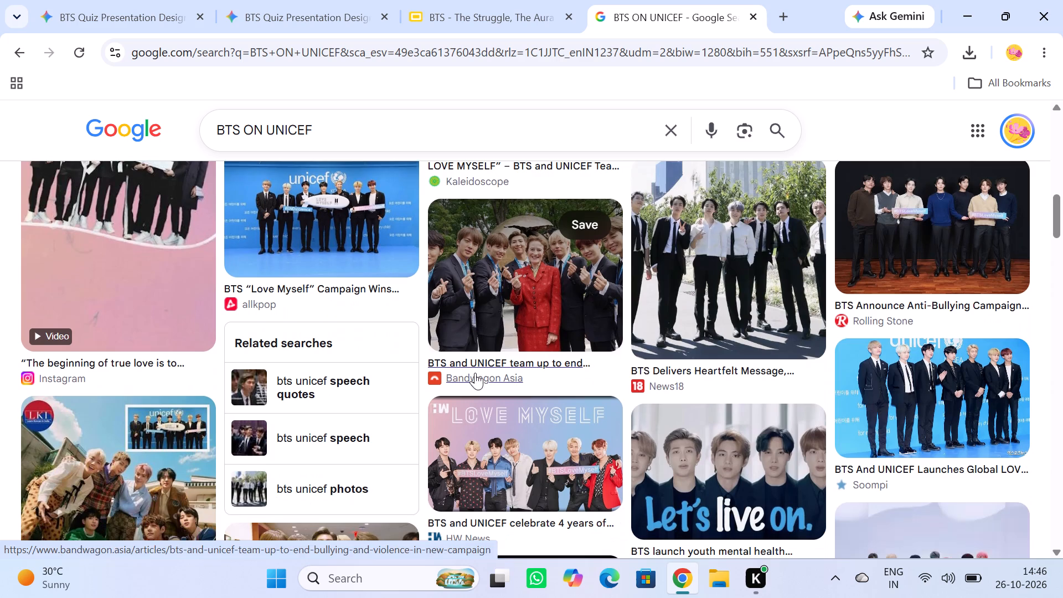
# Review the top "BTS ON UNICEF" image results and open the Instagram preview of the group photo at the United Nations General Assembly.
pyautogui.scroll(3, 718, 362)
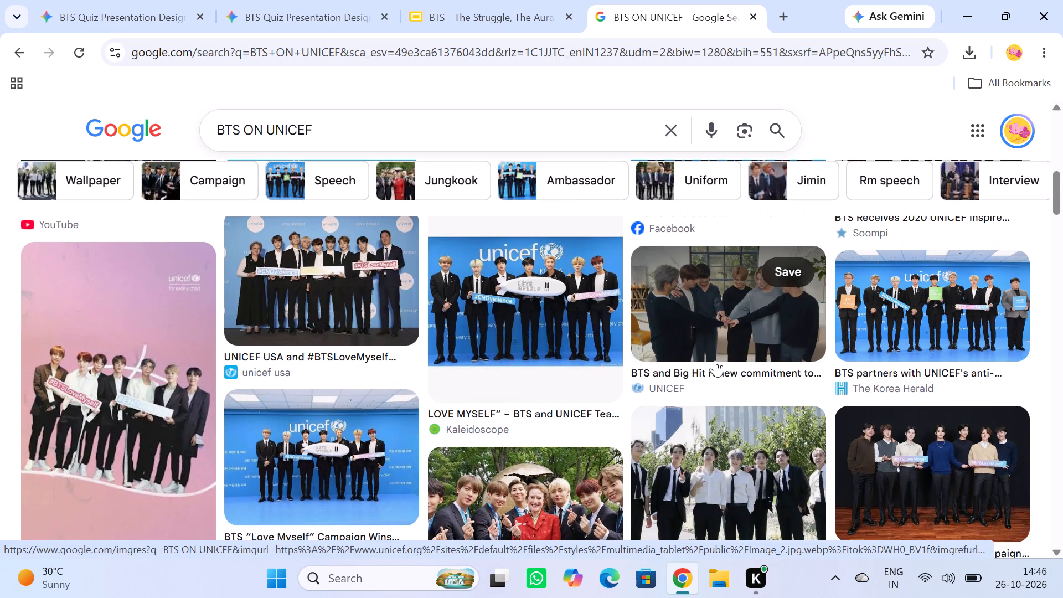
pyautogui.scroll(2, 715, 360)
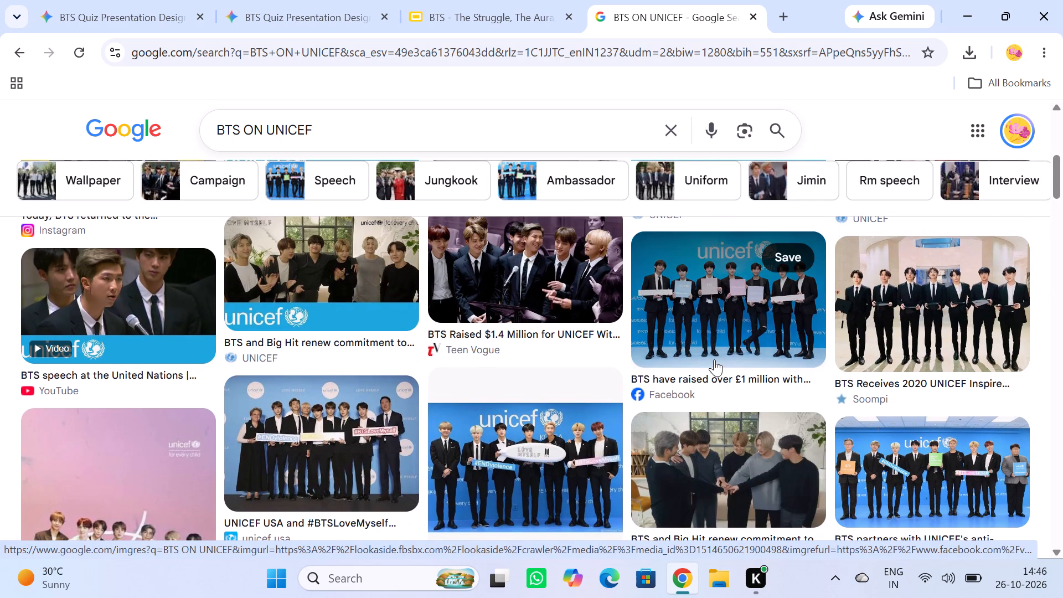
pyautogui.scroll(2, 714, 359)
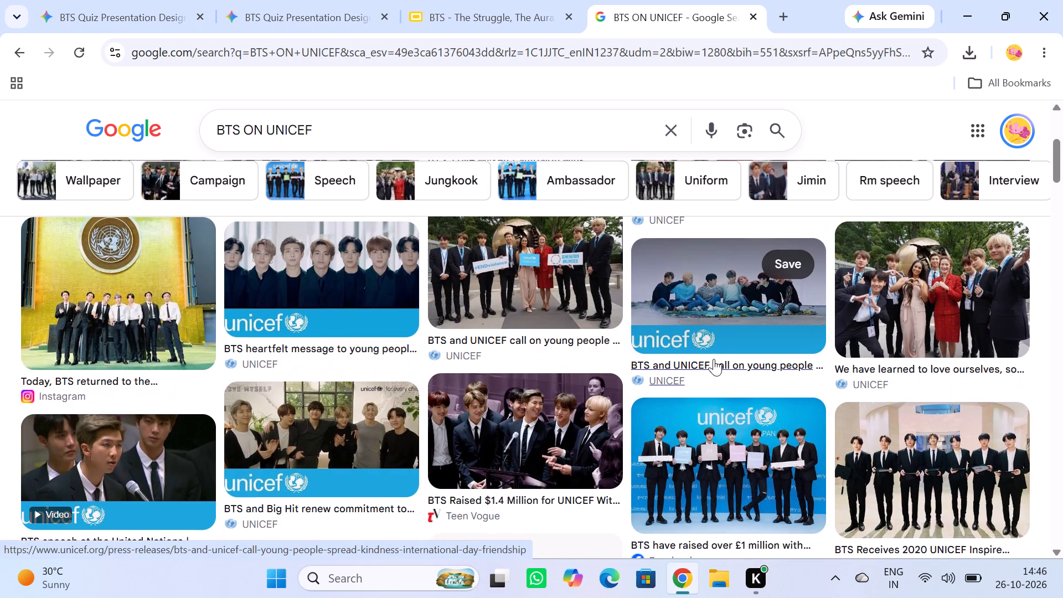
pyautogui.scroll(6, 714, 359)
pyautogui.scroll(-1, 307, 417)
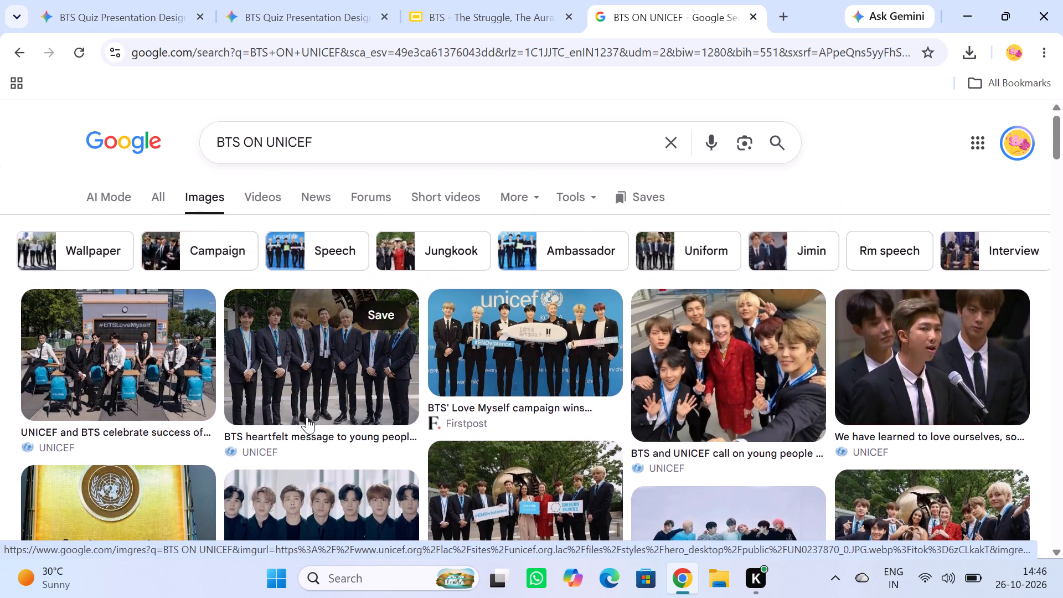
pyautogui.scroll(-1, 307, 417)
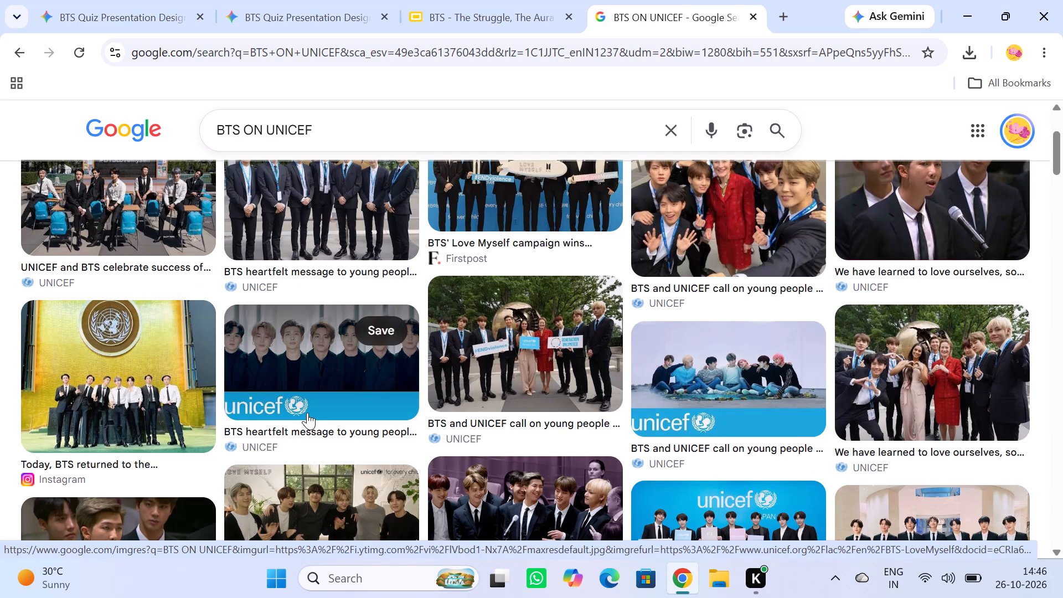
pyautogui.click(98, 413)
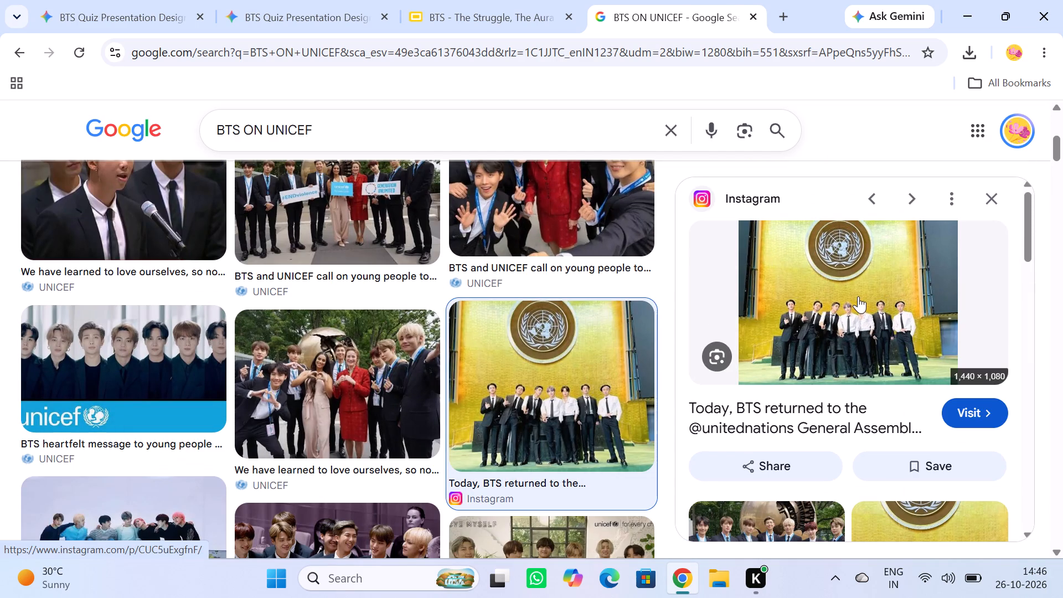
# Inspect the General Assembly group photo at an enlarged page zoom and examine its related images for one suited to slide 9.
pyautogui.keyDown('ctrl'); pyautogui.scroll(-8, 858, 296); pyautogui.keyUp('ctrl')
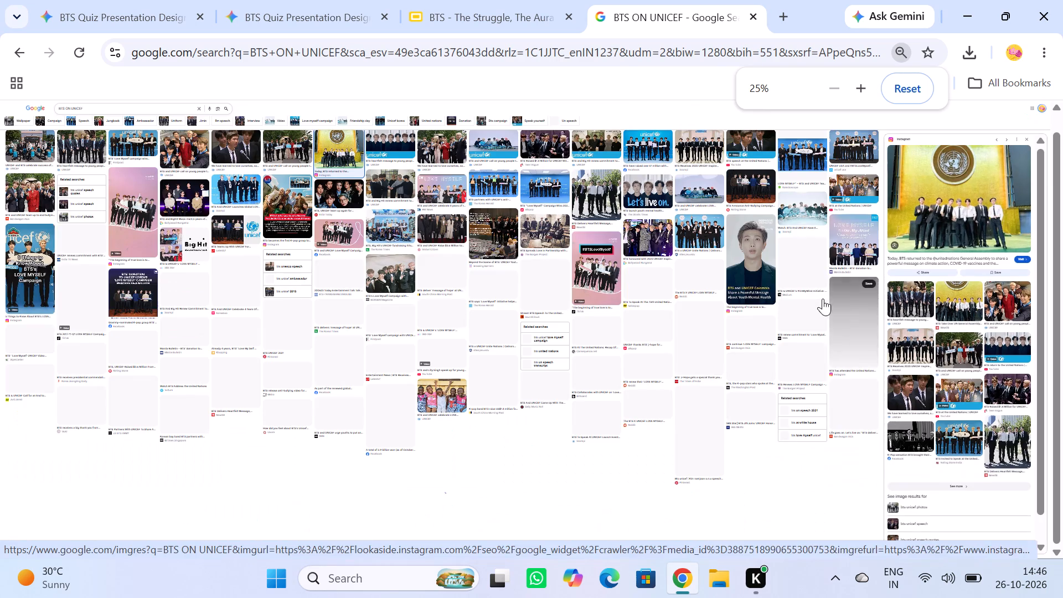
pyautogui.keyDown('ctrl'); pyautogui.scroll(8, 948, 233); pyautogui.keyUp('ctrl')
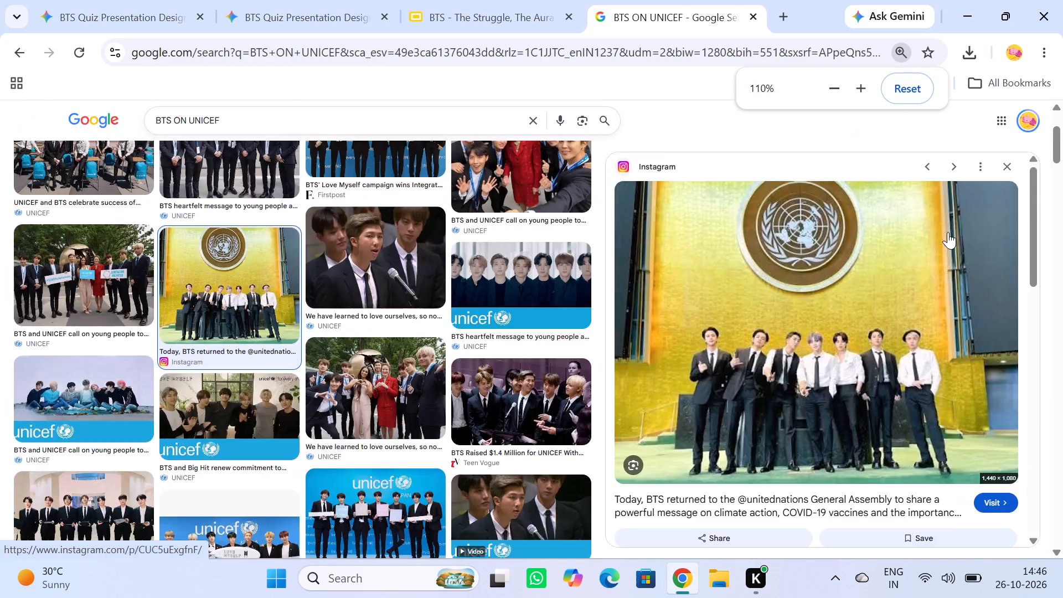
pyautogui.keyDown('ctrl'); pyautogui.scroll(5, 831, 302); pyautogui.keyUp('ctrl')
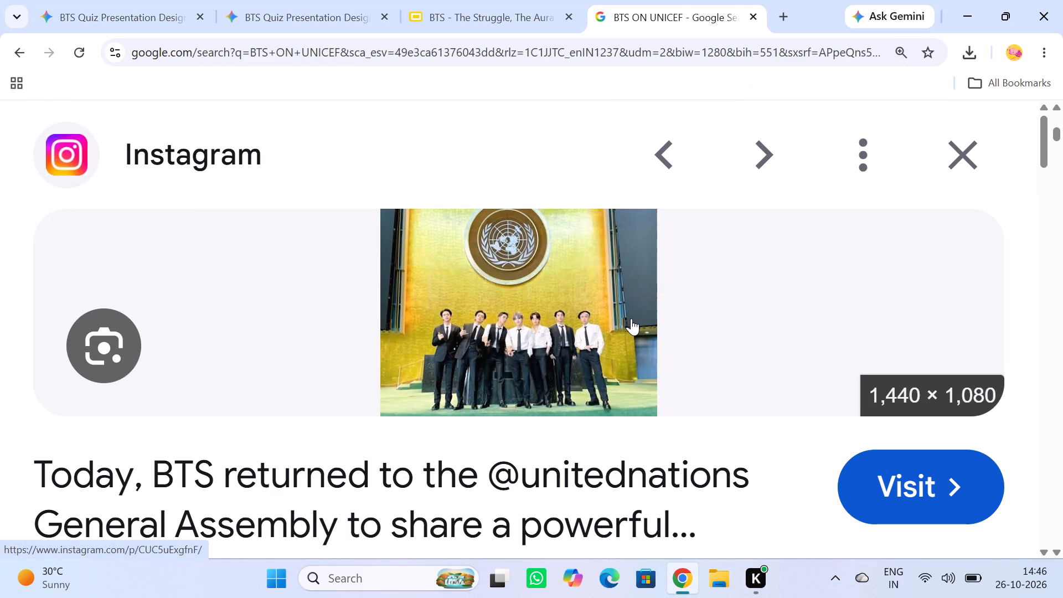
pyautogui.scroll(-5, 631, 318)
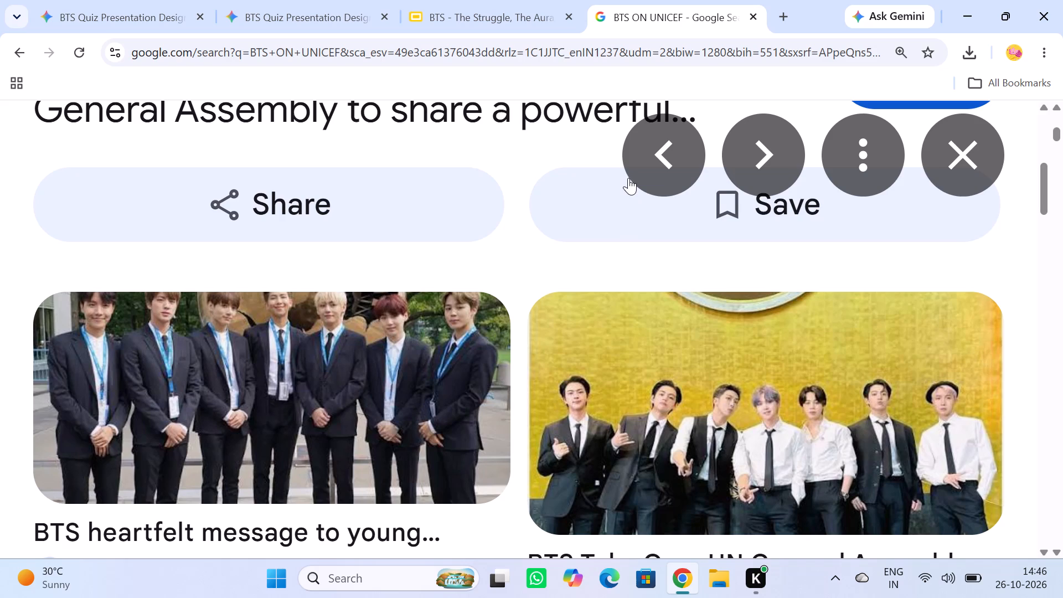
pyautogui.scroll(-4, 680, 360)
pyautogui.scroll(2, 677, 348)
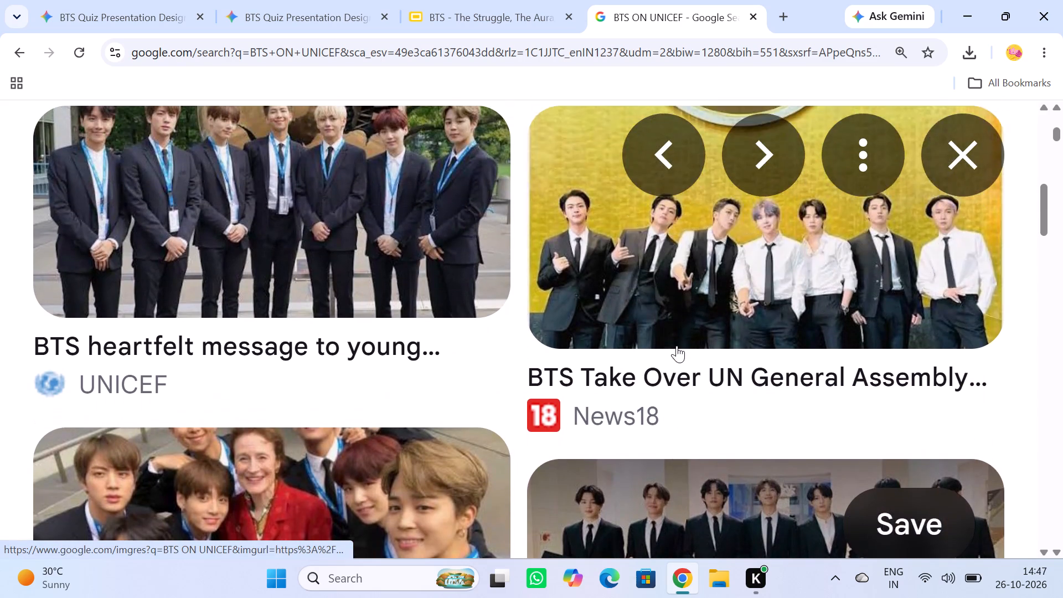
pyautogui.scroll(-2, 727, 304)
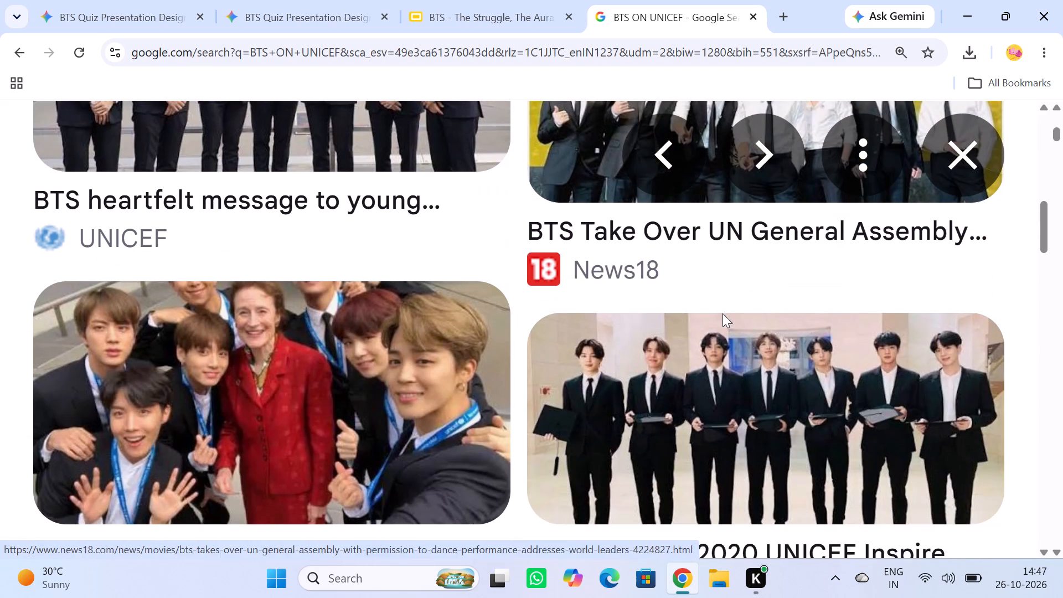
# Preview the News18 photo "BTS Take Over UN General Assembly" from the related images, and close the image preview.
pyautogui.scroll(3, 723, 313)
pyautogui.click(723, 312)
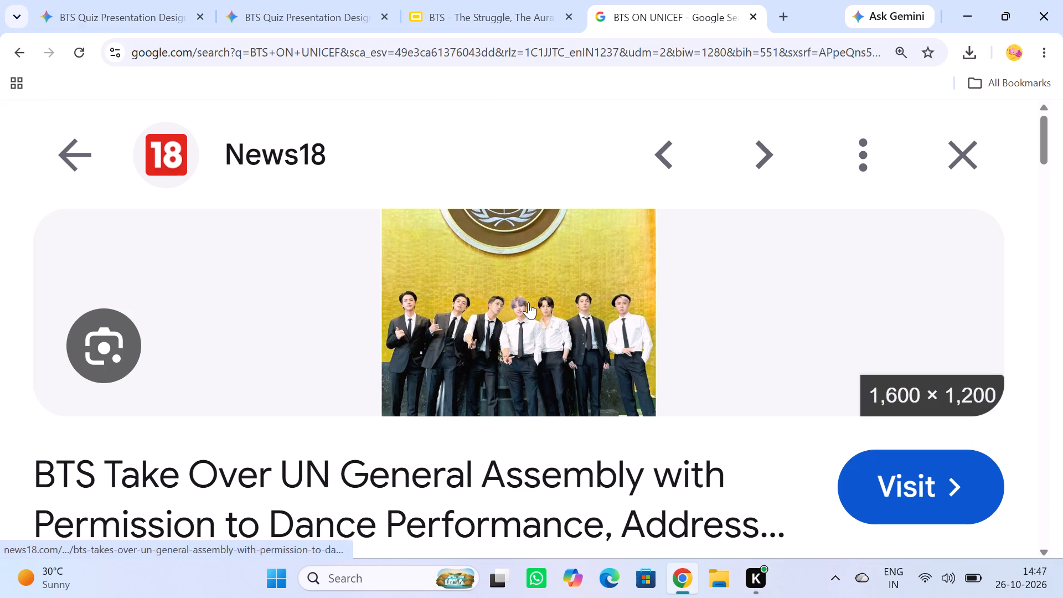
pyautogui.click(74, 172)
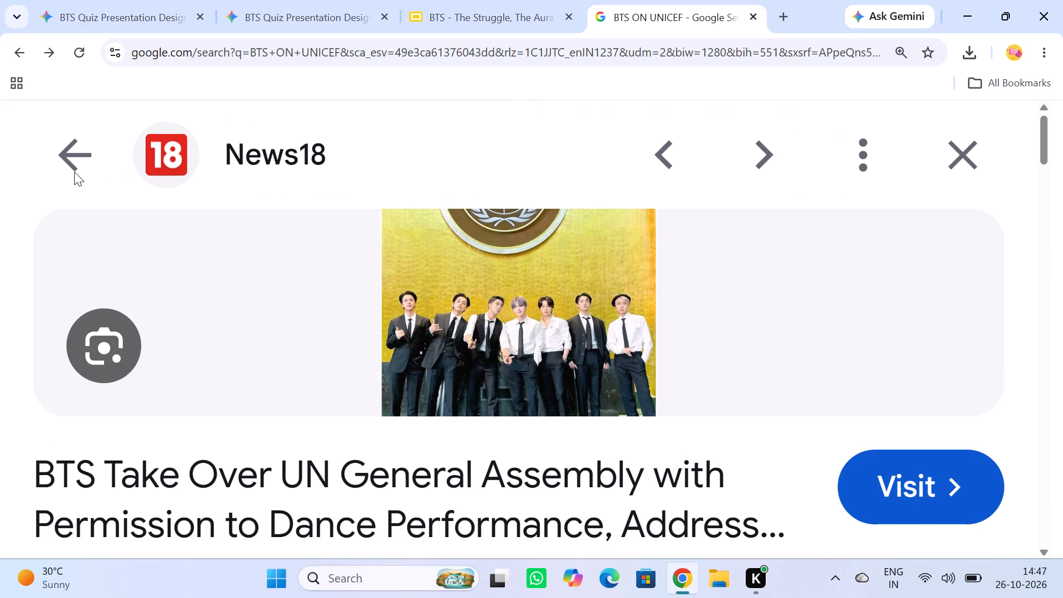
pyautogui.keyDown('ctrl'); pyautogui.scroll(5, 74, 172); pyautogui.keyUp('ctrl')
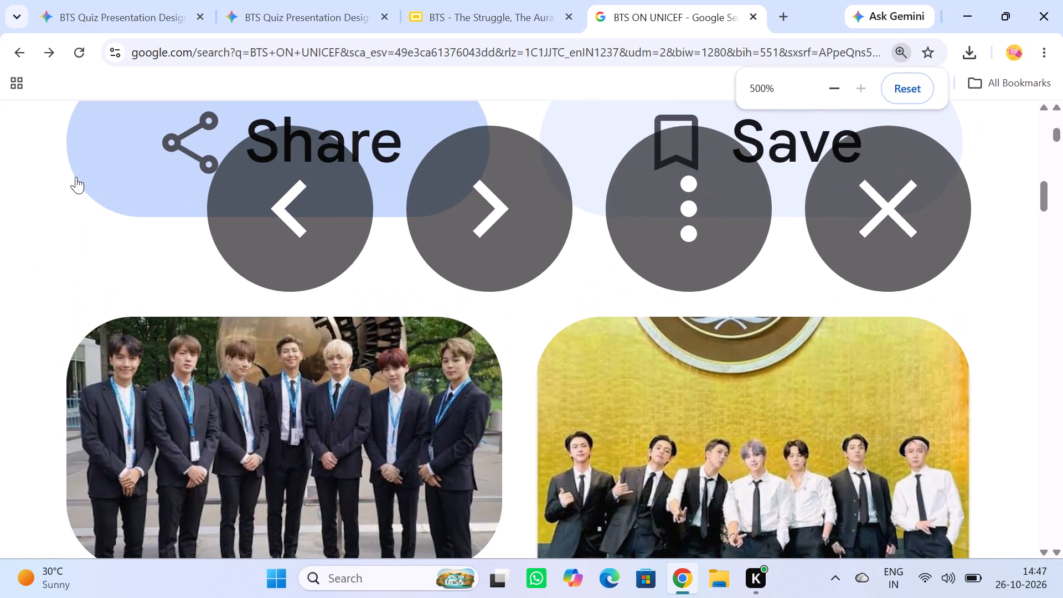
pyautogui.keyDown('ctrl'); pyautogui.scroll(11, 76, 177); pyautogui.keyUp('ctrl')
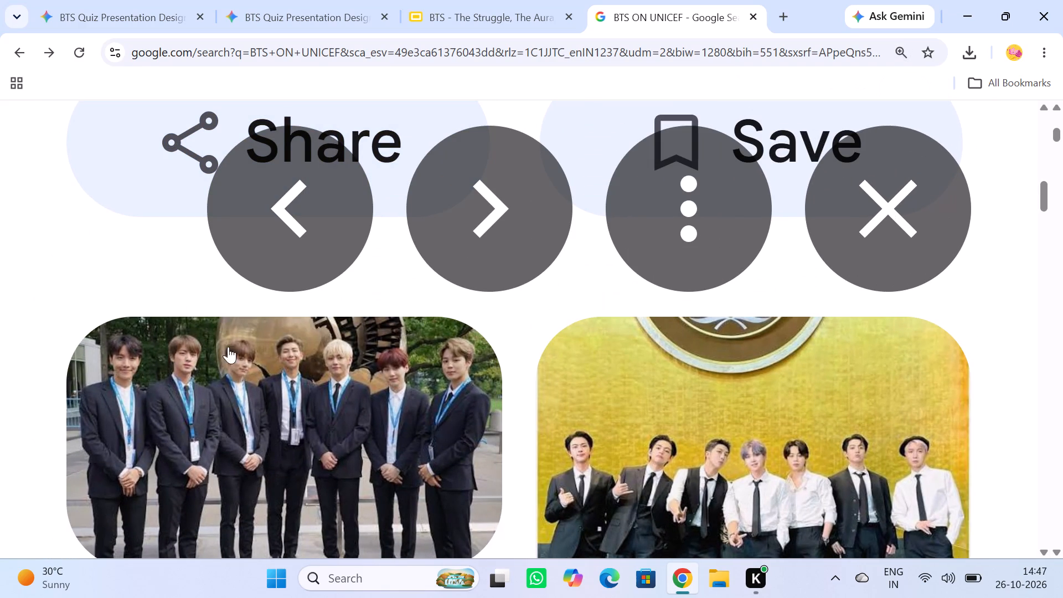
pyautogui.keyDown('ctrl'); pyautogui.scroll(6, 274, 408); pyautogui.keyUp('ctrl')
pyautogui.keyDown('ctrl'); pyautogui.scroll(20, 168, 272); pyautogui.keyUp('ctrl')
pyautogui.scroll(-1, 595, 231)
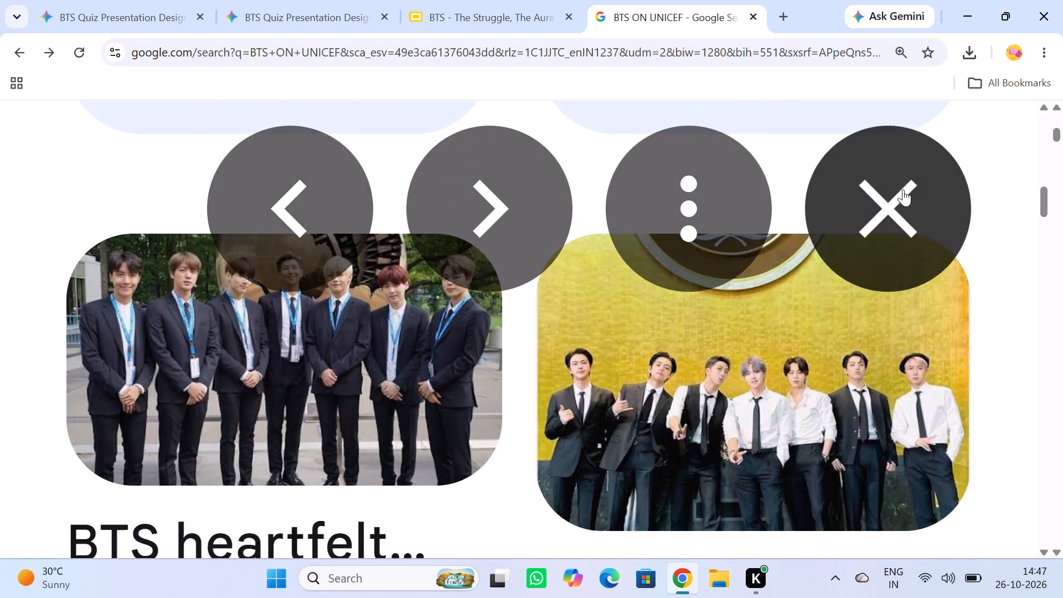
pyautogui.click(904, 189)
# Restore the "BTS ON UNICEF" image results page to 100% zoom.
pyautogui.keyDown('ctrl'); pyautogui.scroll(7, 657, 233); pyautogui.keyUp('ctrl')
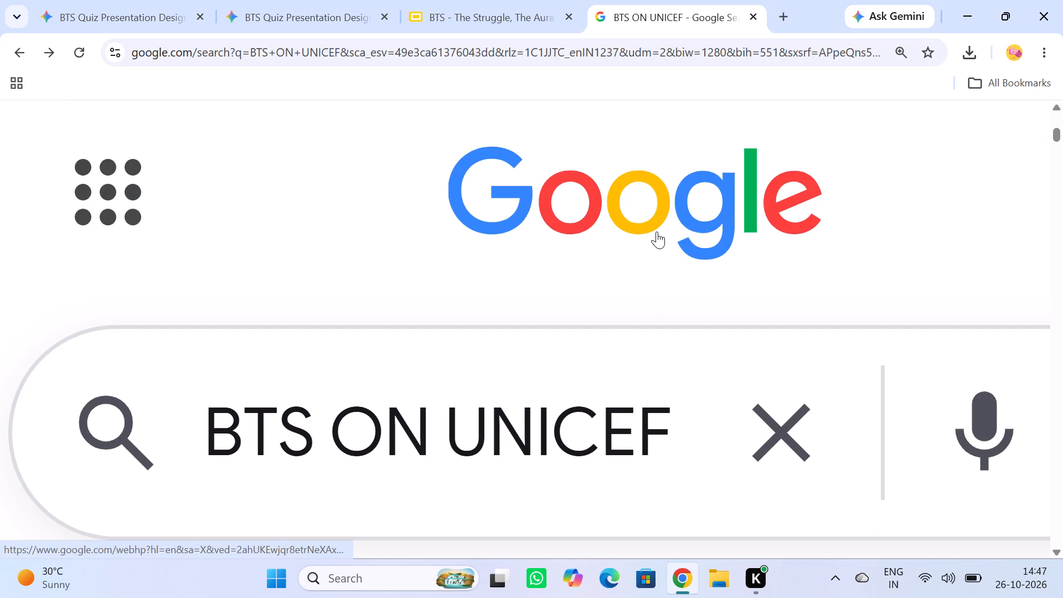
pyautogui.keyDown('ctrl'); pyautogui.scroll(10, 657, 231); pyautogui.keyUp('ctrl')
pyautogui.hotkey('ctrl', '*')
pyautogui.hotkey('ctrl', '-')
pyautogui.hotkey('ctrl', '-')
pyautogui.hotkey('ctrl', '-')
pyautogui.hotkey('ctrl', '-')
pyautogui.hotkey('ctrl', '-')
pyautogui.hotkey('ctrl', '-')
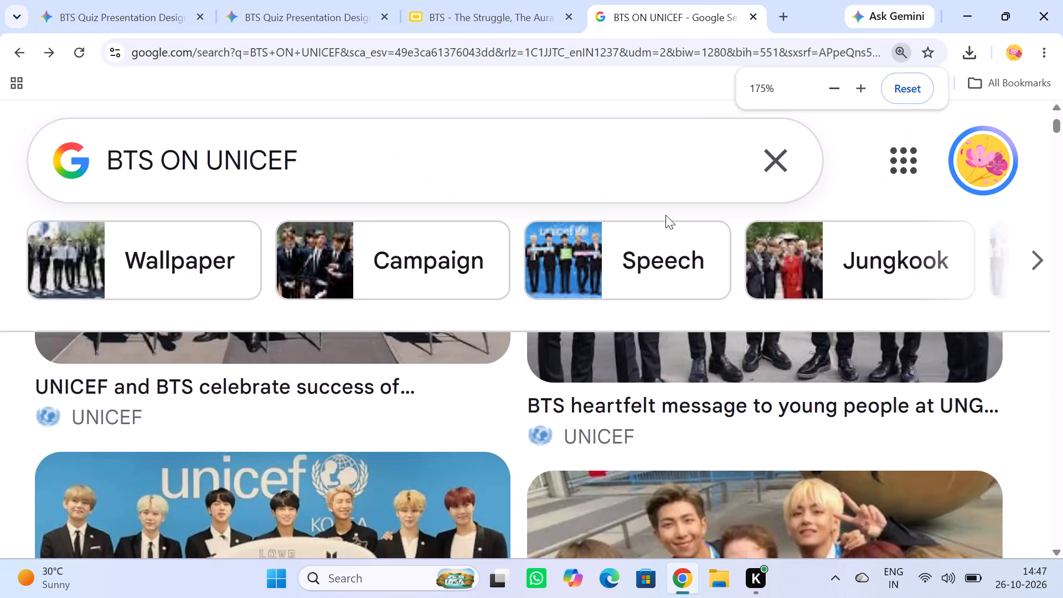
pyautogui.hotkey('ctrl', '-')
pyautogui.hotkey('ctrl', '-')
pyautogui.hotkey('ctrl', '-')
pyautogui.hotkey('ctrl', '-')
pyautogui.hotkey('ctrl', '-')
pyautogui.hotkey('ctrl', '-')
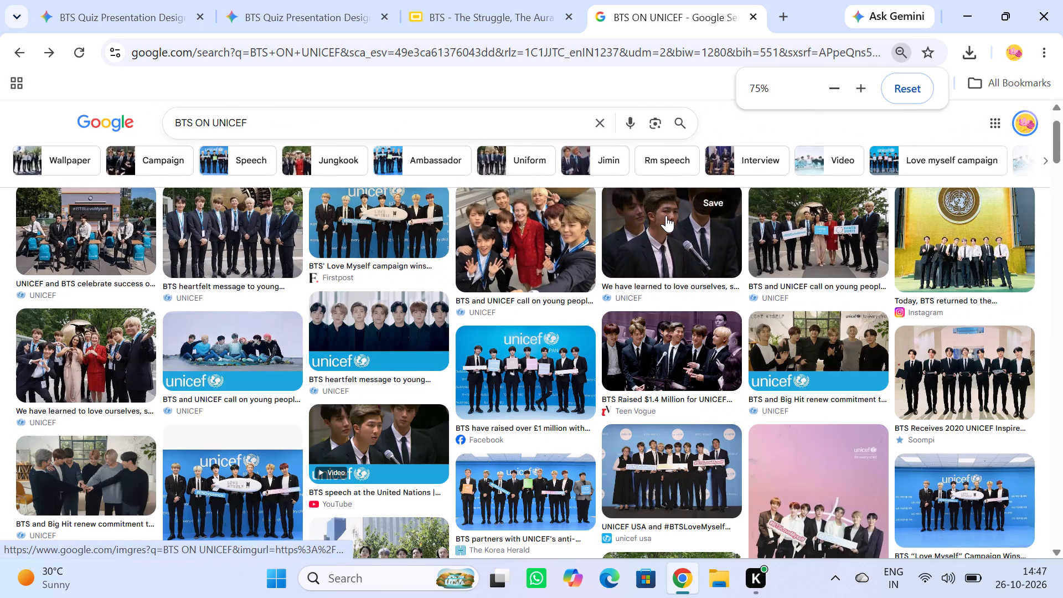
pyautogui.hotkey('ctrl', '+')
pyautogui.hotkey('ctrl', '+')
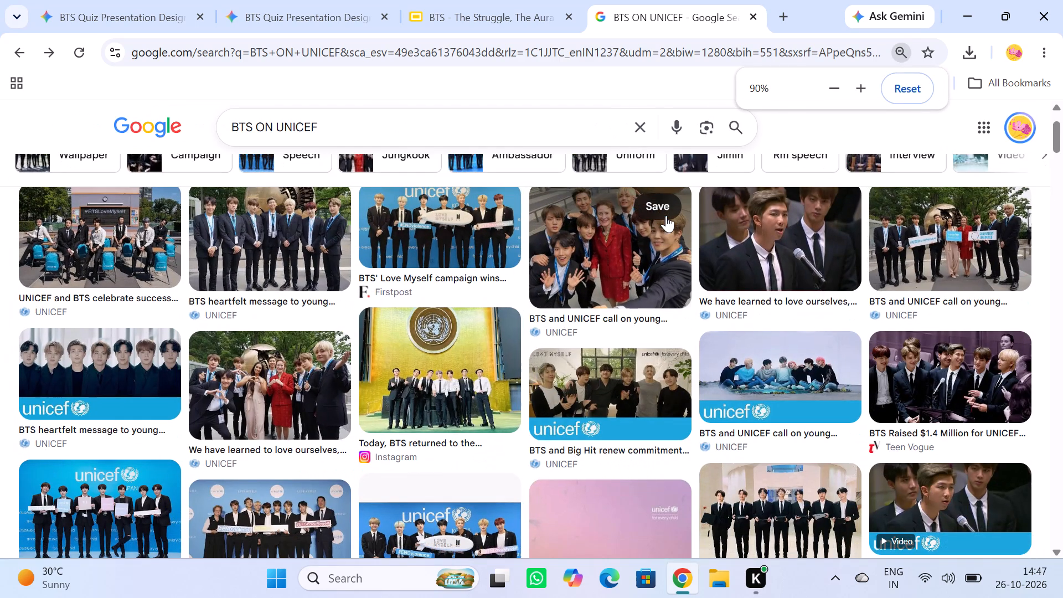
pyautogui.hotkey('ctrl', '+')
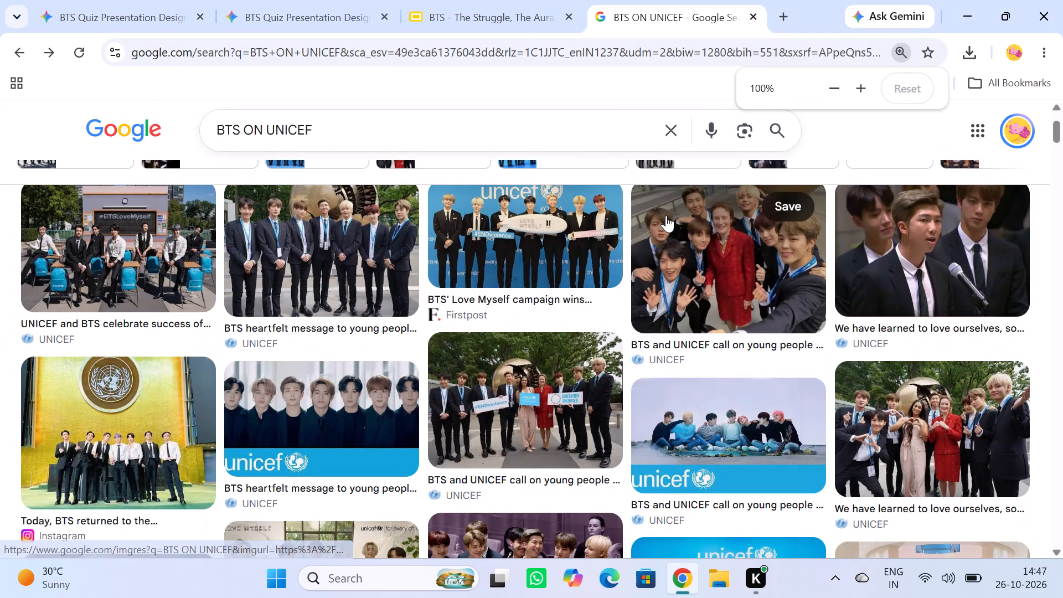
pyautogui.scroll(1, 666, 215)
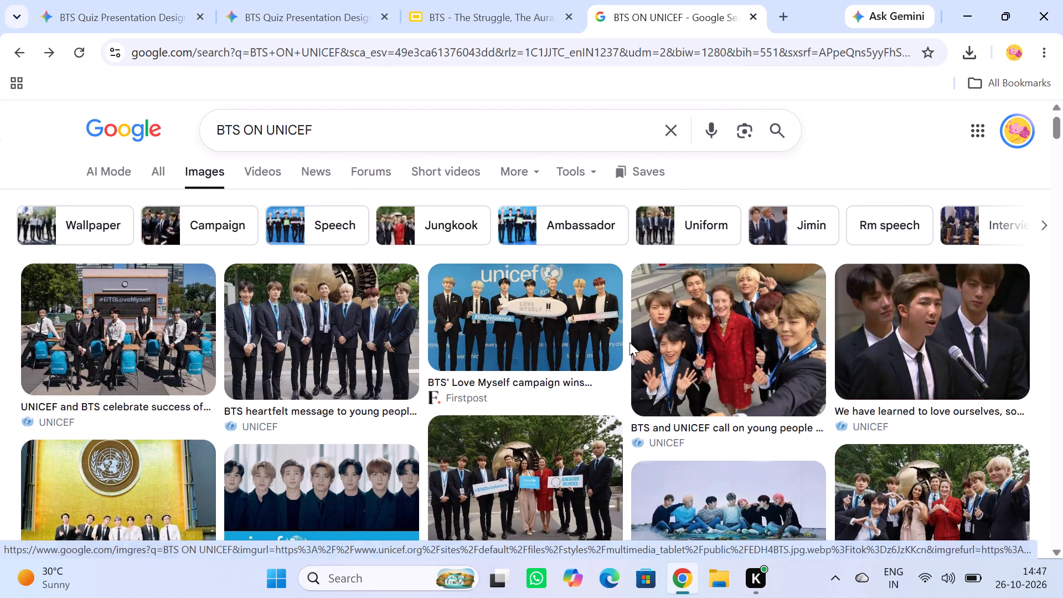
# Examine the "BTS ON UNICEF" image results for a group photo suited to slide 9's picture space.
pyautogui.scroll(-4, 184, 332)
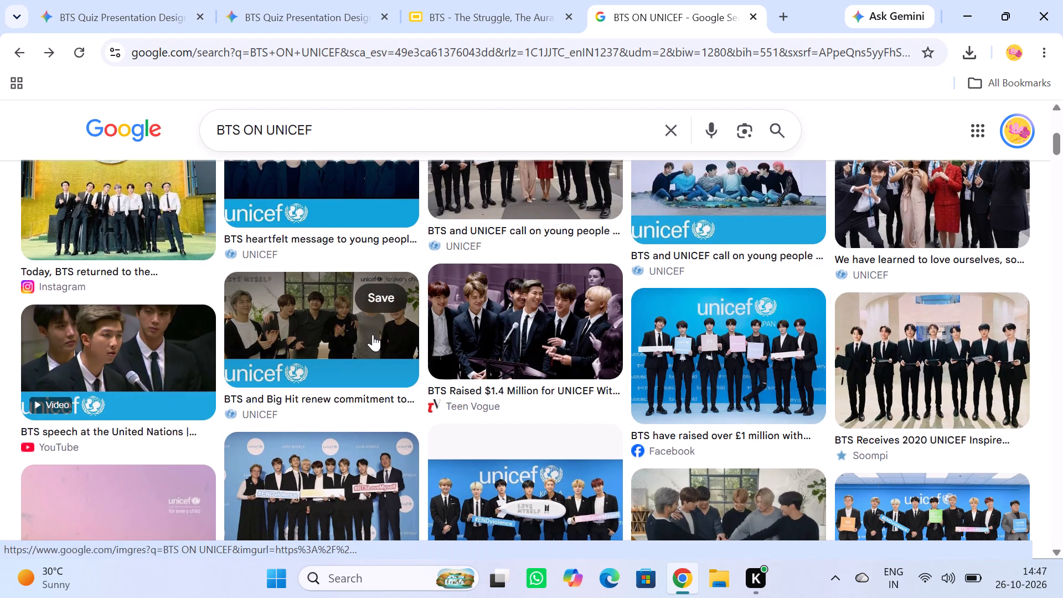
pyautogui.scroll(1, 366, 328)
pyautogui.scroll(-5, 409, 332)
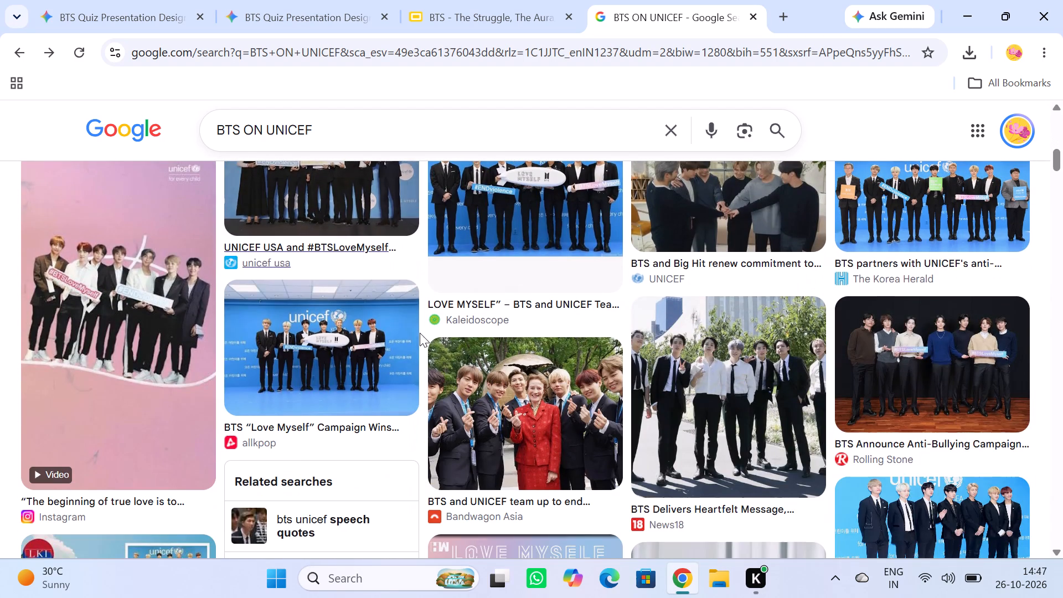
pyautogui.scroll(-3, 420, 328)
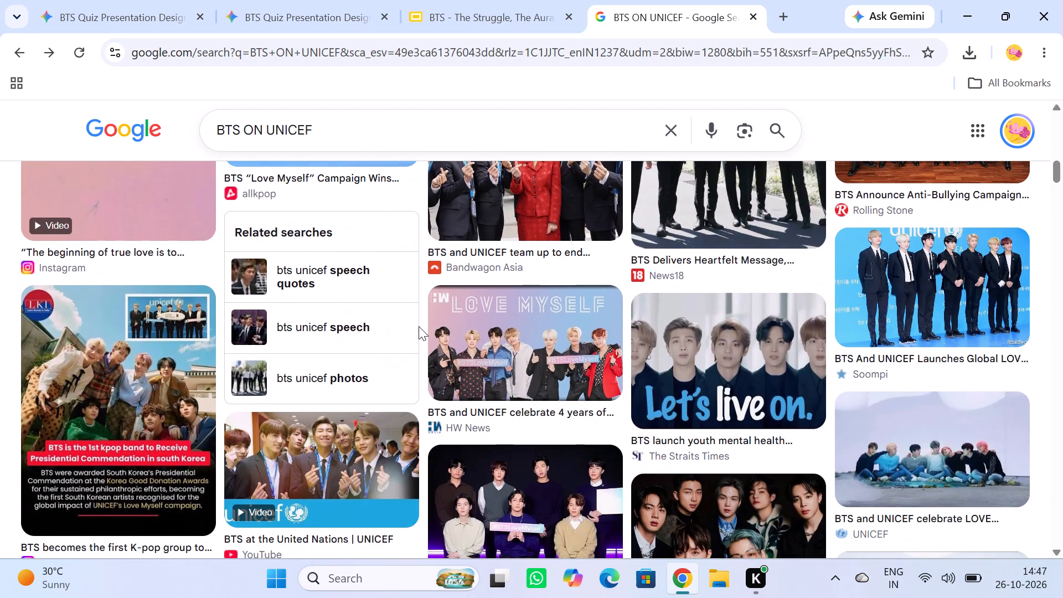
pyautogui.scroll(-2, 417, 324)
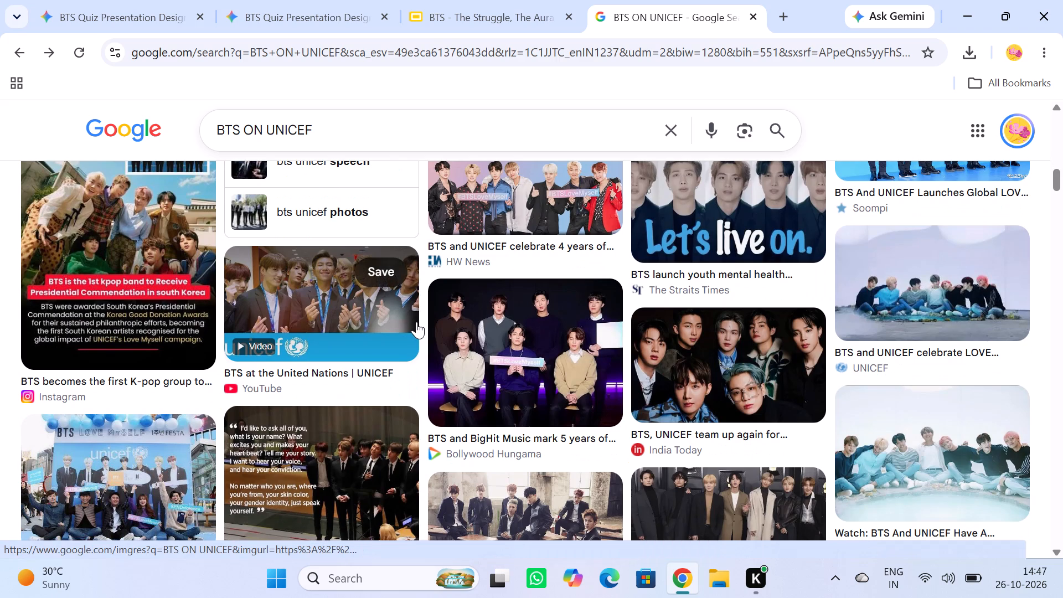
pyautogui.scroll(-3, 416, 321)
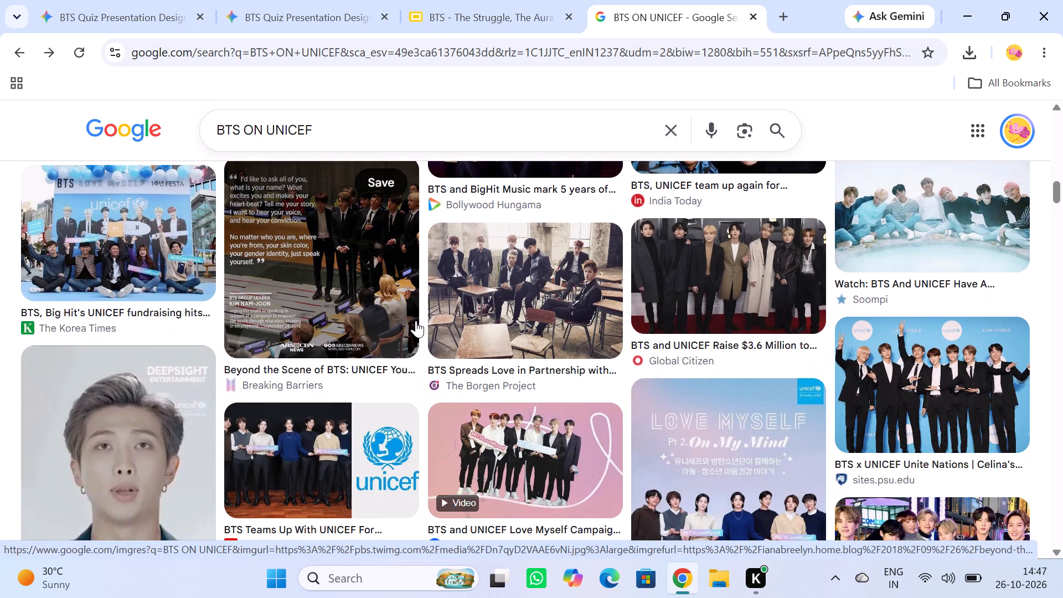
pyautogui.scroll(-2, 416, 321)
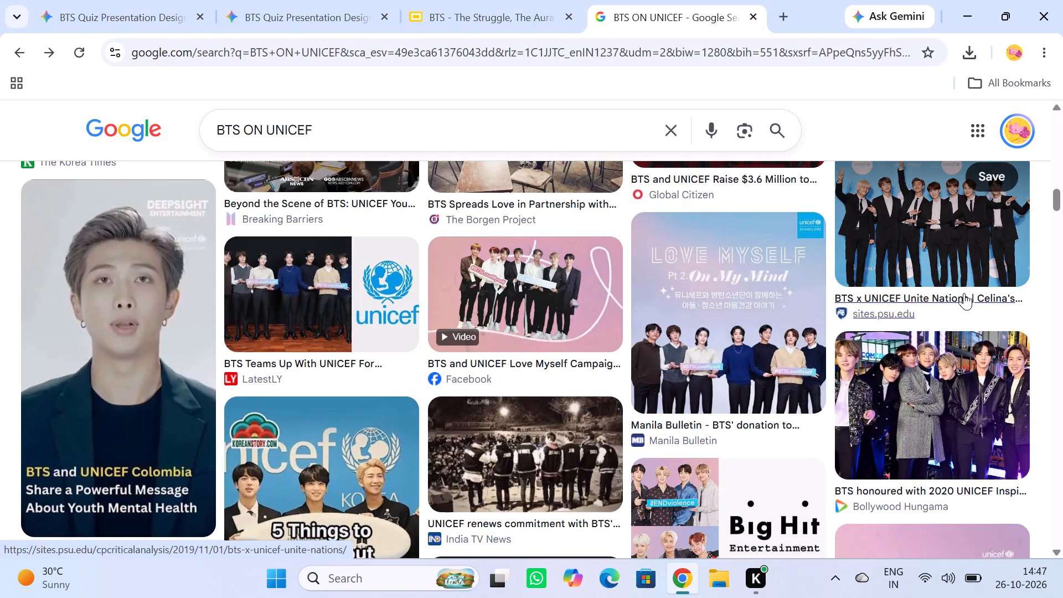
# Preview the sites.psu.edu photo "BTS x UNICEF Unite Nations", and close the image preview.
pyautogui.scroll(1, 847, 297)
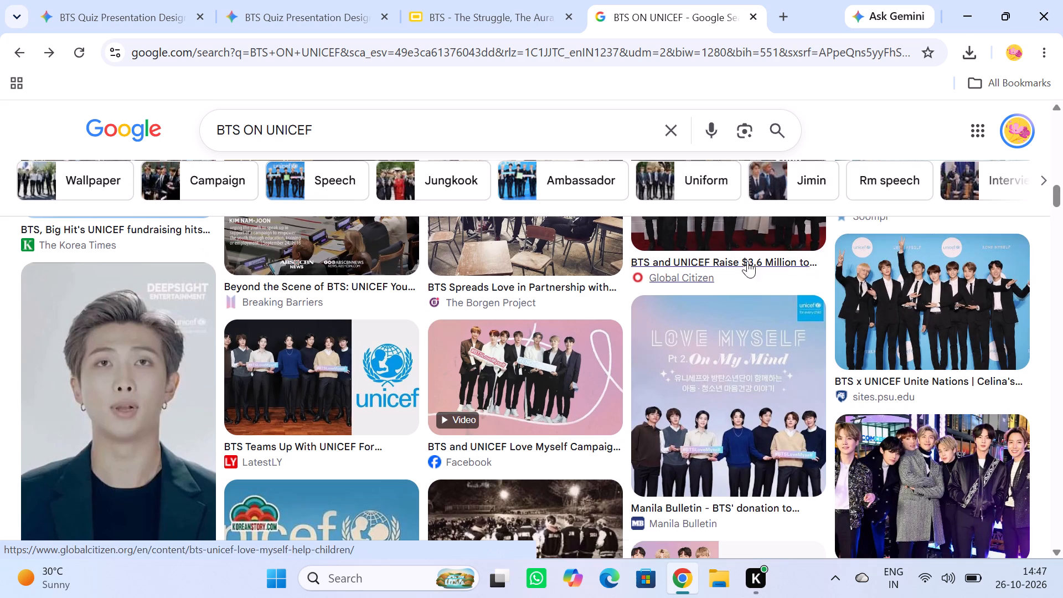
pyautogui.click(904, 308)
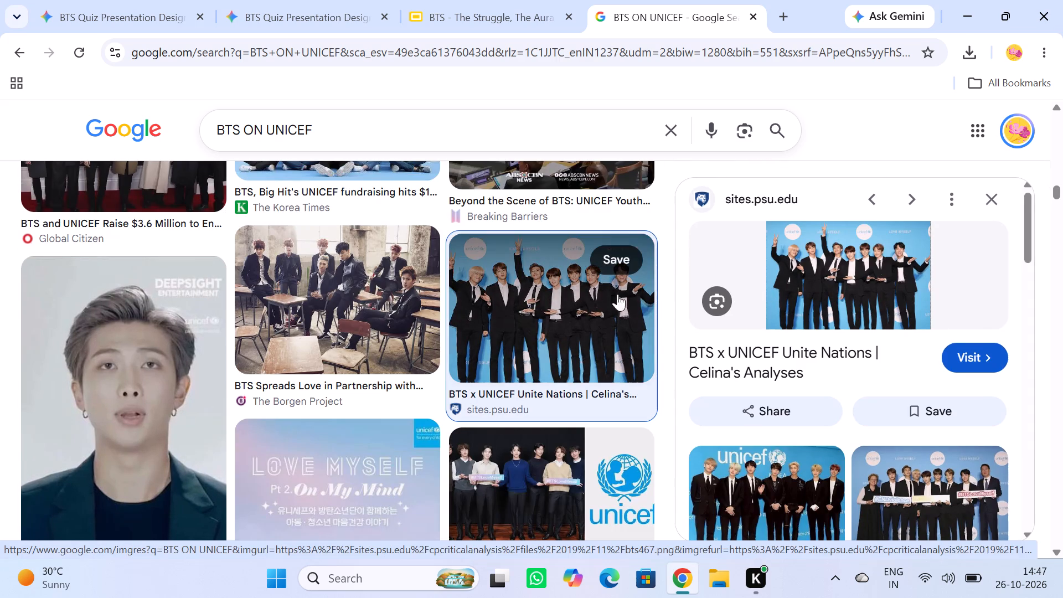
pyautogui.click(998, 201)
# Look further down the "BTS ON UNICEF" image results for more group photo candidates for slide 9.
pyautogui.scroll(-2, 895, 291)
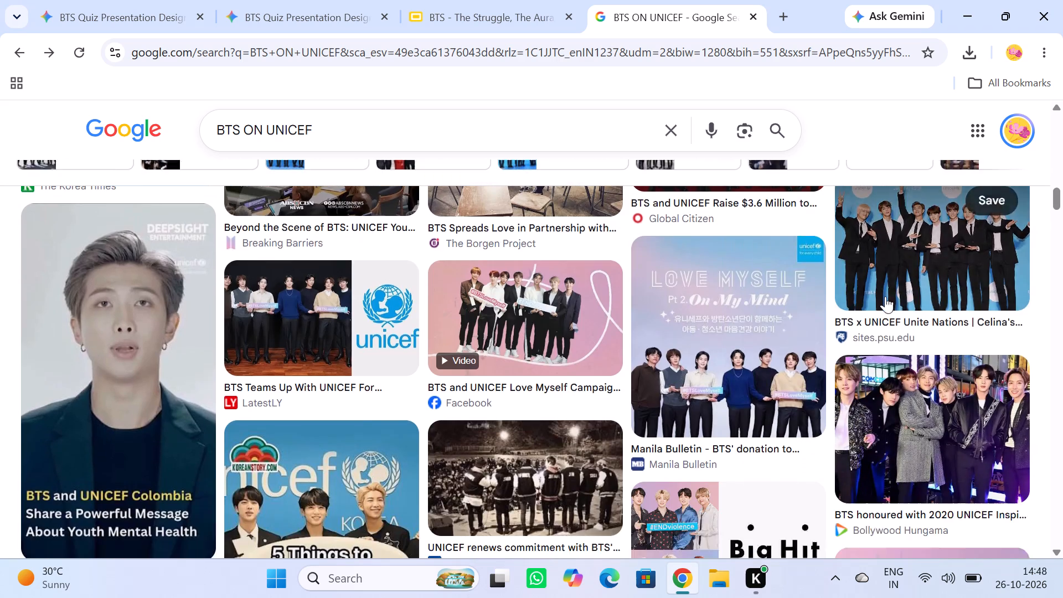
pyautogui.scroll(-2, 885, 296)
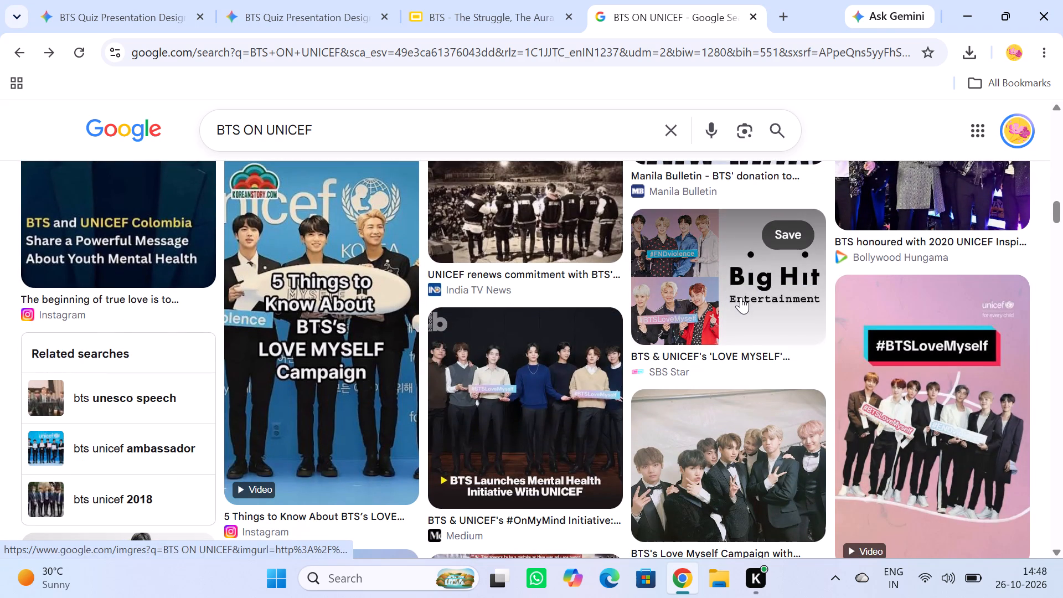
pyautogui.scroll(-4, 741, 297)
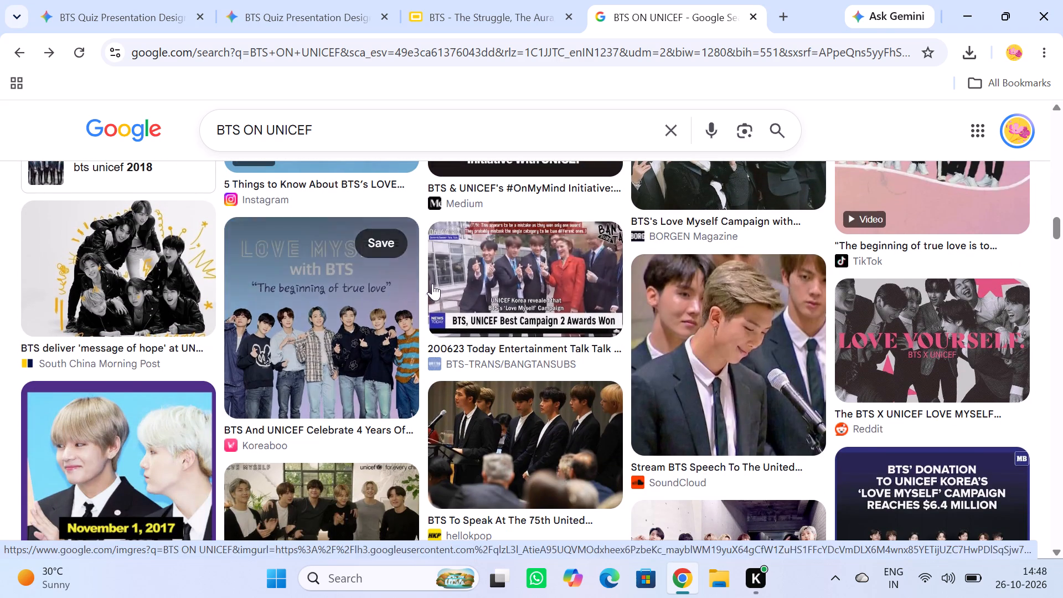
pyautogui.scroll(-3, 448, 282)
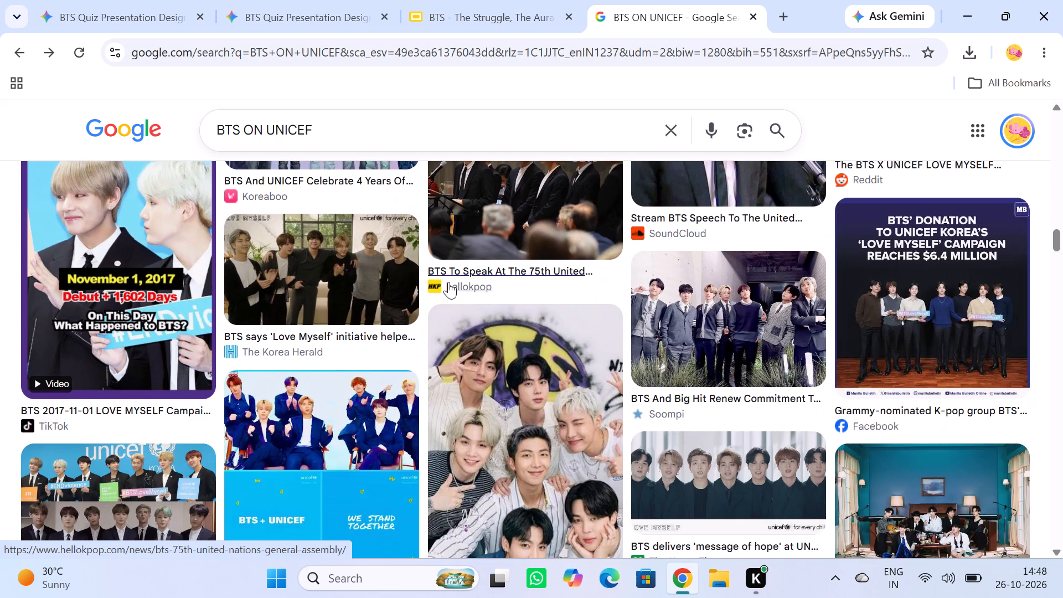
pyautogui.scroll(-2, 449, 281)
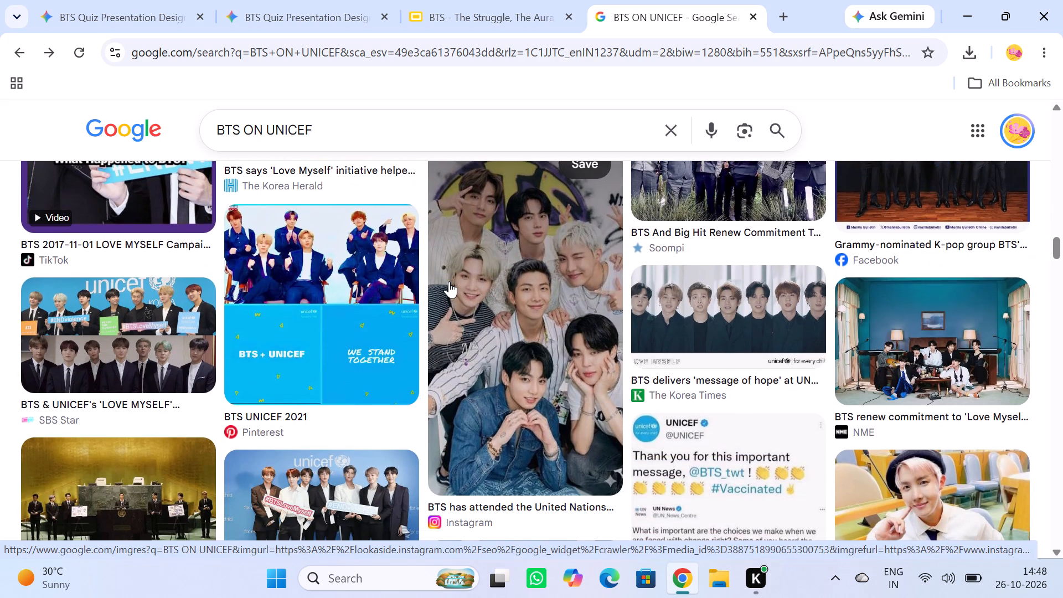
pyautogui.scroll(-1, 449, 281)
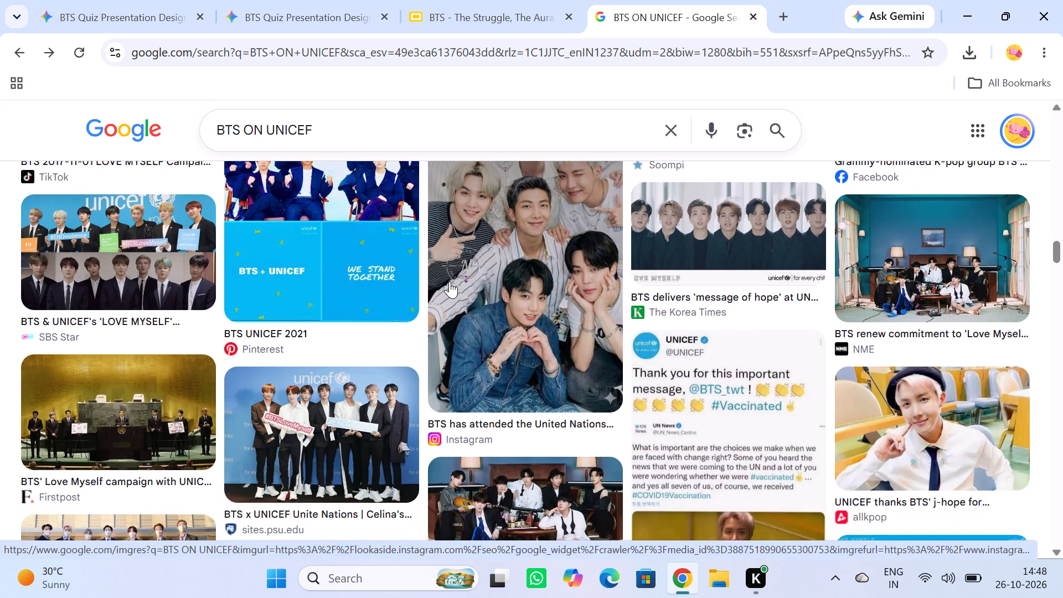
pyautogui.scroll(-2, 445, 276)
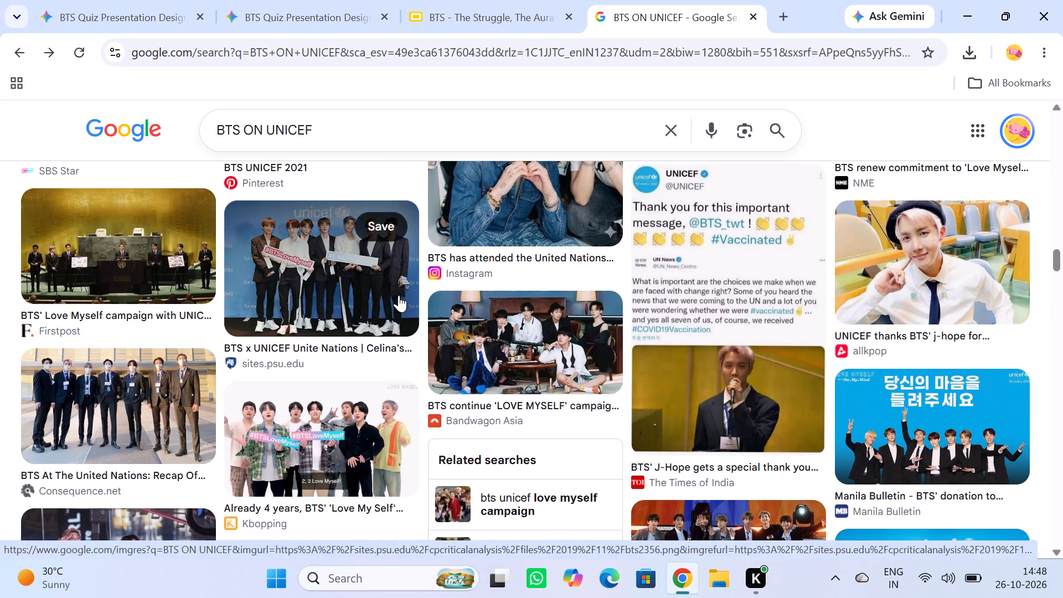
pyautogui.scroll(-5, 399, 295)
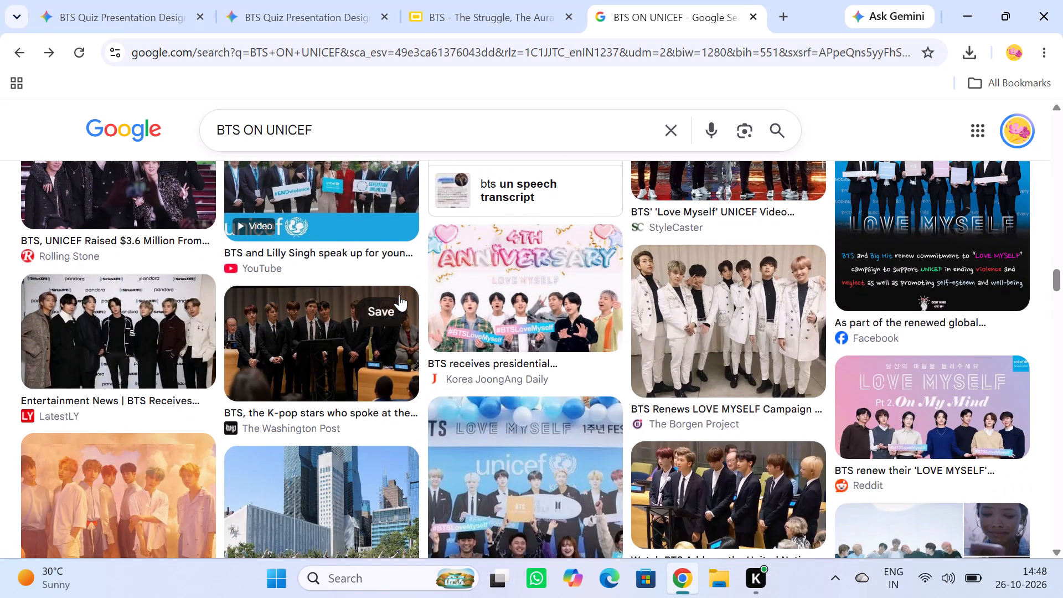
# Review the earlier "BTS ON UNICEF" image results again to choose a group photo for slide 9.
pyautogui.scroll(1, 522, 297)
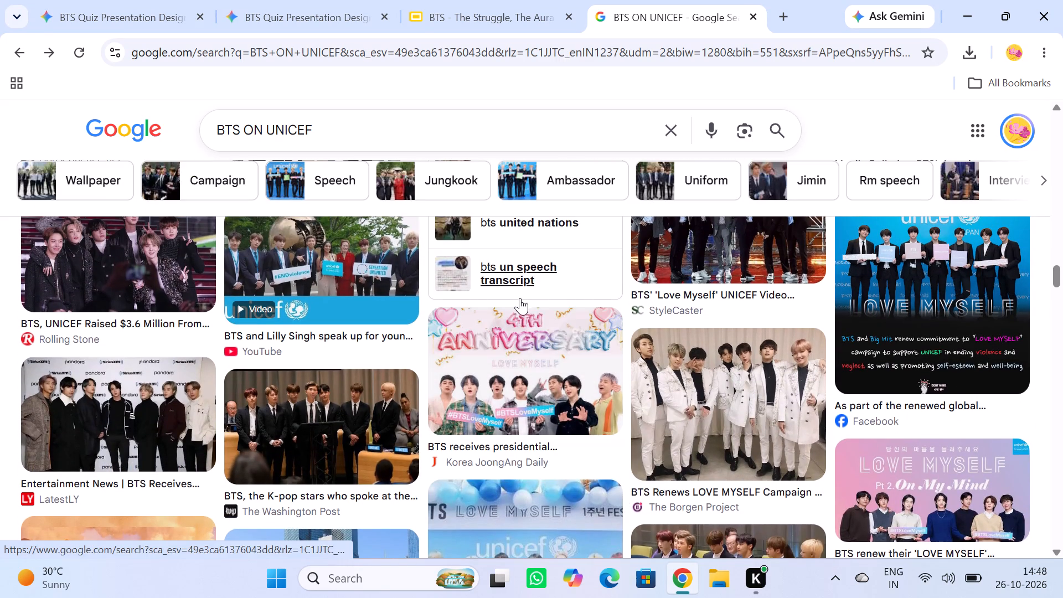
pyautogui.scroll(15, 517, 298)
pyautogui.scroll(15, 517, 296)
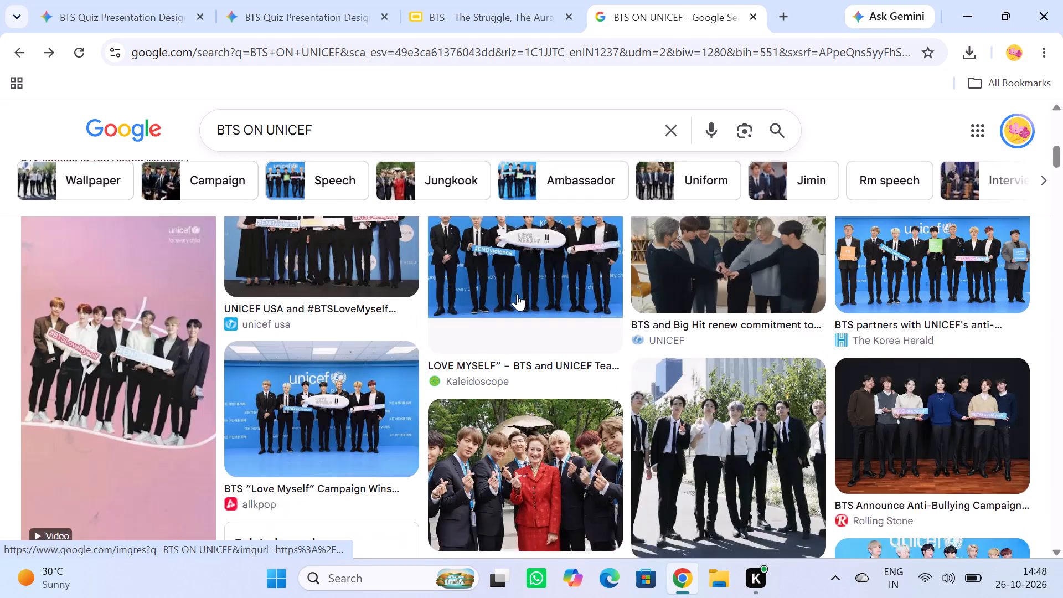
pyautogui.scroll(11, 518, 293)
pyautogui.scroll(-2, 521, 281)
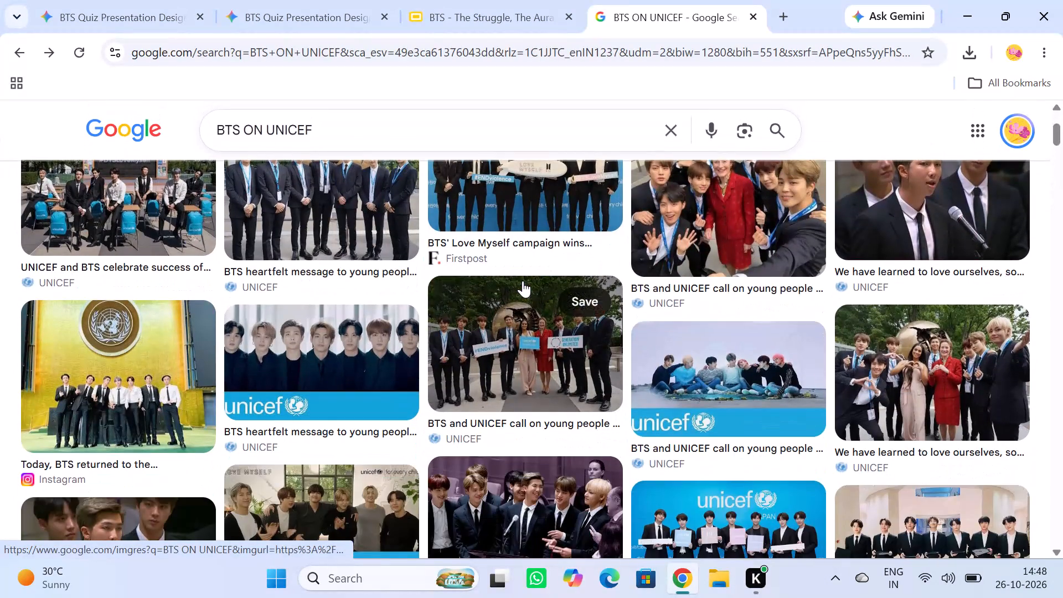
pyautogui.scroll(1, 567, 293)
pyautogui.scroll(-2, 567, 293)
pyautogui.scroll(3, 565, 292)
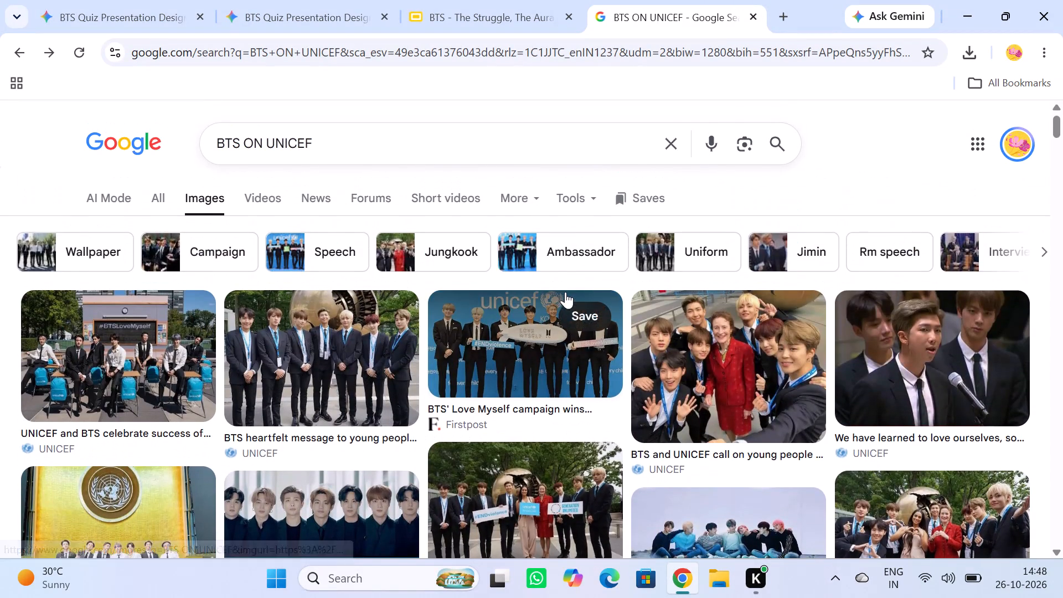
pyautogui.scroll(-3, 565, 292)
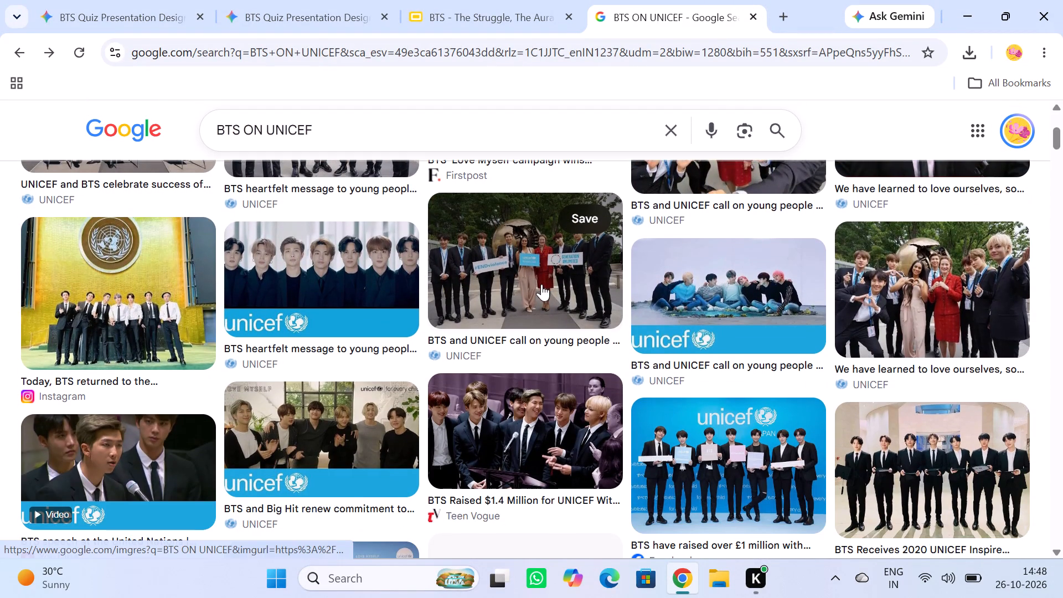
pyautogui.scroll(-1, 540, 284)
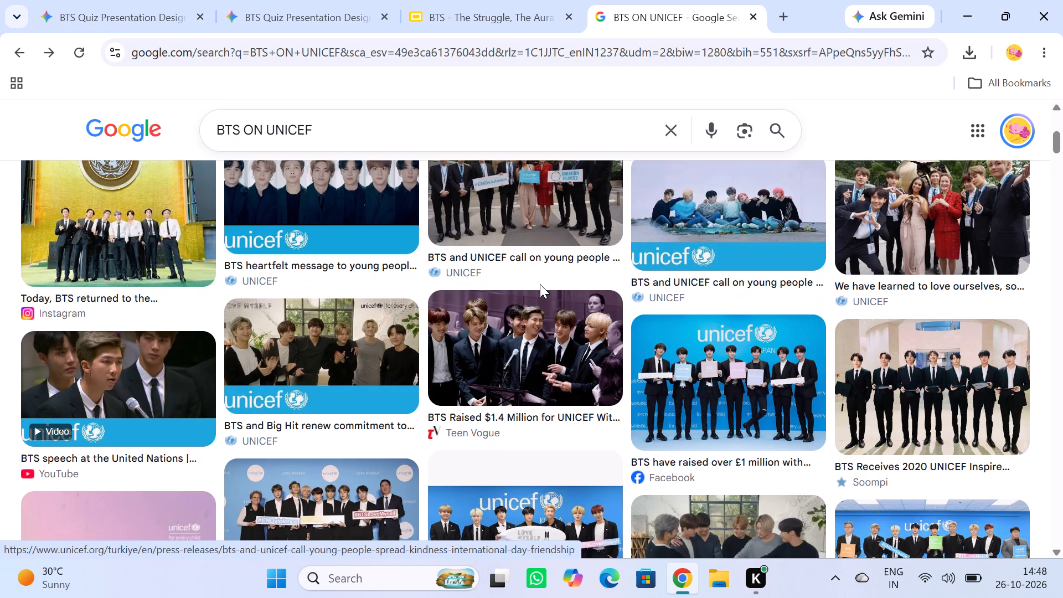
pyautogui.scroll(-4, 540, 284)
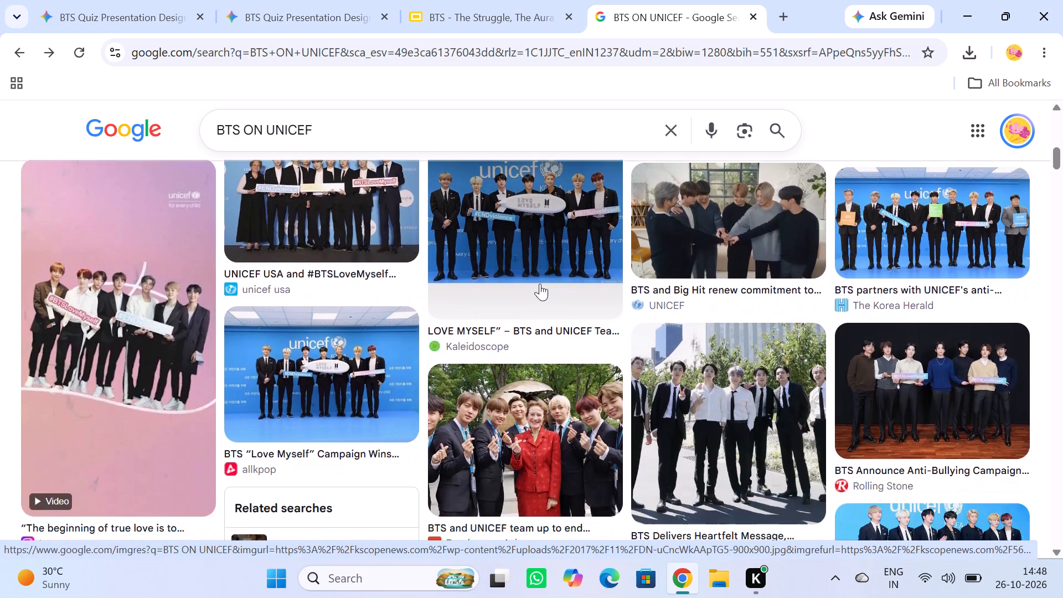
# Copy the unicef usa photo "UNICEF USA and #BTSLoveMyself Movement" from its preview and paste it onto slide 9 in Google Slides.
pyautogui.scroll(1, 376, 296)
pyautogui.click(358, 296)
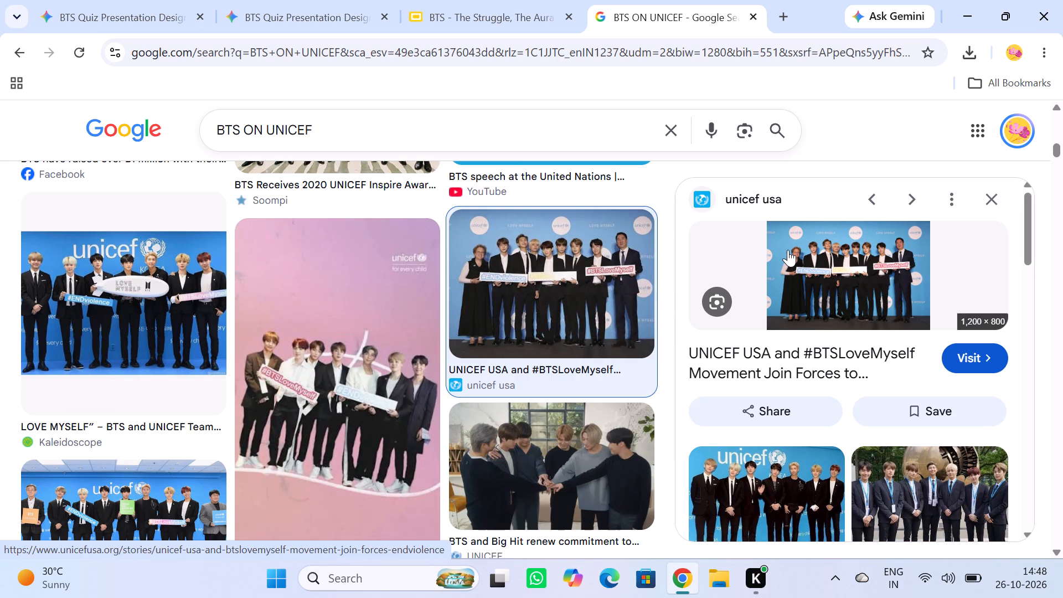
pyautogui.rightClick(871, 271)
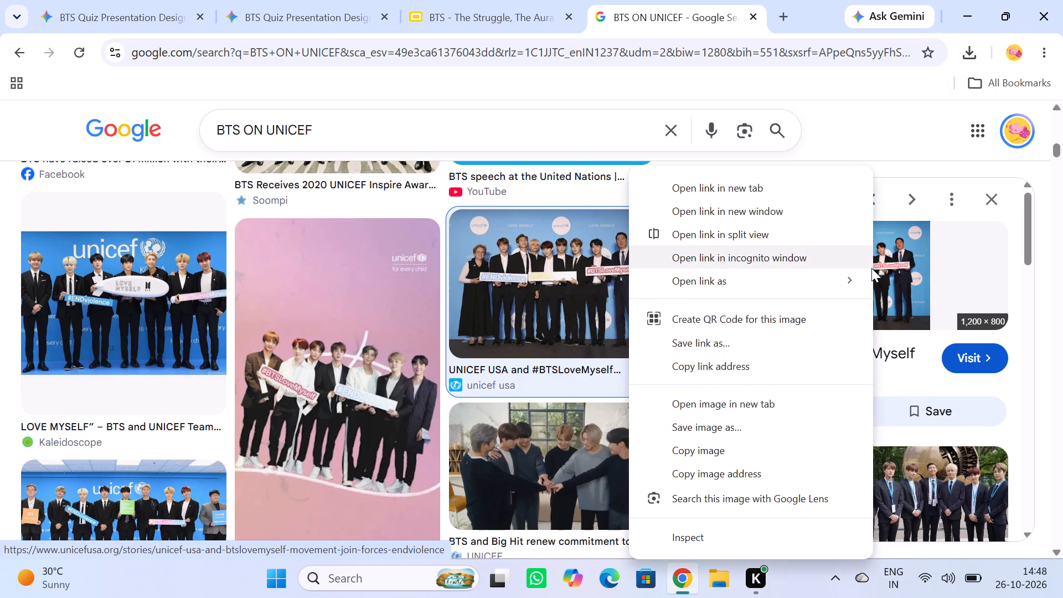
pyautogui.click(714, 450)
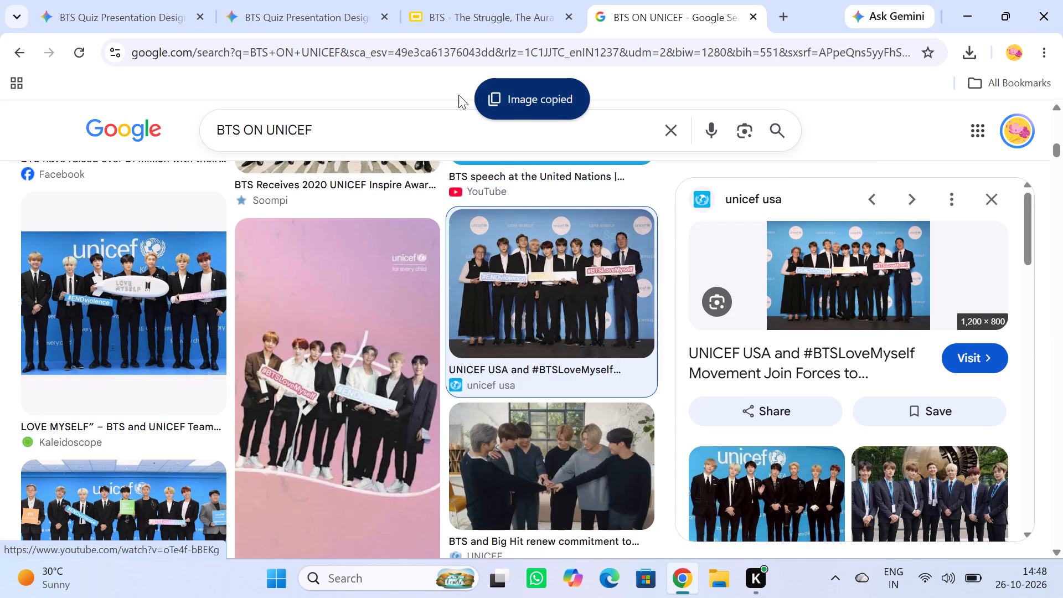
pyautogui.click(457, 9)
pyautogui.rightClick(395, 378)
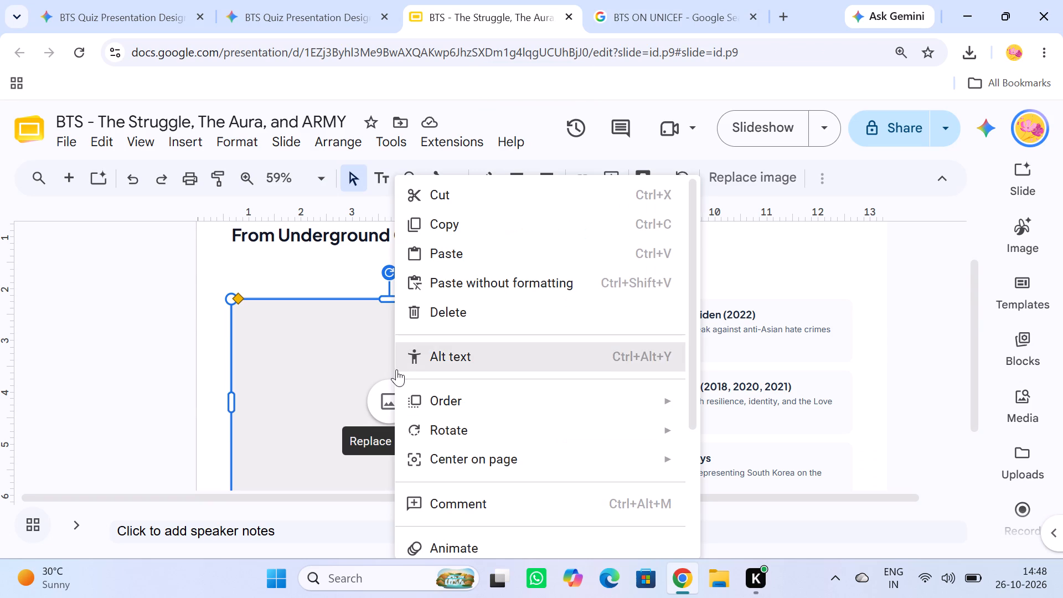
pyautogui.click(442, 249)
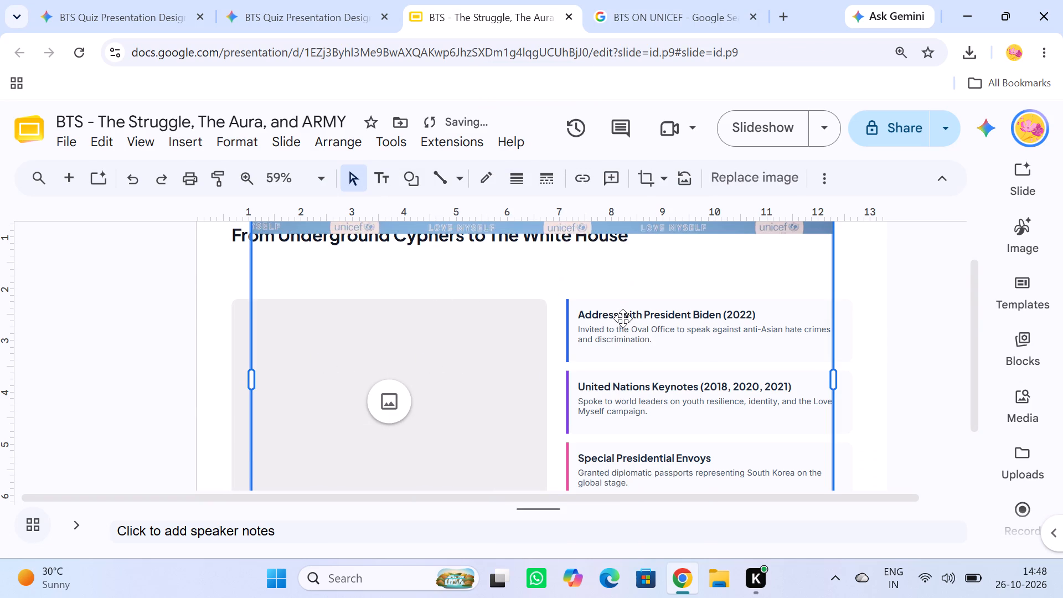
# Shrink the pasted UNICEF photo proportionally and move it over slide 9's grey picture placeholder, matching its upper-left corner.
pyautogui.hotkey('ctrl', '-')
pyautogui.hotkey('ctrl', '-')
pyautogui.hotkey('ctrl', '-')
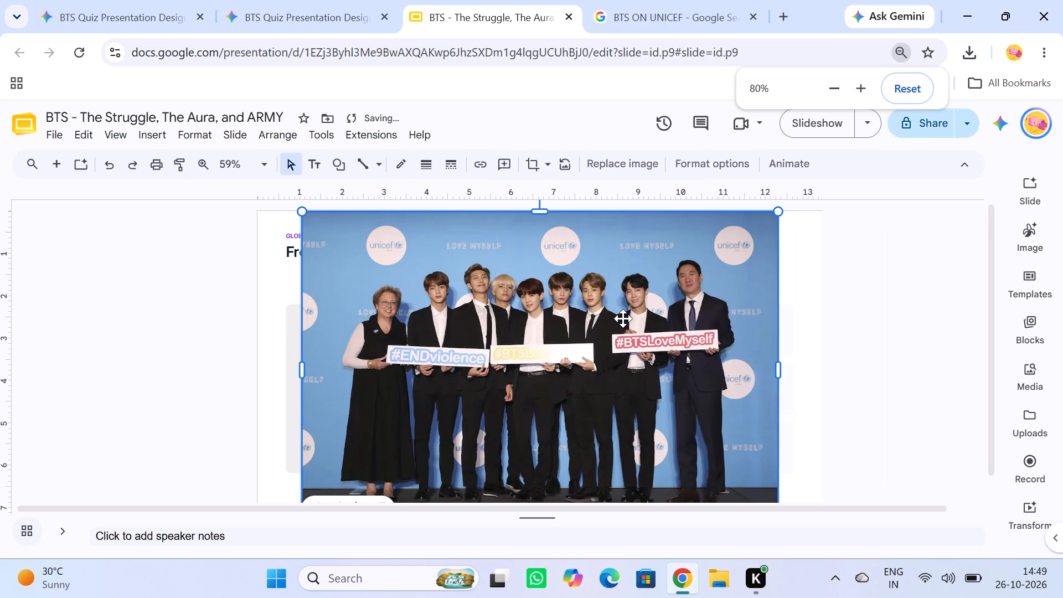
pyautogui.moveTo(750, 221); pyautogui.dragTo(729, 243)
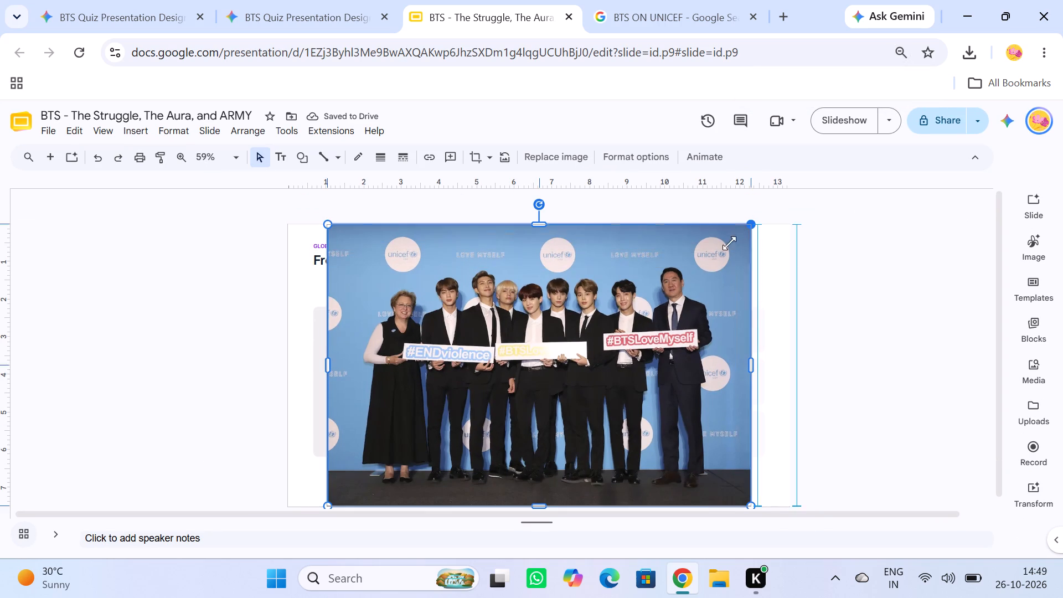
pyautogui.moveTo(729, 243); pyautogui.dragTo(568, 344)
pyautogui.moveTo(493, 420); pyautogui.dragTo(484, 388)
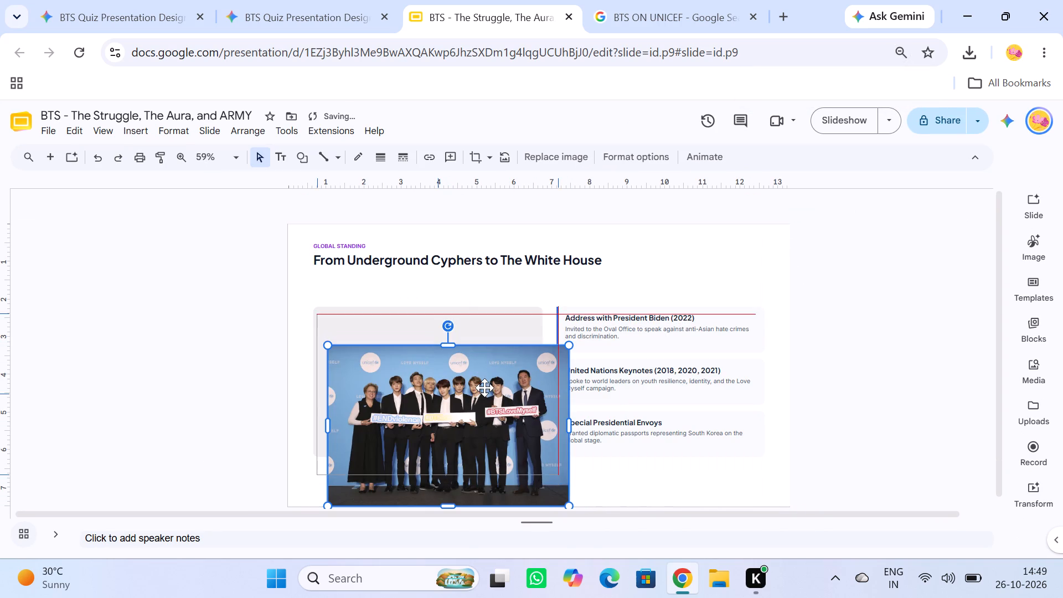
pyautogui.moveTo(484, 388); pyautogui.dragTo(479, 383)
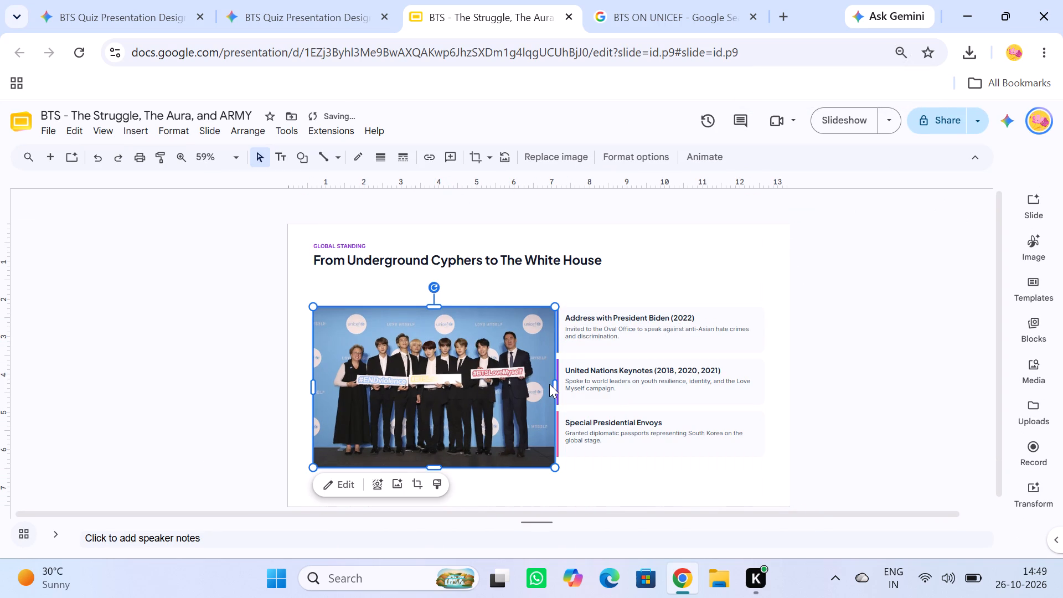
# Narrow the UNICEF photo to clear the text cards, centre it over the placeholder level with the first card's top edge, and deselect it.
pyautogui.moveTo(554, 384); pyautogui.dragTo(536, 396)
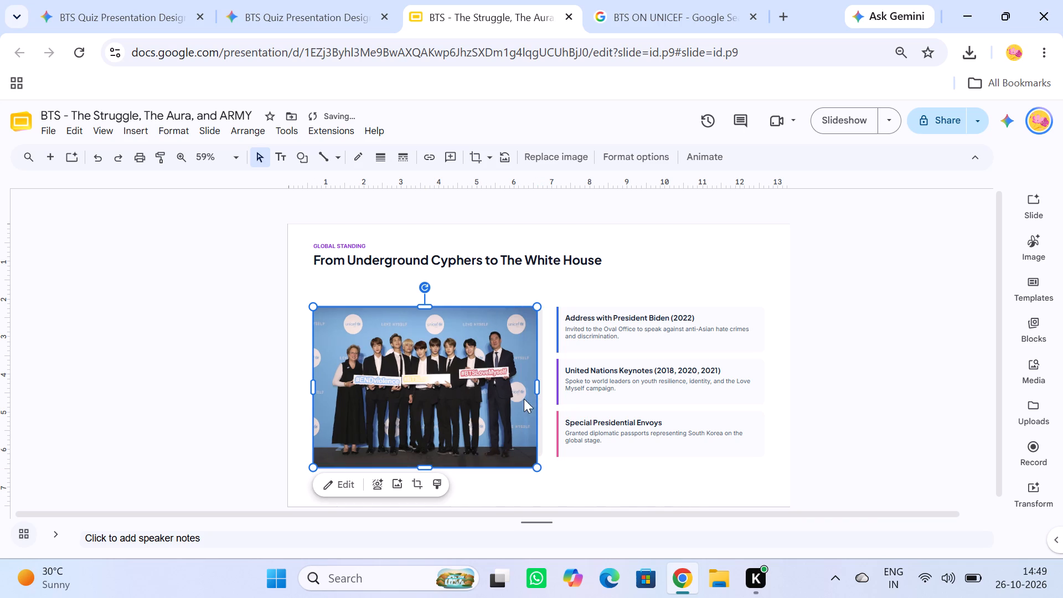
pyautogui.moveTo(504, 399); pyautogui.dragTo(509, 398)
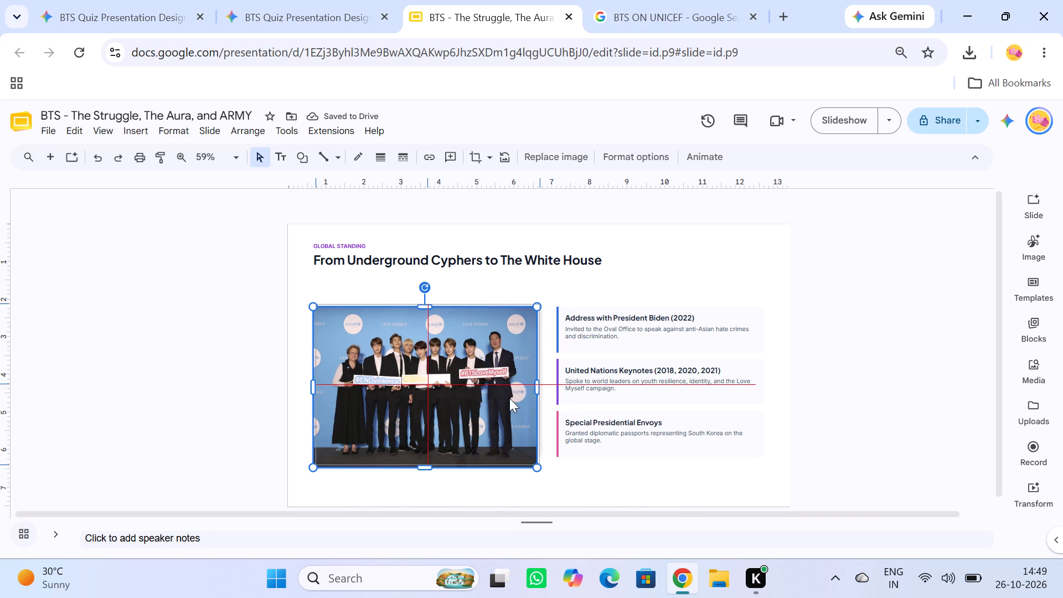
pyautogui.moveTo(509, 398); pyautogui.dragTo(512, 403)
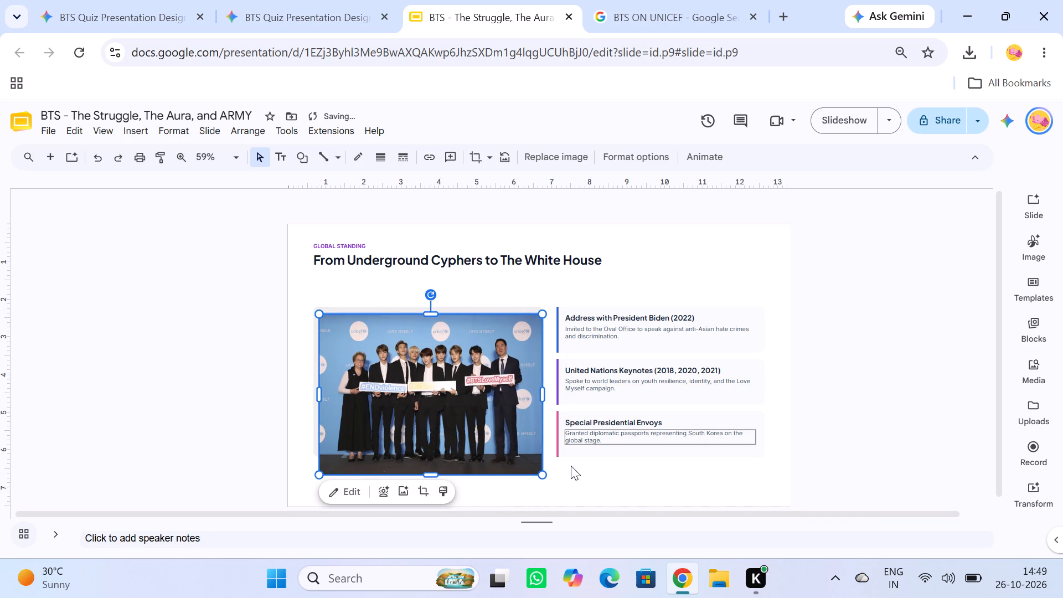
pyautogui.moveTo(373, 382); pyautogui.dragTo(369, 377)
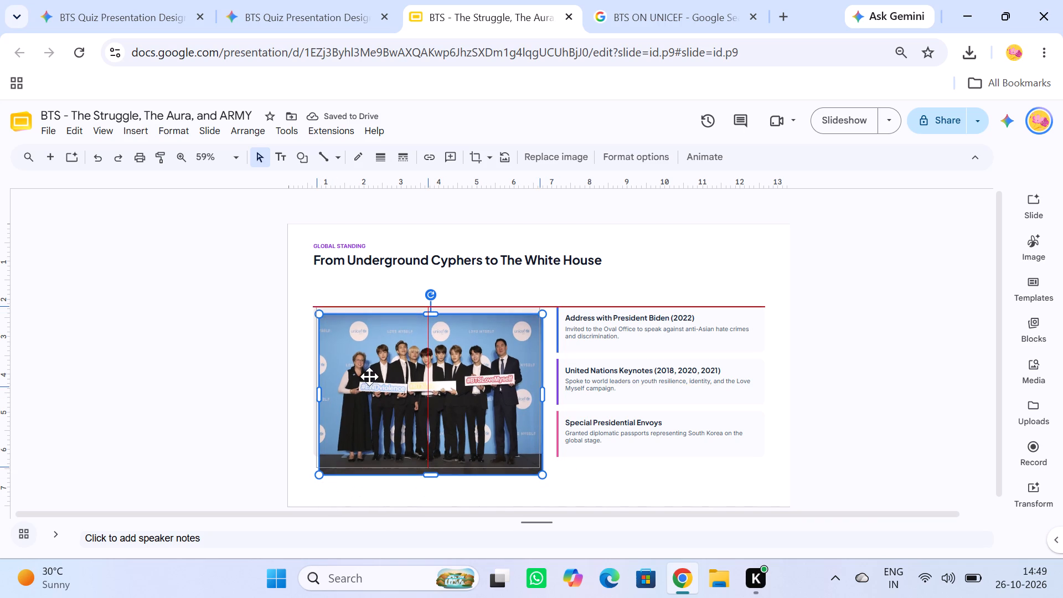
pyautogui.moveTo(369, 377); pyautogui.dragTo(369, 377)
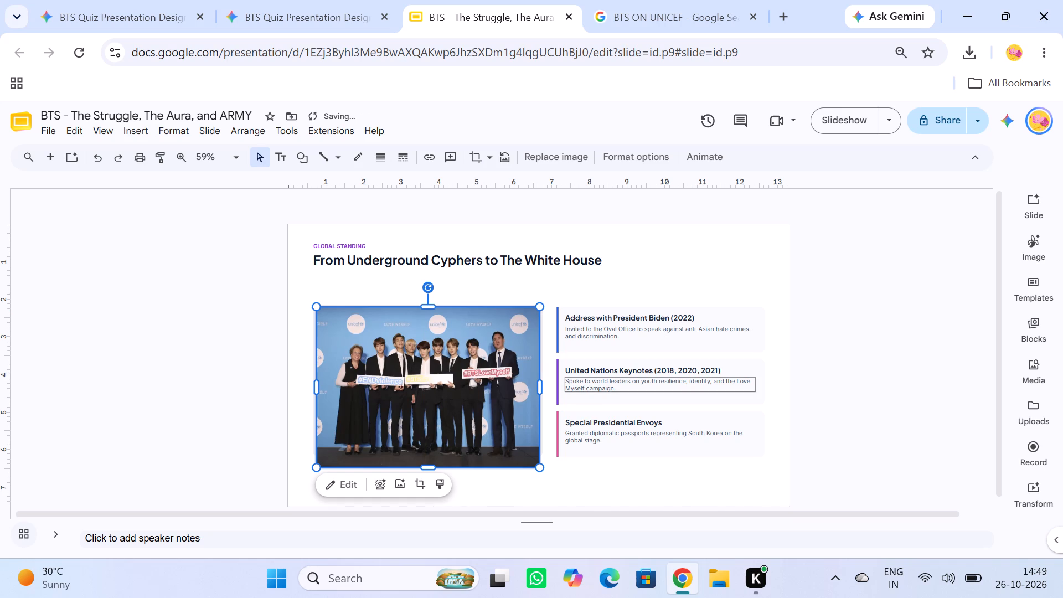
pyautogui.click(844, 373)
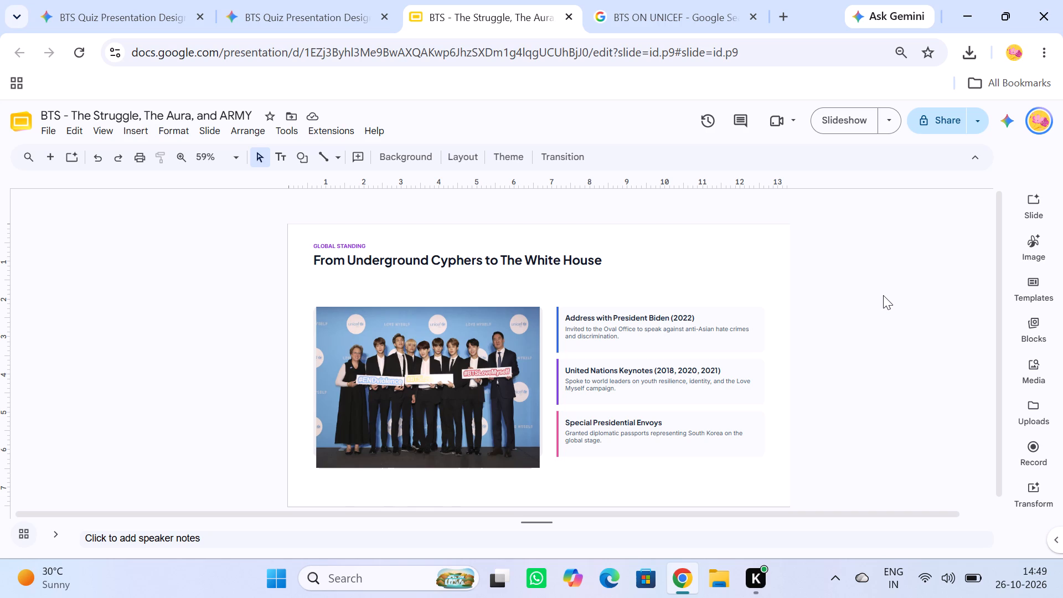
pyautogui.press('space')
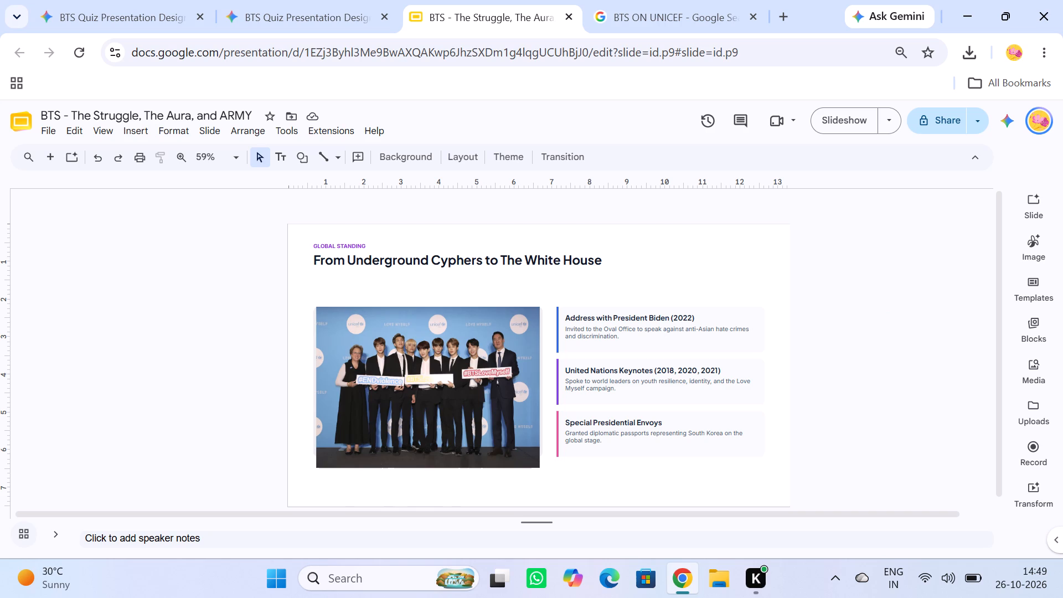
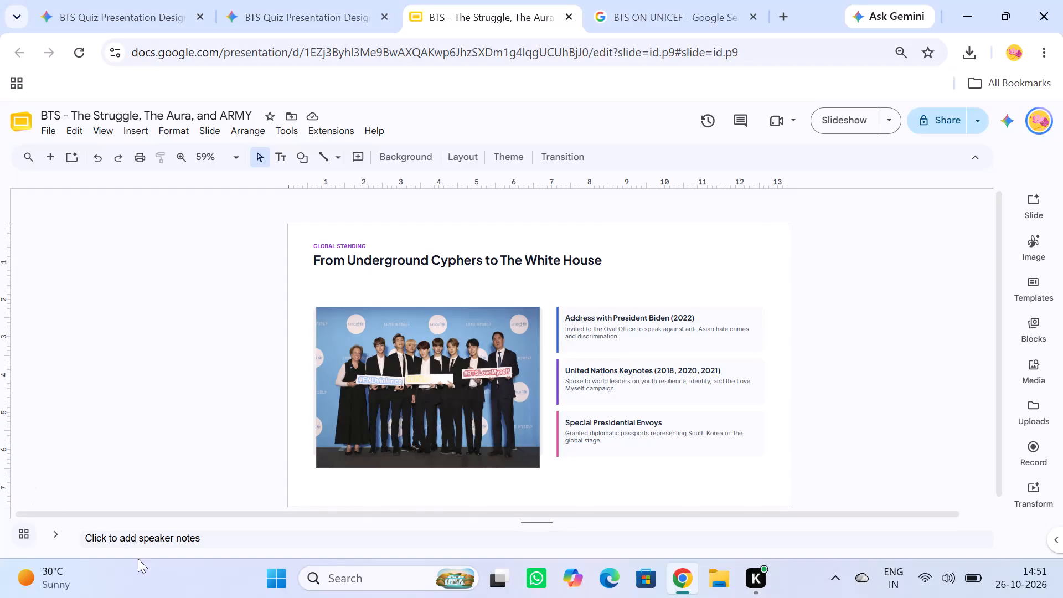
# Delete the title "The Guiding Philosophy" from slide 10.
pyautogui.click(54, 534)
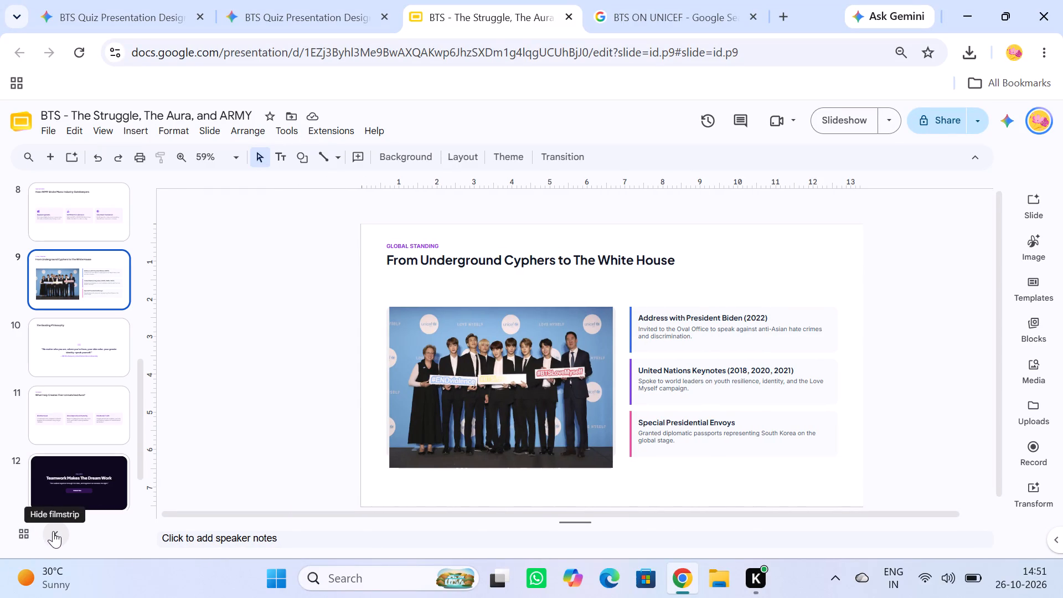
pyautogui.click(45, 329)
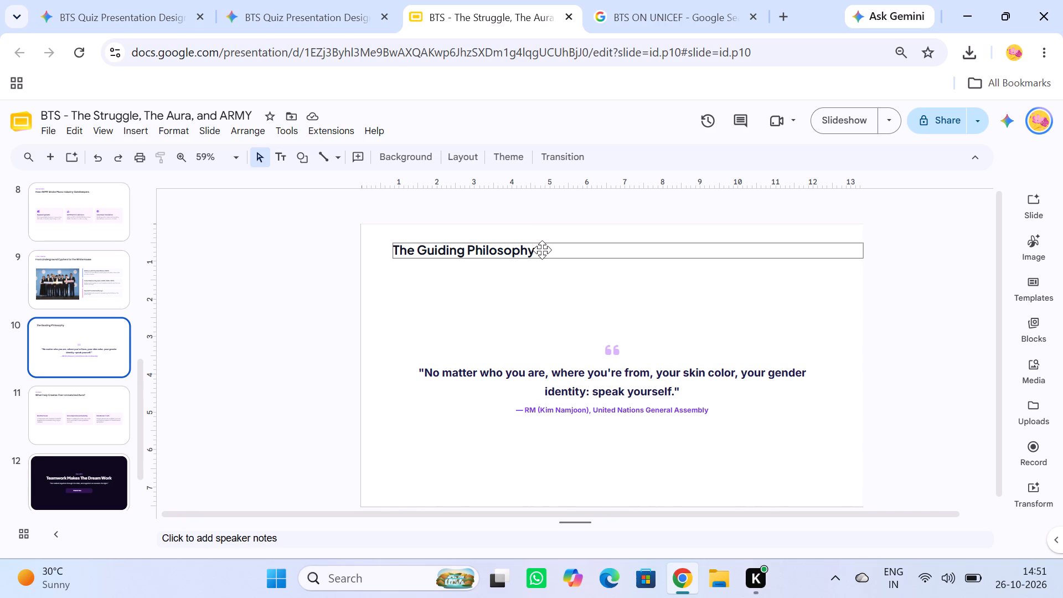
pyautogui.click(69, 415)
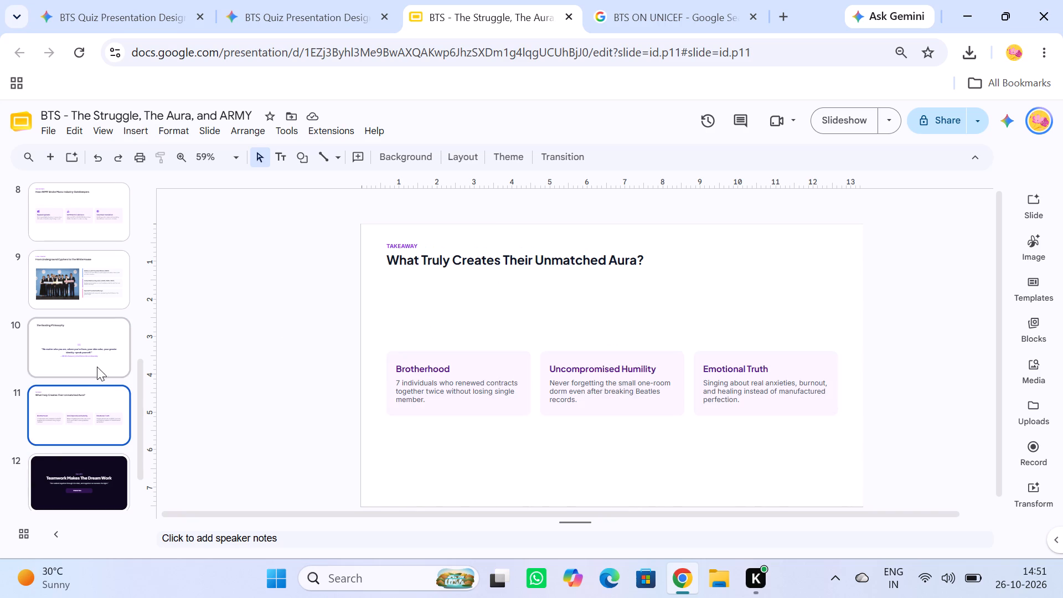
pyautogui.click(90, 360)
pyautogui.click(483, 254)
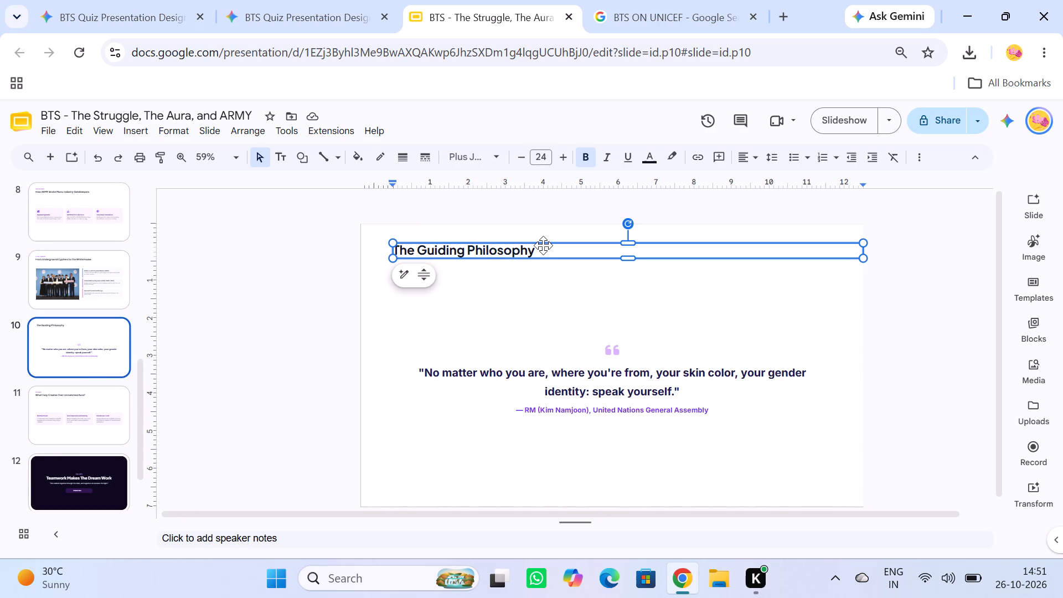
pyautogui.click(544, 245)
pyautogui.click(542, 254)
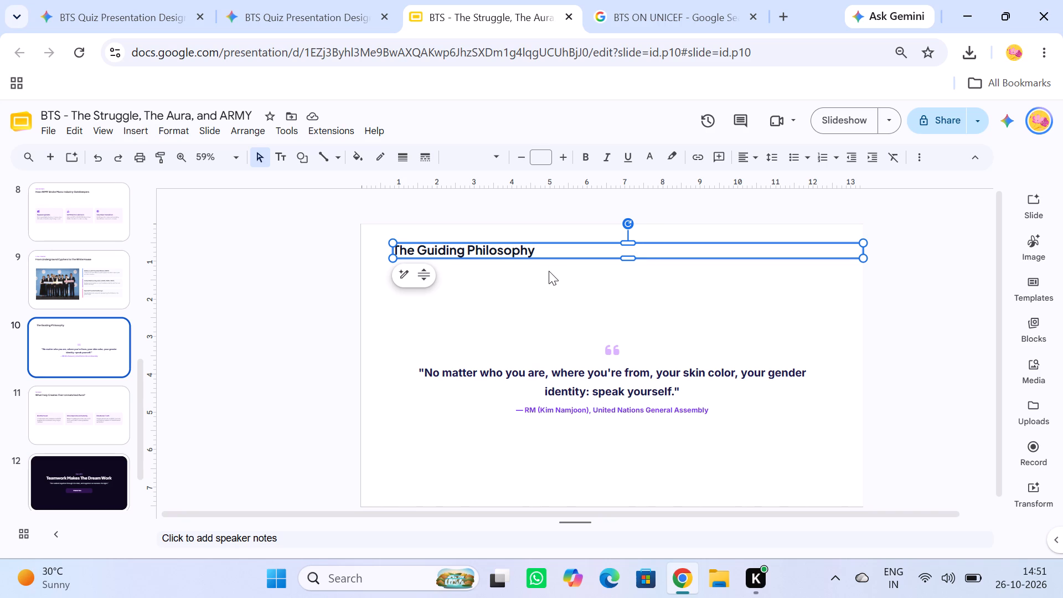
pyautogui.click(550, 245)
pyautogui.click(550, 252)
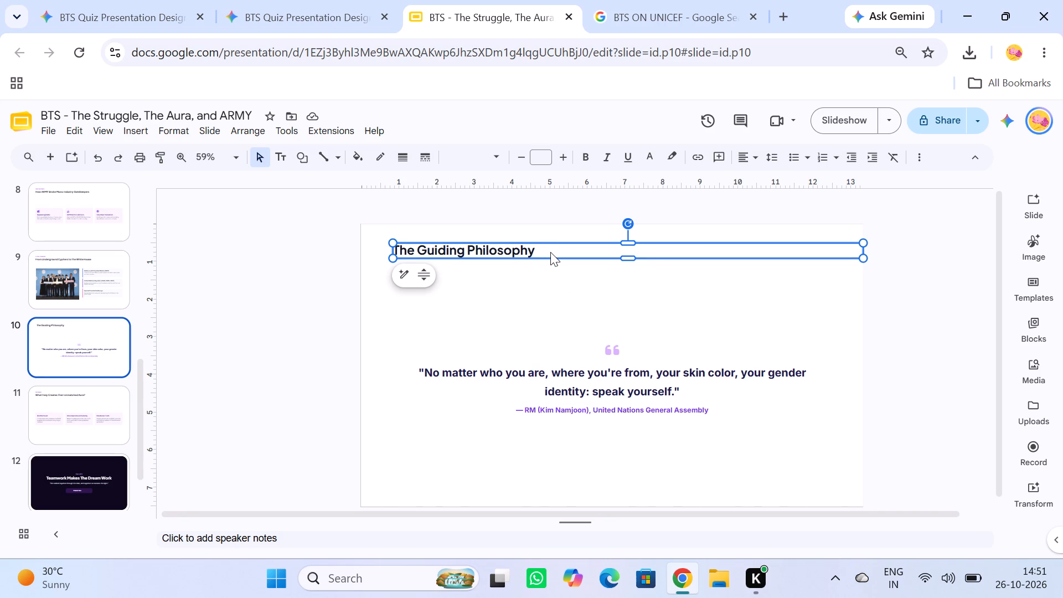
pyautogui.doubleClick(550, 251)
pyautogui.click(538, 244)
pyautogui.moveTo(531, 248); pyautogui.dragTo(423, 256)
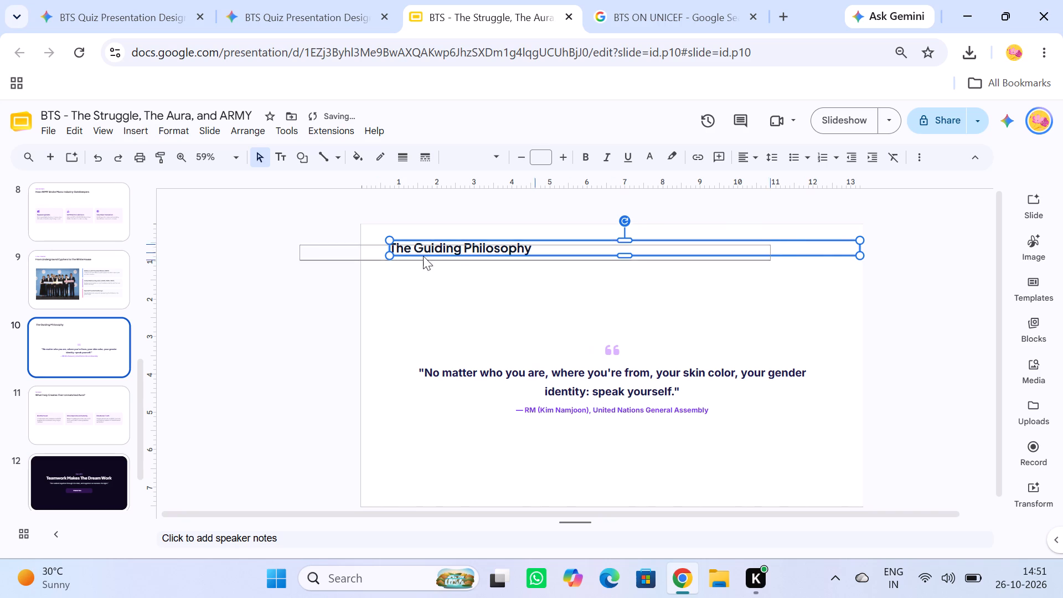
pyautogui.moveTo(423, 256); pyautogui.dragTo(264, 38)
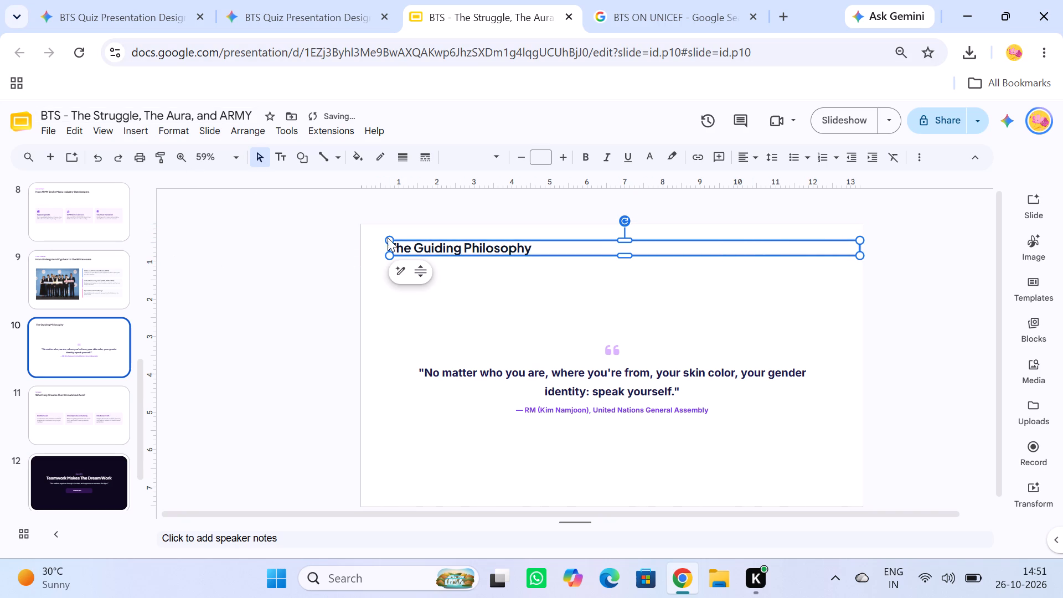
pyautogui.press('BackSpace')
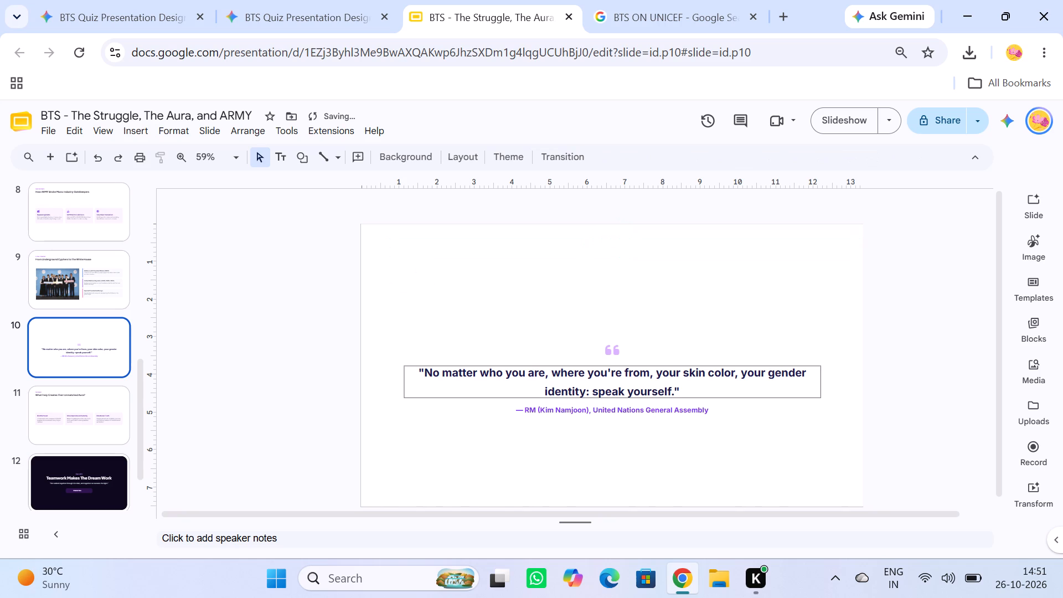
# Duplicate the purple quotation mark above slide 10's quote and place the copy just after the RM attribution line, slightly below it.
pyautogui.click(715, 398)
pyautogui.click(729, 417)
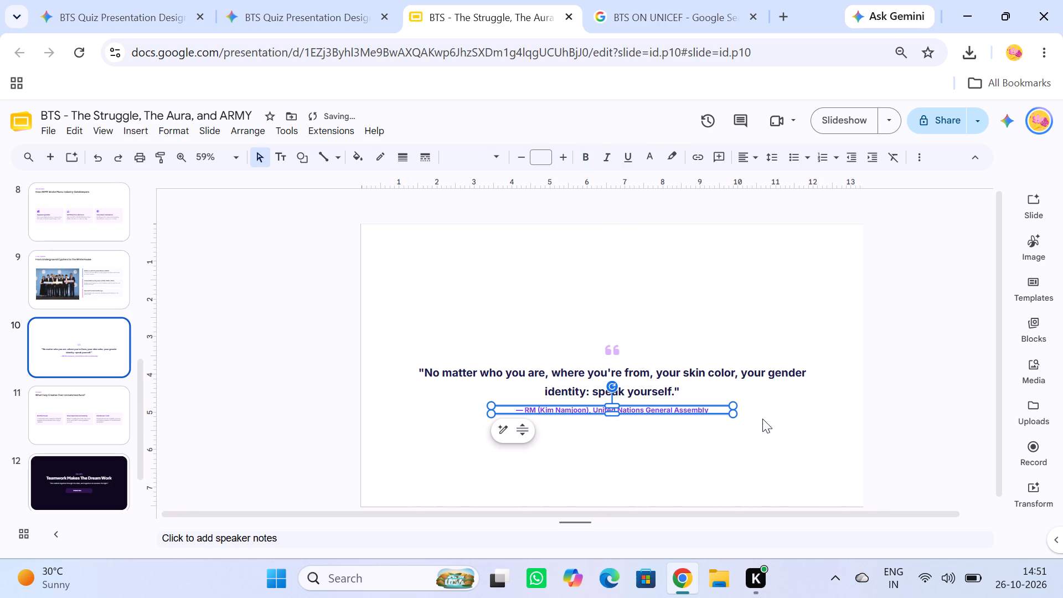
pyautogui.click(763, 419)
pyautogui.click(746, 416)
pyautogui.click(611, 344)
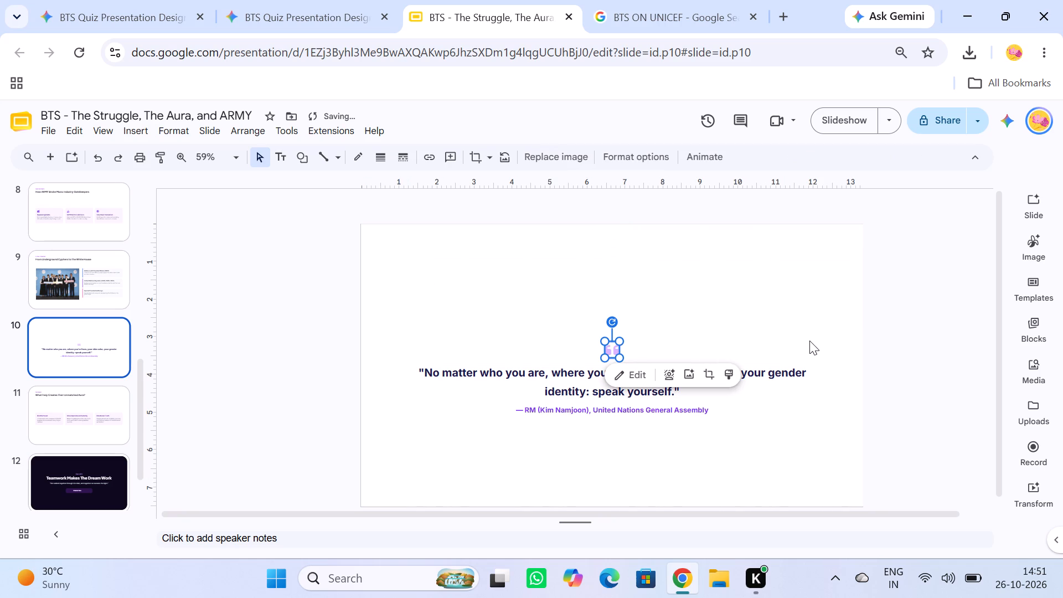
pyautogui.hotkey('ctrl', 'c')
pyautogui.click(764, 427)
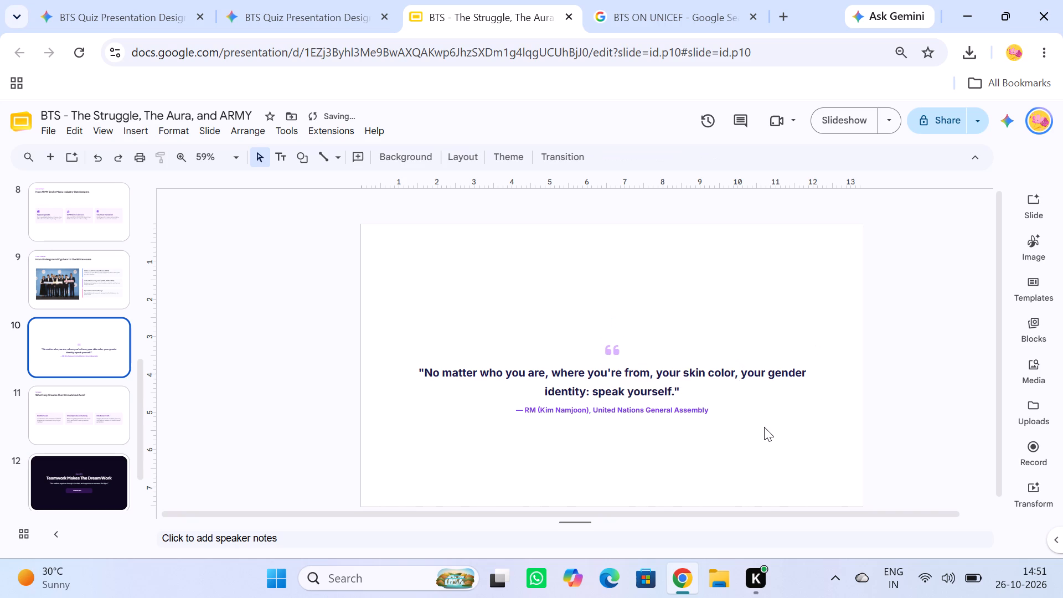
pyautogui.hotkey('ctrl', 'v')
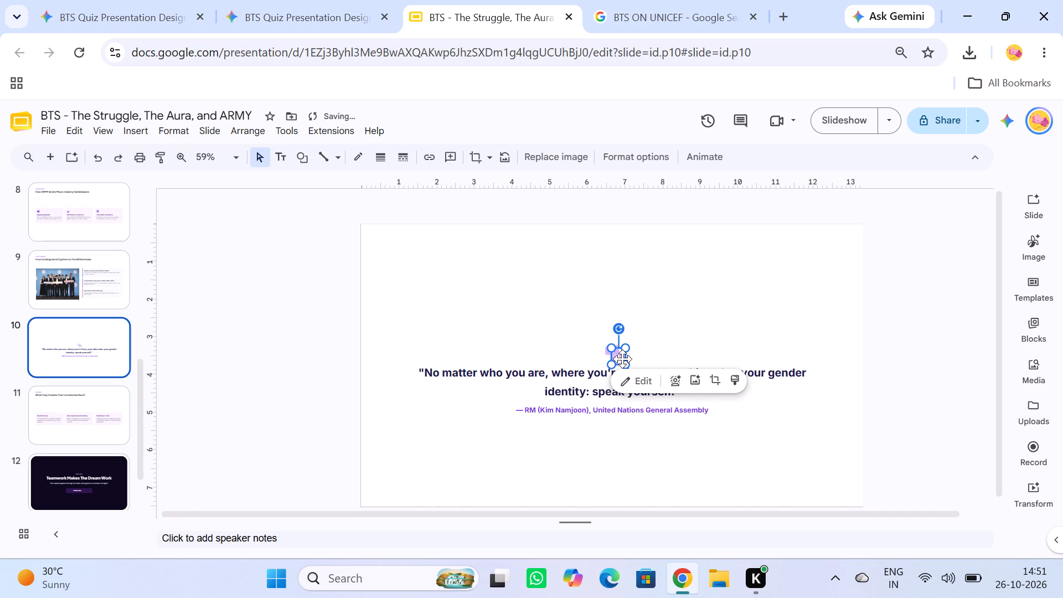
pyautogui.moveTo(623, 359); pyautogui.dragTo(628, 379)
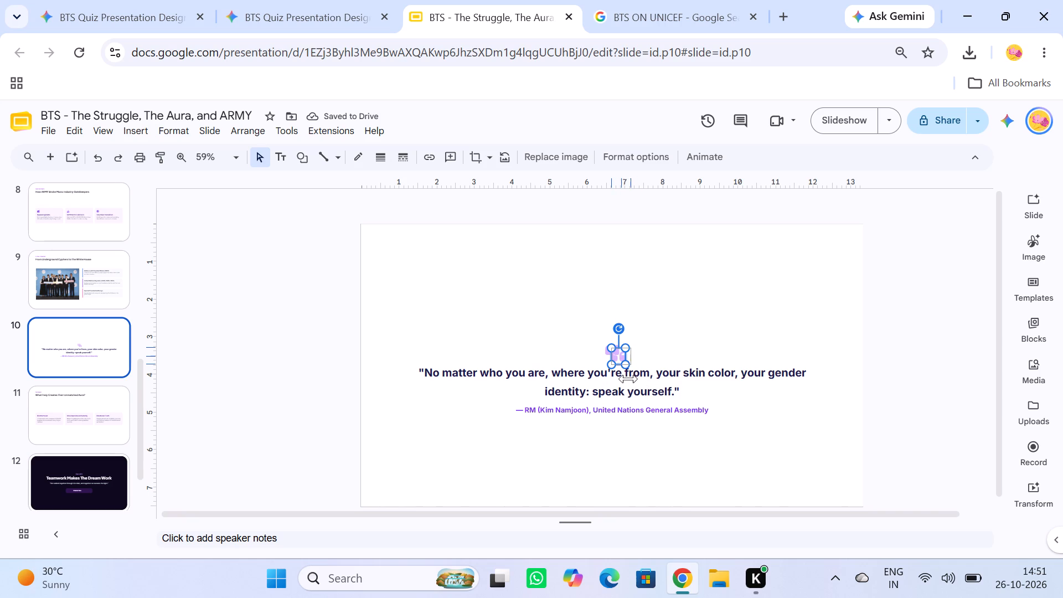
pyautogui.moveTo(628, 379); pyautogui.dragTo(626, 379)
pyautogui.moveTo(620, 357); pyautogui.dragTo(622, 364)
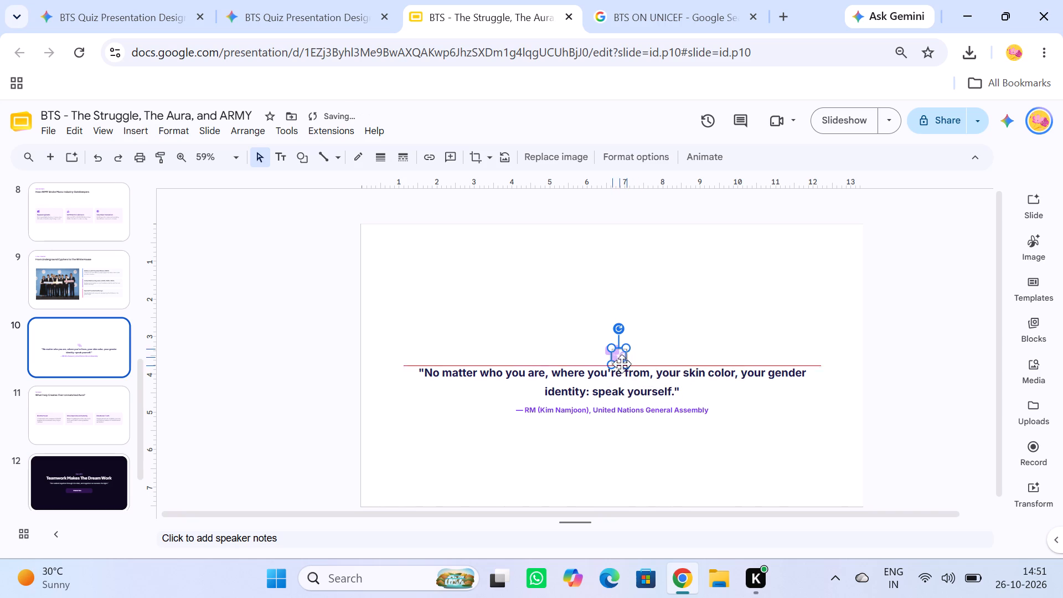
pyautogui.moveTo(622, 364); pyautogui.dragTo(724, 419)
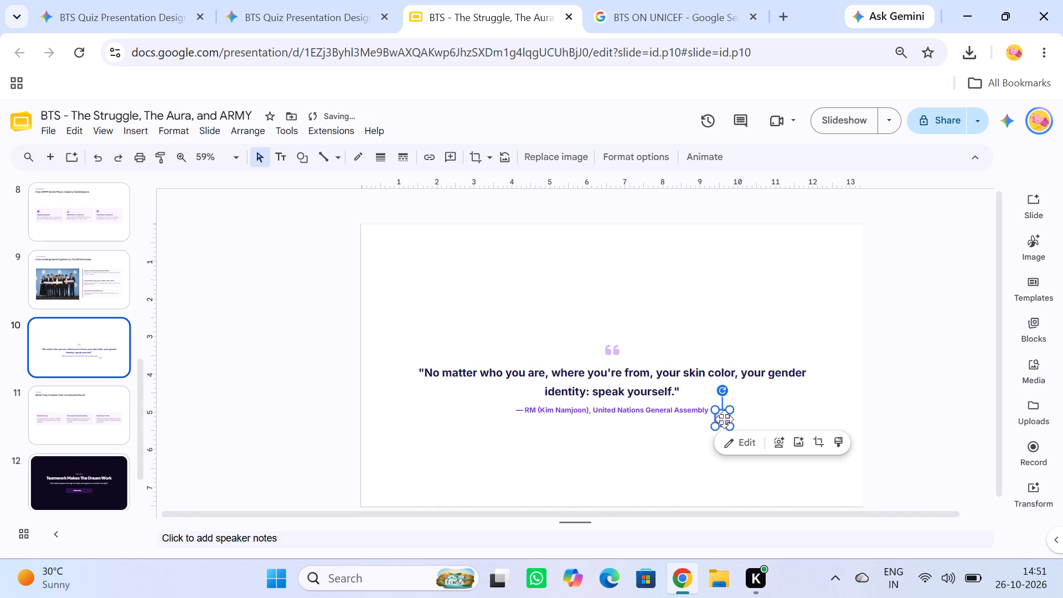
# Flip the copied quotation mark horizontally so it serves as the closing mark, with its position measured from Center.
pyautogui.click(757, 389)
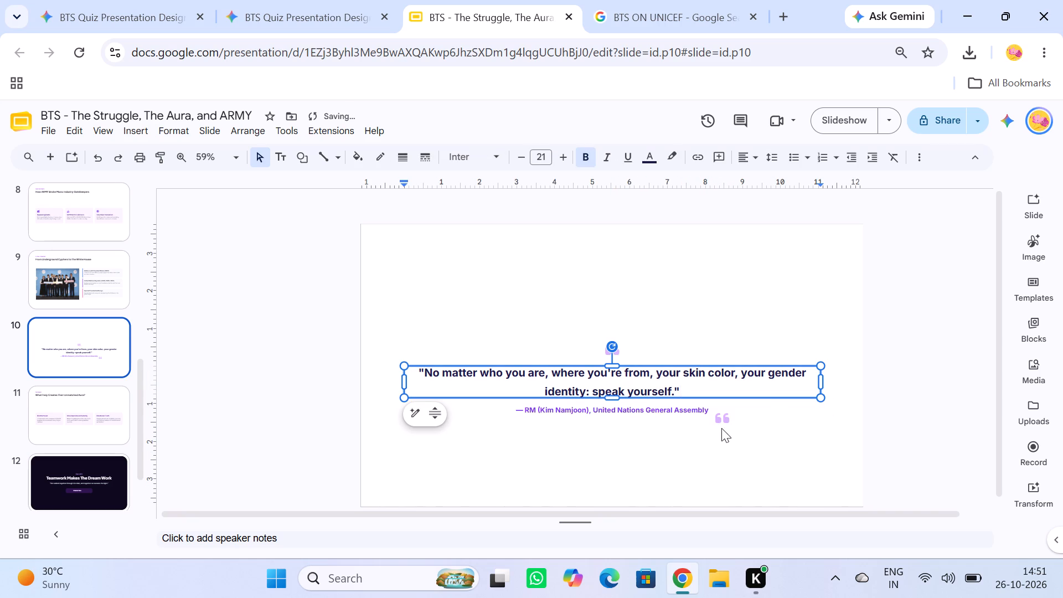
pyautogui.click(716, 420)
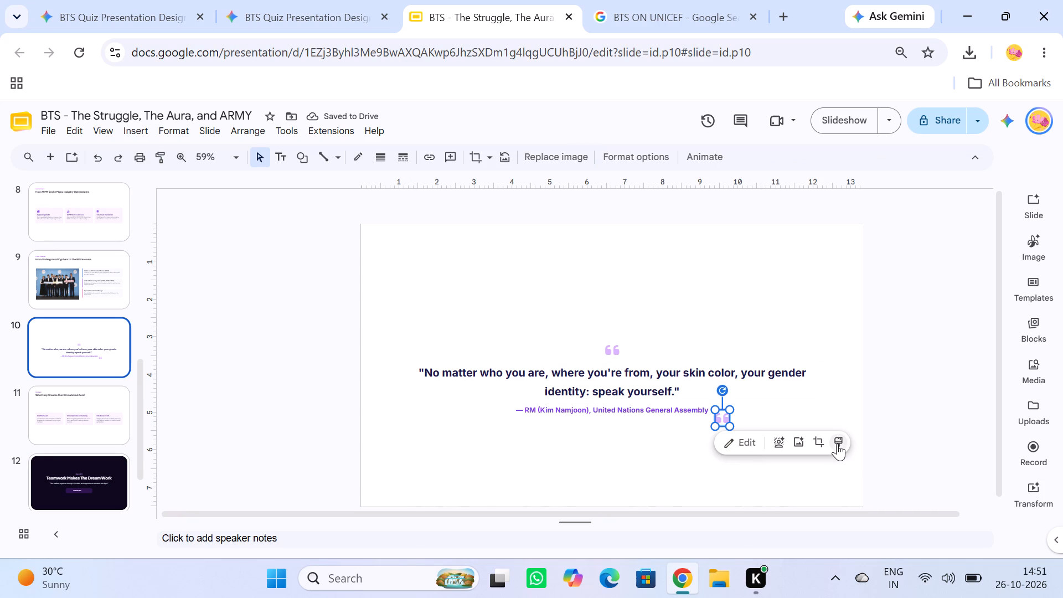
pyautogui.click(837, 442)
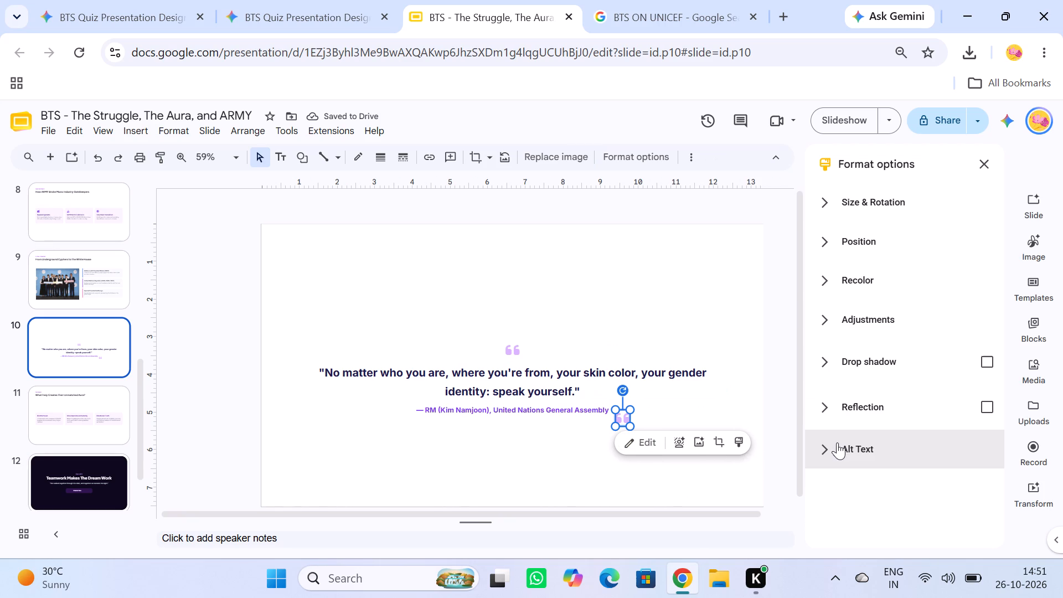
pyautogui.click(852, 241)
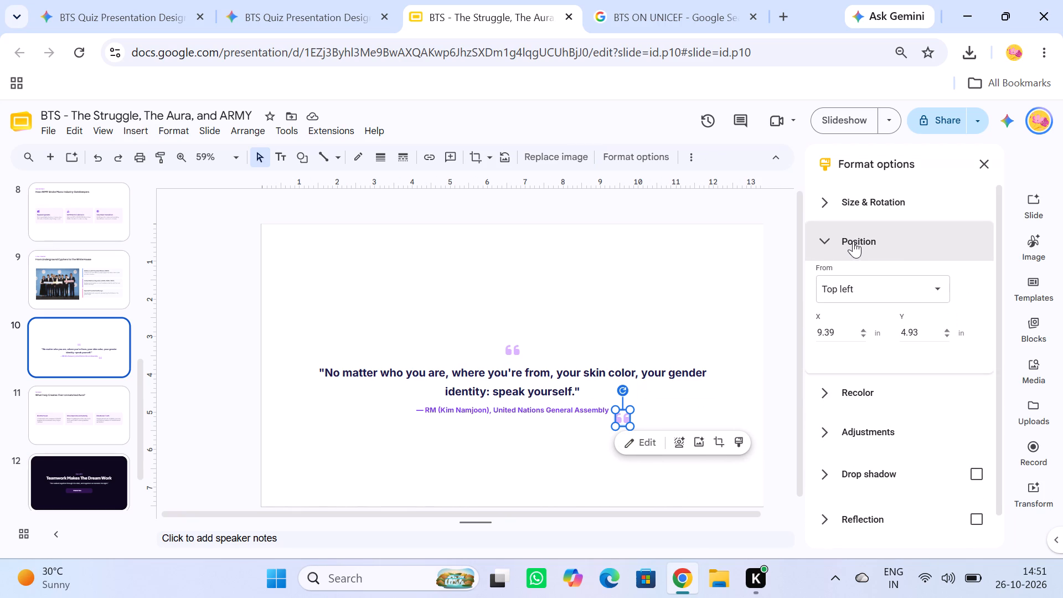
pyautogui.click(906, 295)
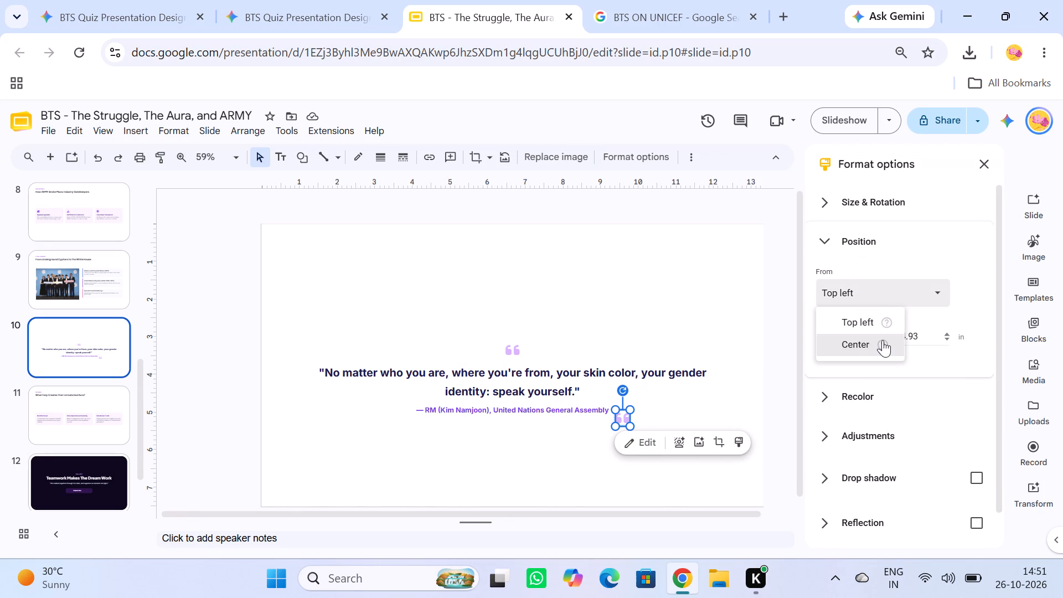
pyautogui.click(882, 340)
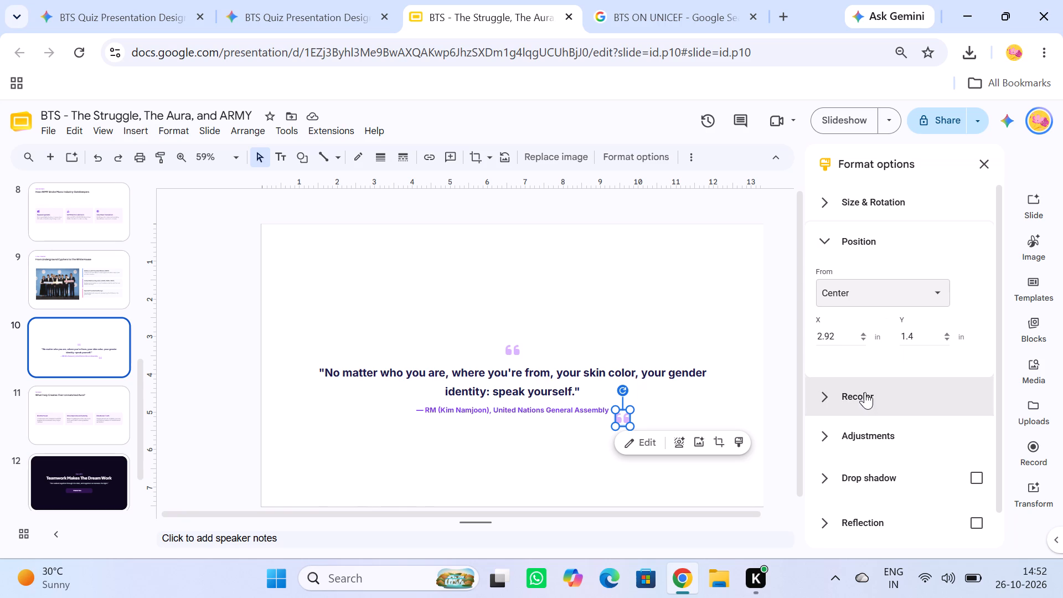
pyautogui.click(879, 200)
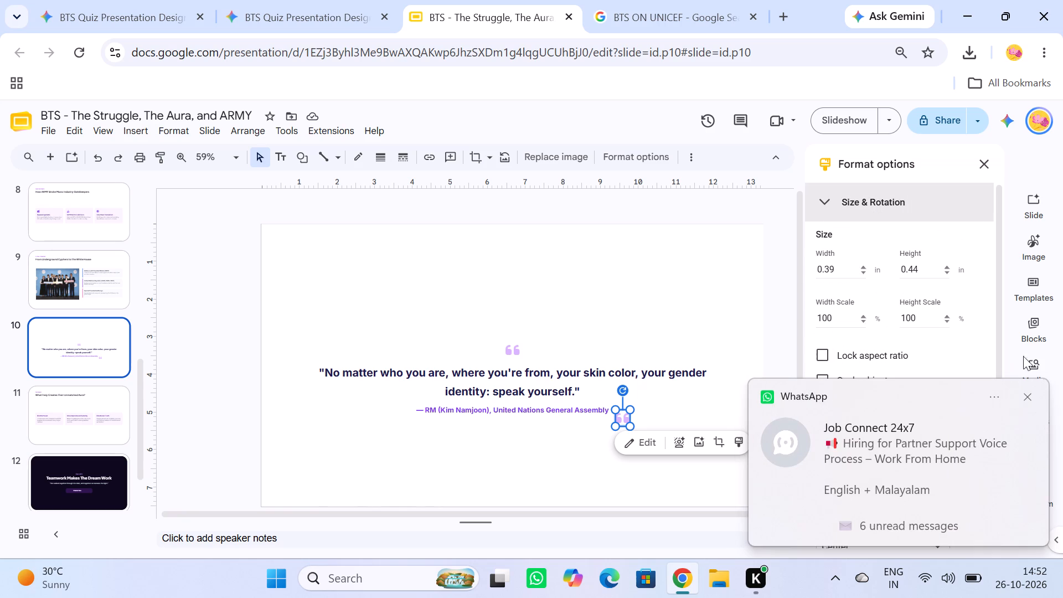
pyautogui.click(1027, 393)
pyautogui.scroll(-1, 875, 320)
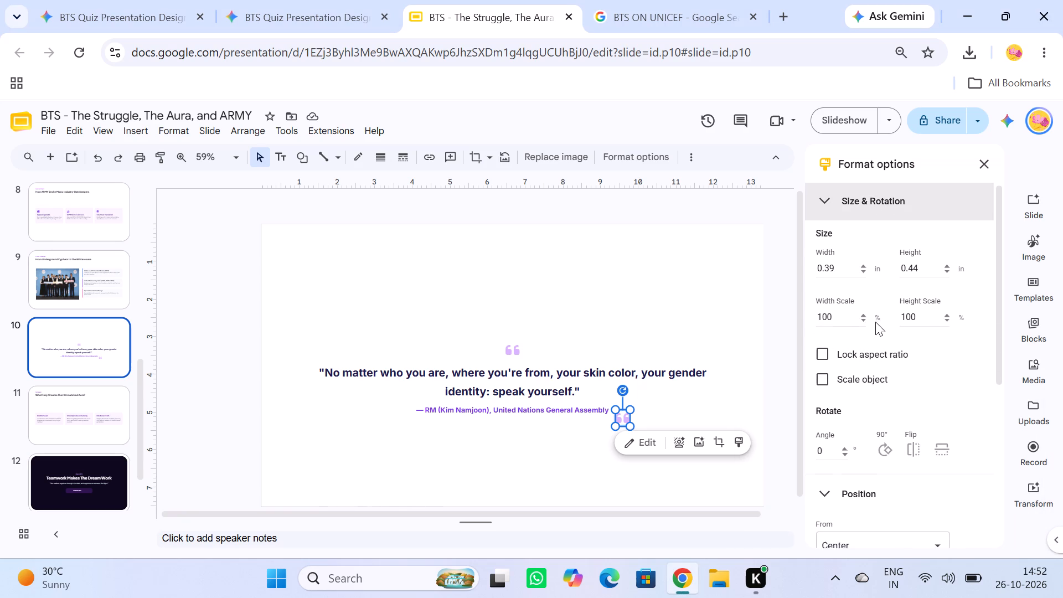
pyautogui.scroll(-1, 875, 322)
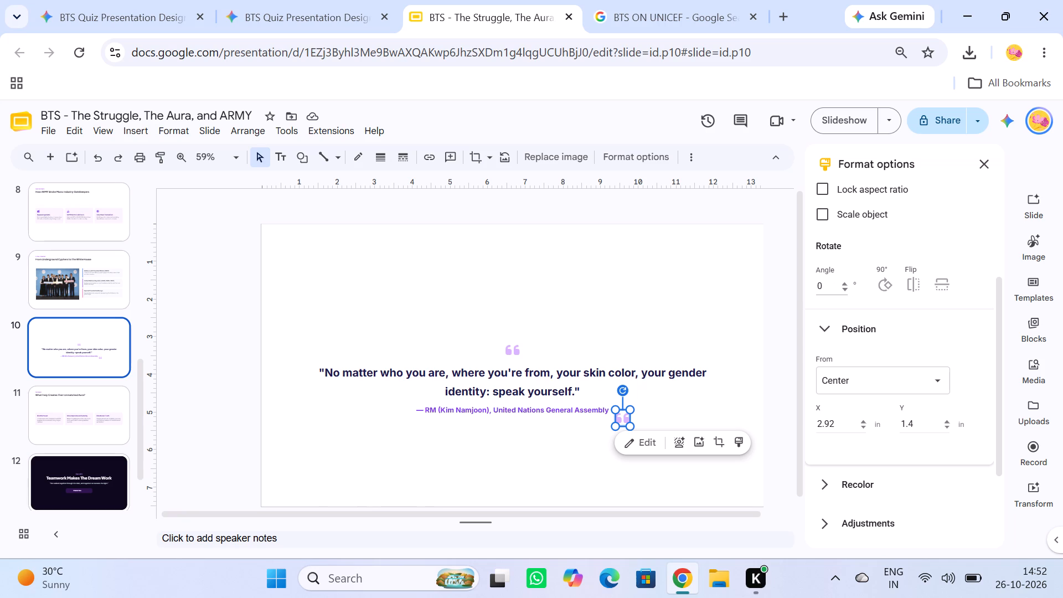
pyautogui.click(906, 283)
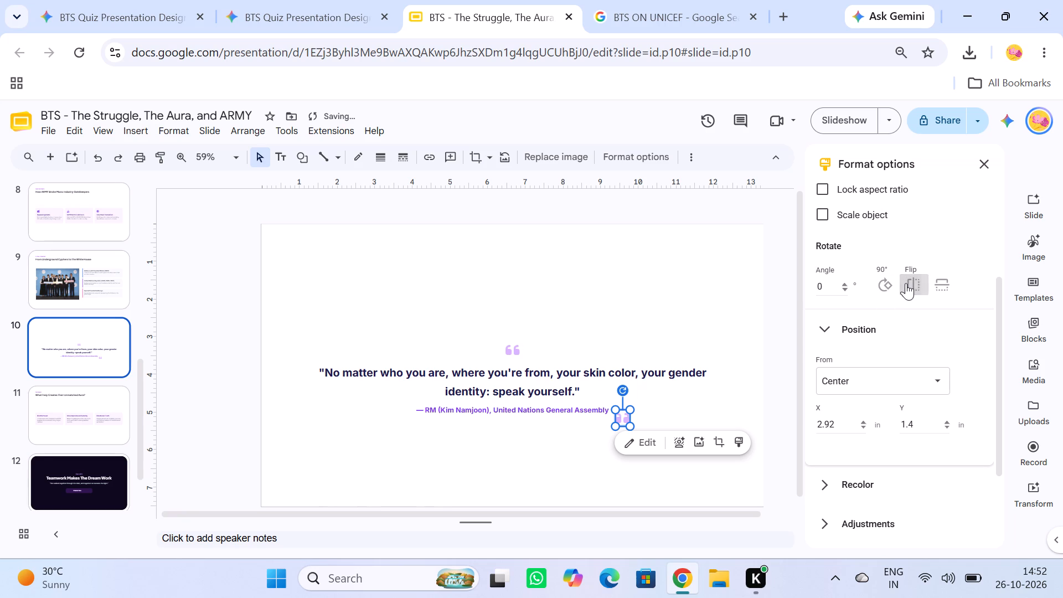
pyautogui.click(752, 316)
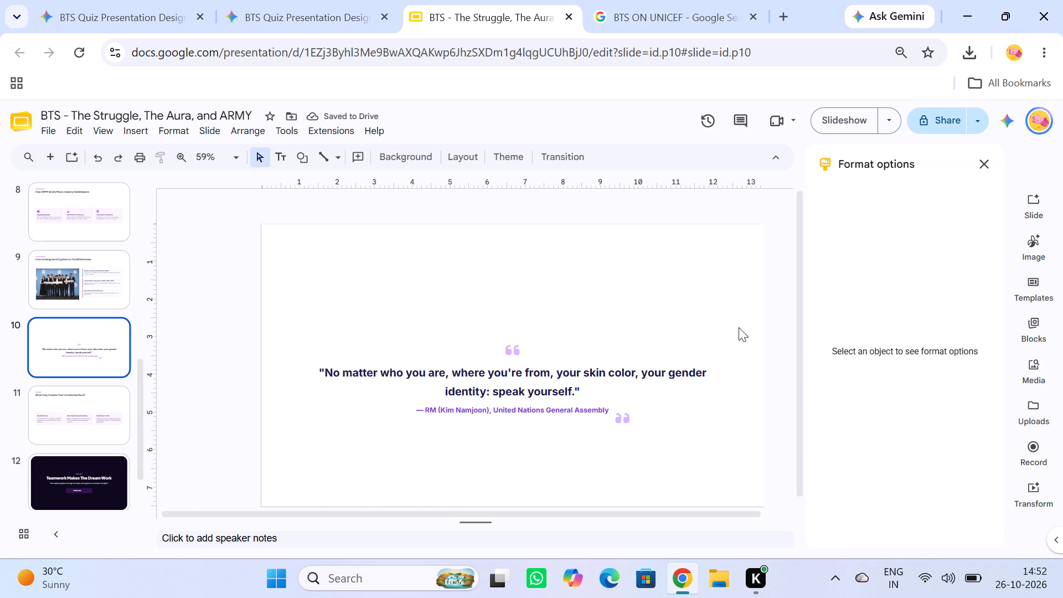
pyautogui.click(629, 418)
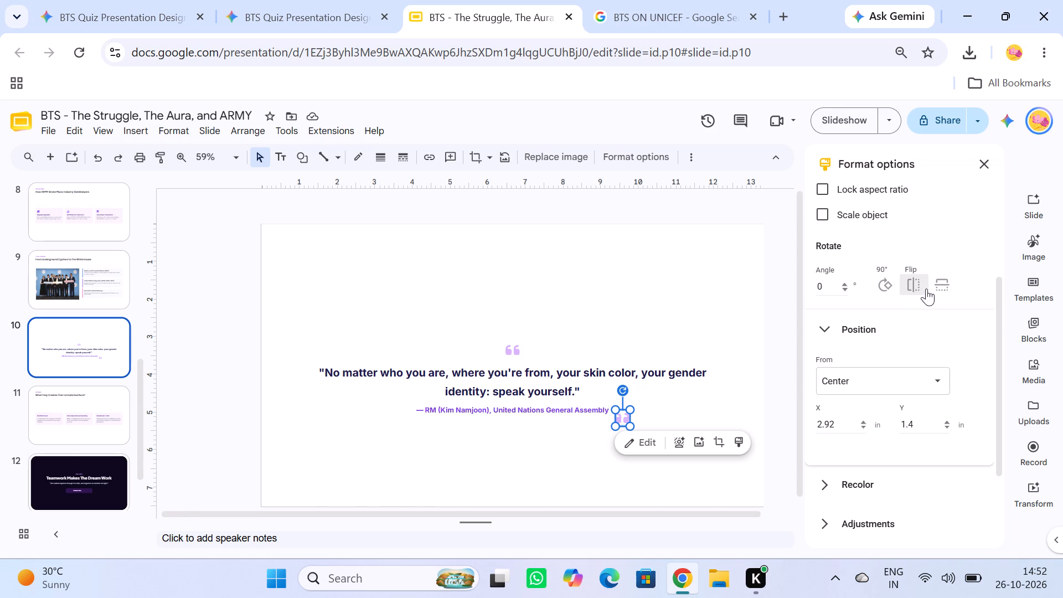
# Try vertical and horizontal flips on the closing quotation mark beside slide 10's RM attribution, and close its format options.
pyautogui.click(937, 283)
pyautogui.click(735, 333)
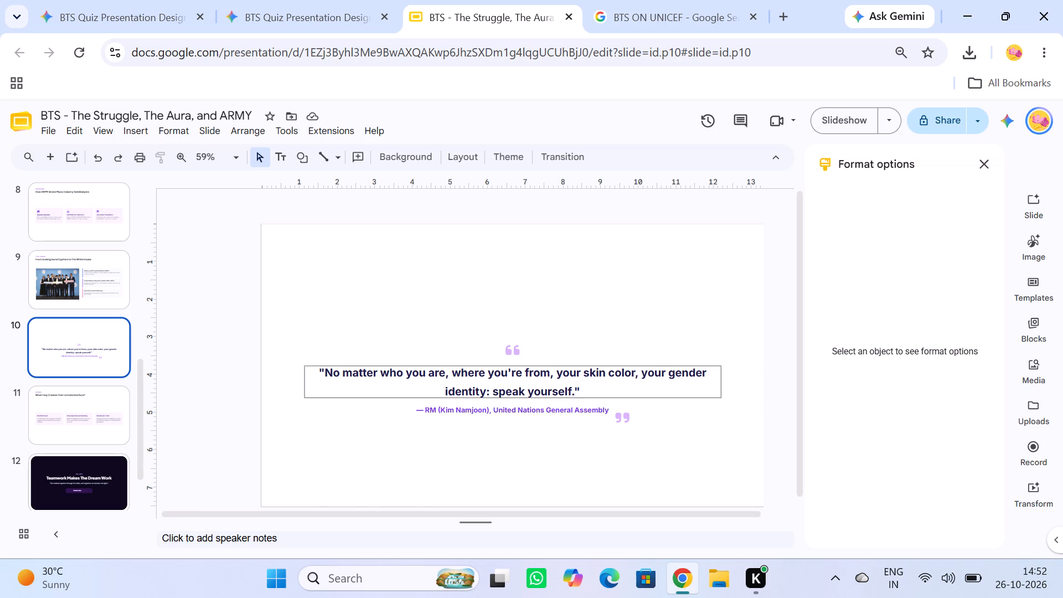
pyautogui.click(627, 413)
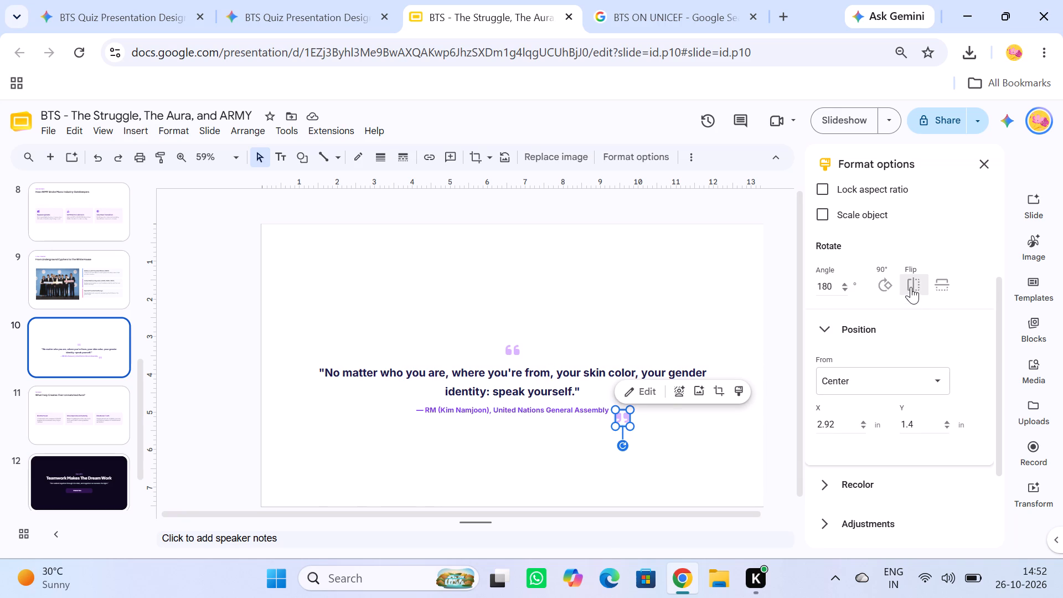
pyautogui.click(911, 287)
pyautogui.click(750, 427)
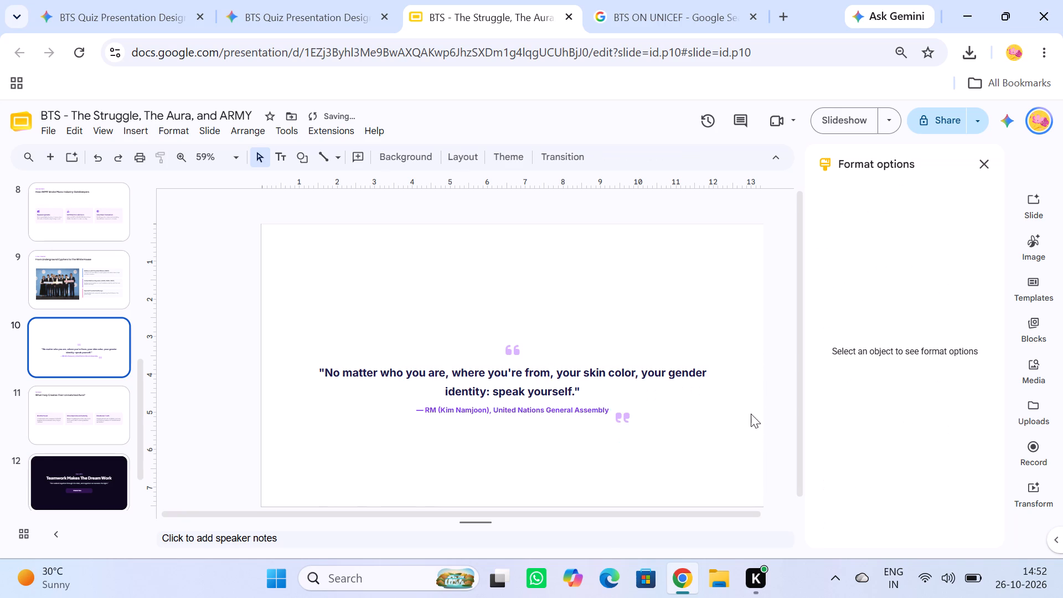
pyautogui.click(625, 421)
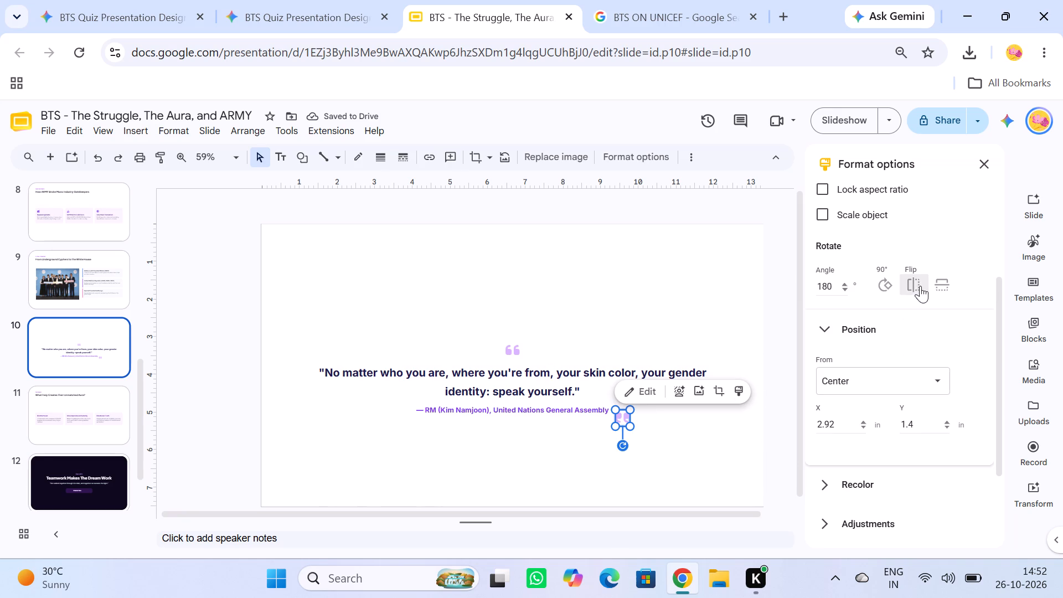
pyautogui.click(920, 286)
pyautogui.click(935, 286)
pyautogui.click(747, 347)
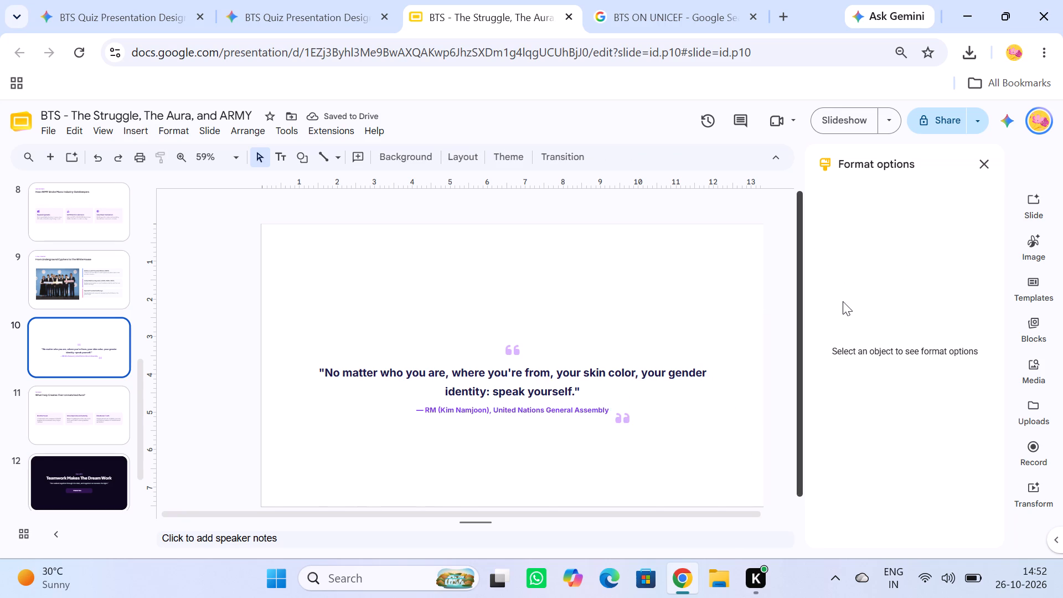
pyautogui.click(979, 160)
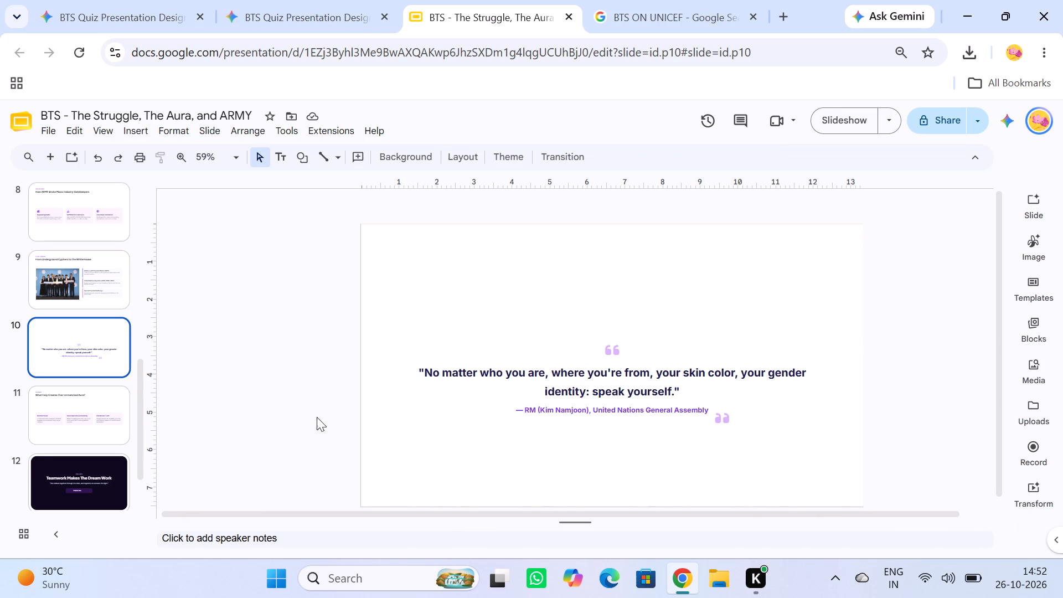
# On slide 11, move the background shape of the "Uncompromised Humility" card up into the empty space beneath the title.
pyautogui.click(90, 430)
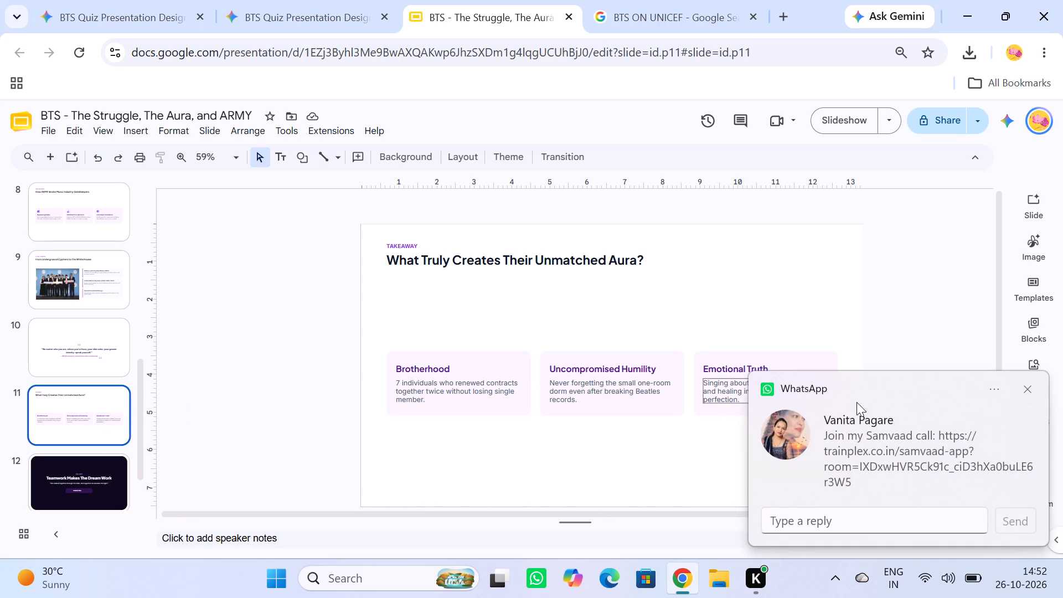
pyautogui.click(1027, 386)
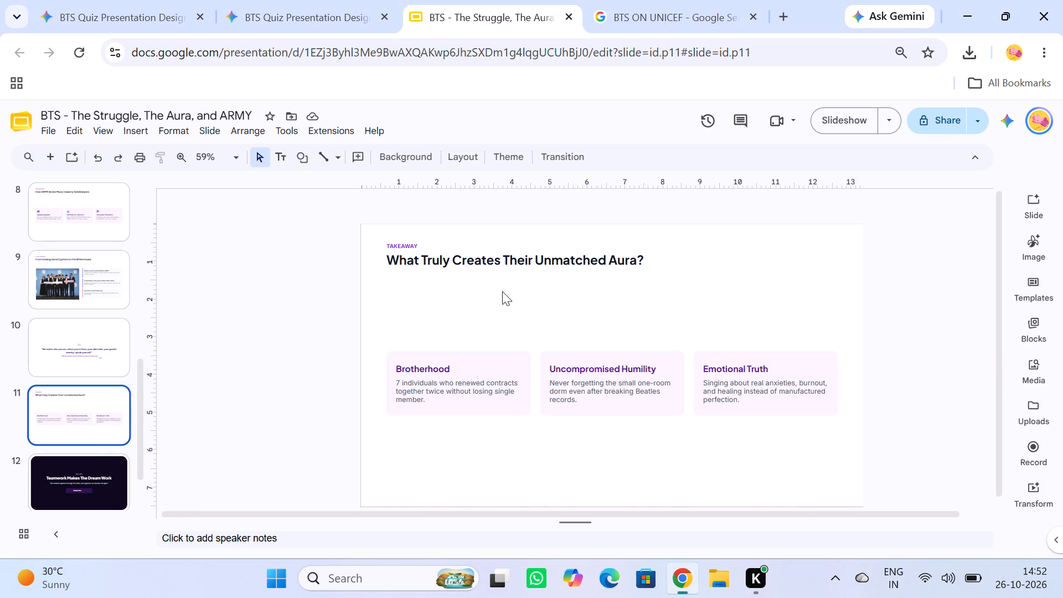
pyautogui.click(644, 257)
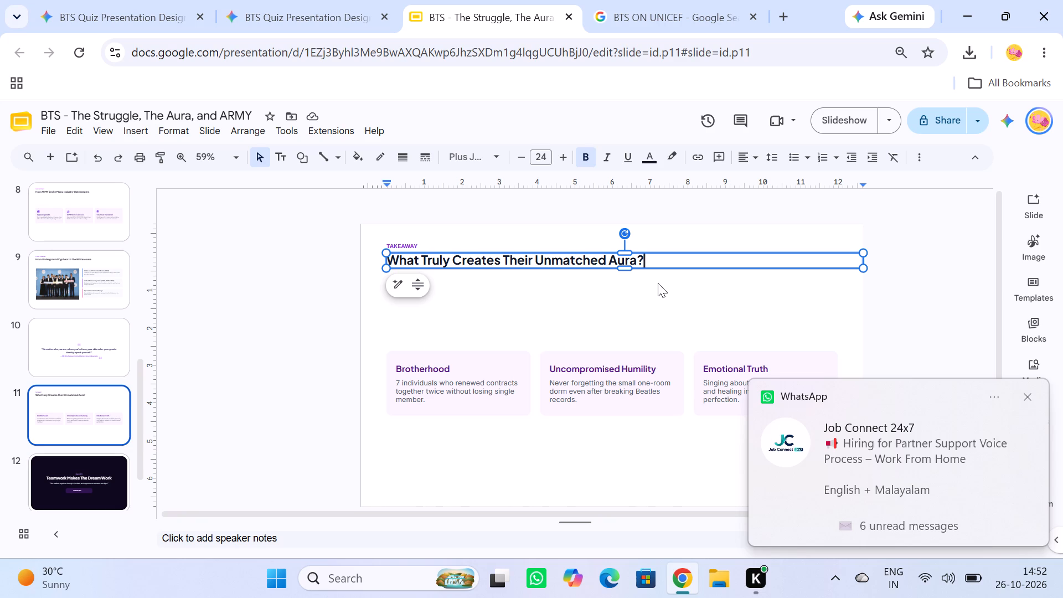
pyautogui.click(659, 287)
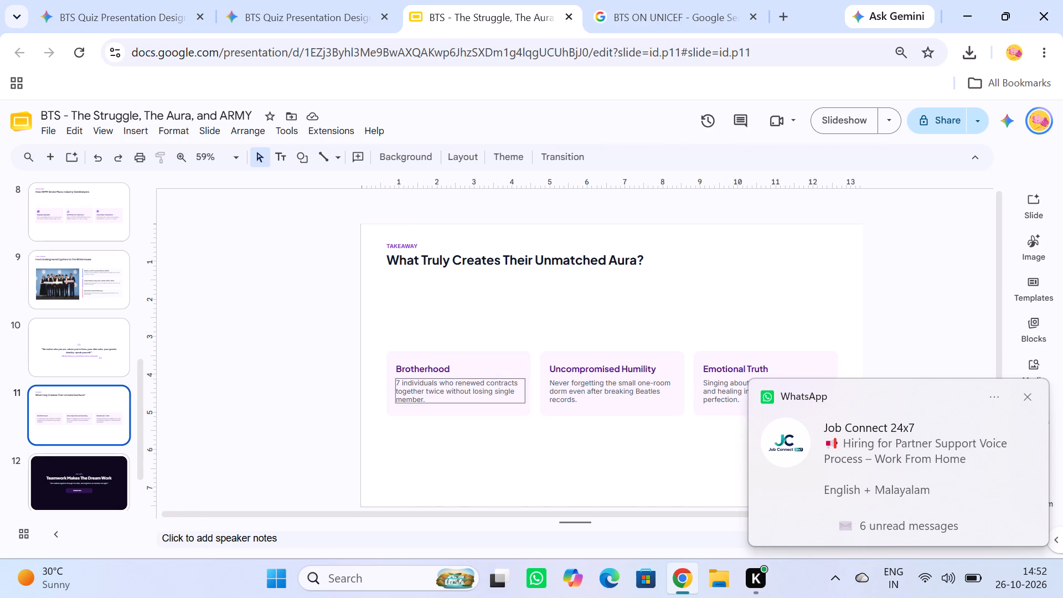
pyautogui.click(479, 435)
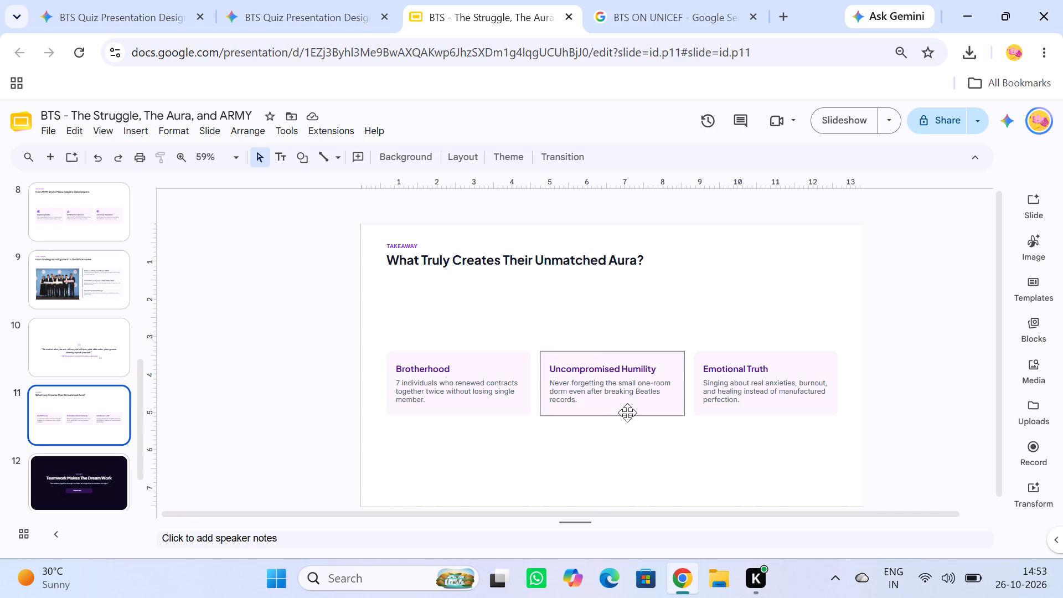
pyautogui.moveTo(628, 412); pyautogui.dragTo(615, 345)
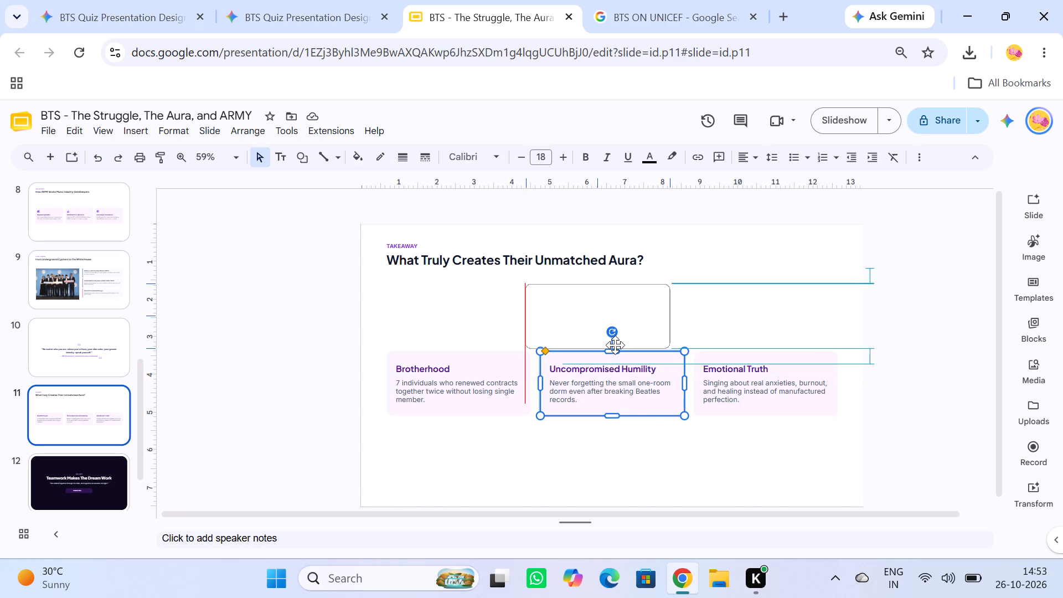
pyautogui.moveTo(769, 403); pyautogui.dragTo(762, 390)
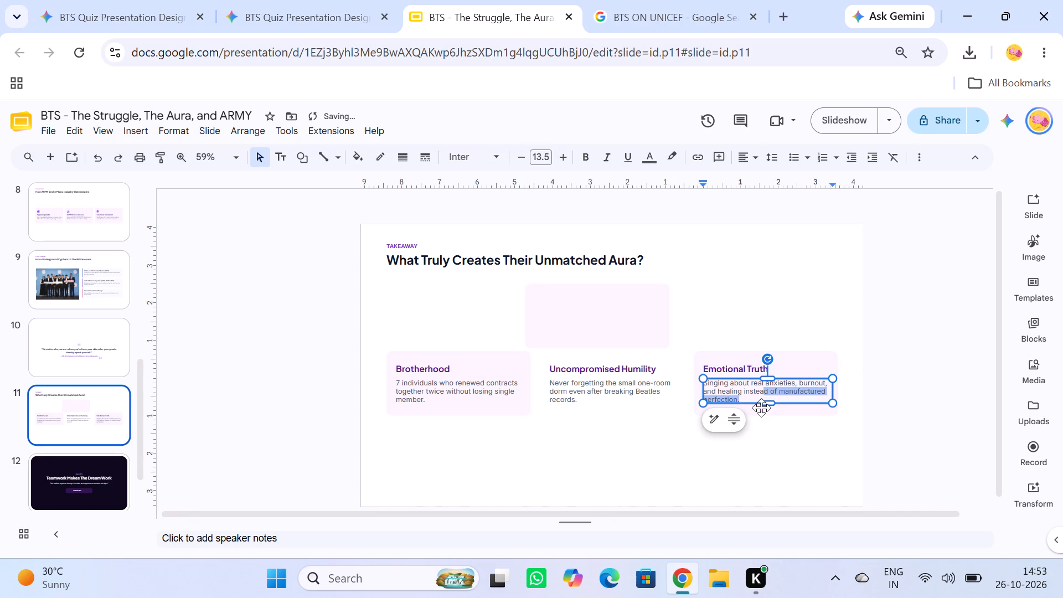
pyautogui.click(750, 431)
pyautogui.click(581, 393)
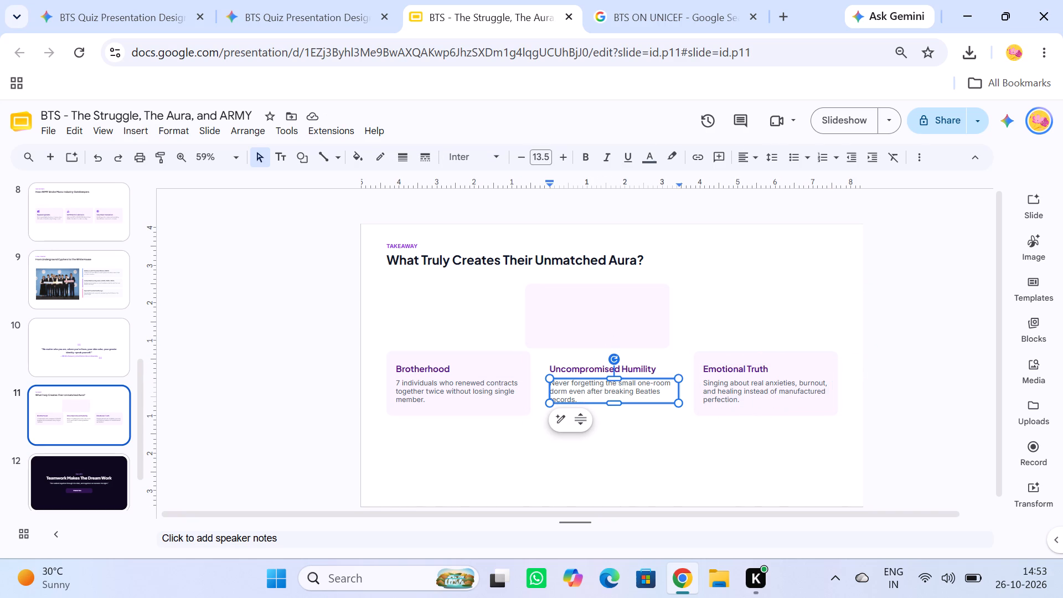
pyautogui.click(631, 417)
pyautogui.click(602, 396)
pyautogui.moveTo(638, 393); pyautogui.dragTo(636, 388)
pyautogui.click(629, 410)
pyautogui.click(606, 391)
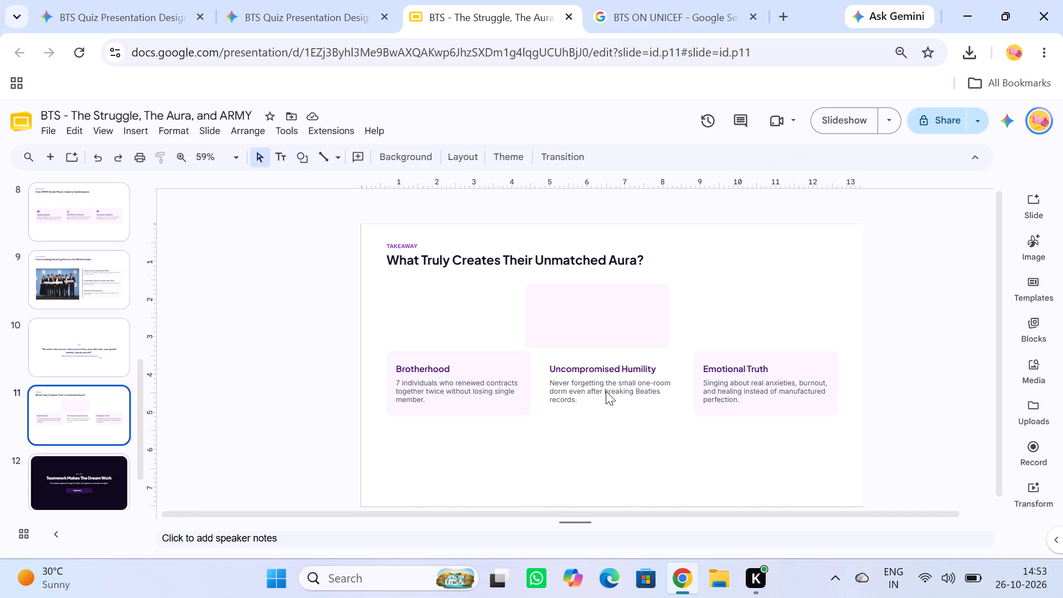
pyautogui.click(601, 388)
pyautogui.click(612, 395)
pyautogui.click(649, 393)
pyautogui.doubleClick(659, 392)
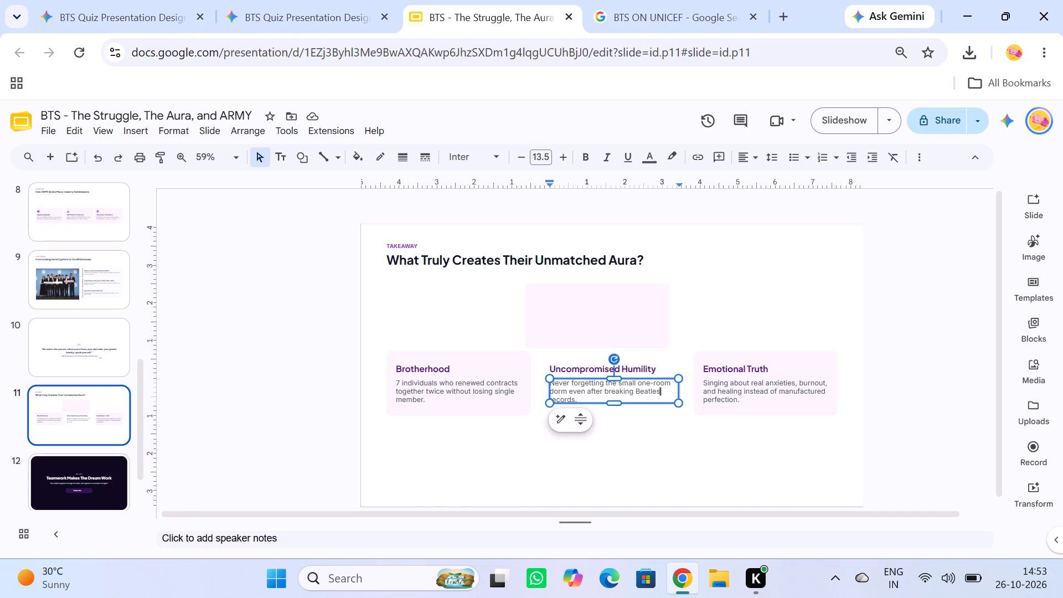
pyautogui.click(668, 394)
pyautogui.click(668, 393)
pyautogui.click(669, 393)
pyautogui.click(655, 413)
# Select everything on slide 11 and resize it vertically from its upper edge so the content sits slightly higher, then deselect.
pyautogui.hotkey('ctrl', 'a')
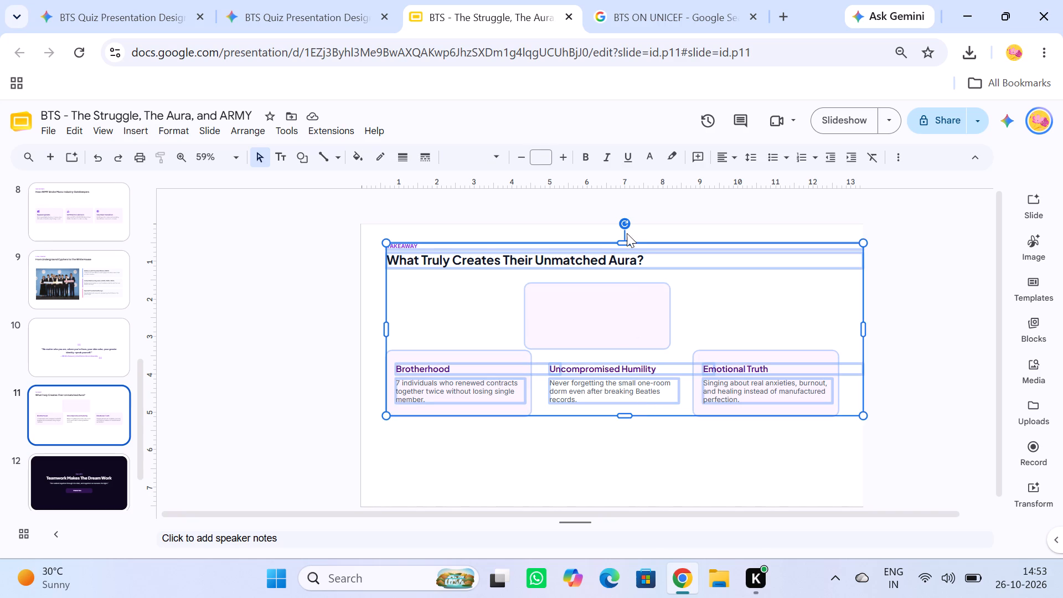
pyautogui.moveTo(627, 245); pyautogui.dragTo(631, 338)
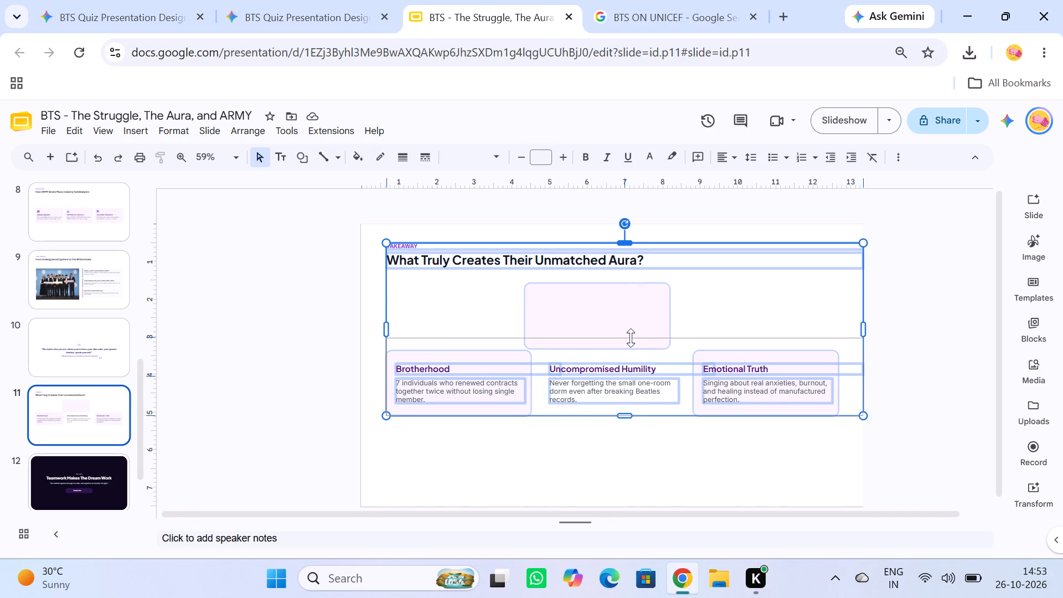
pyautogui.moveTo(631, 338); pyautogui.dragTo(630, 338)
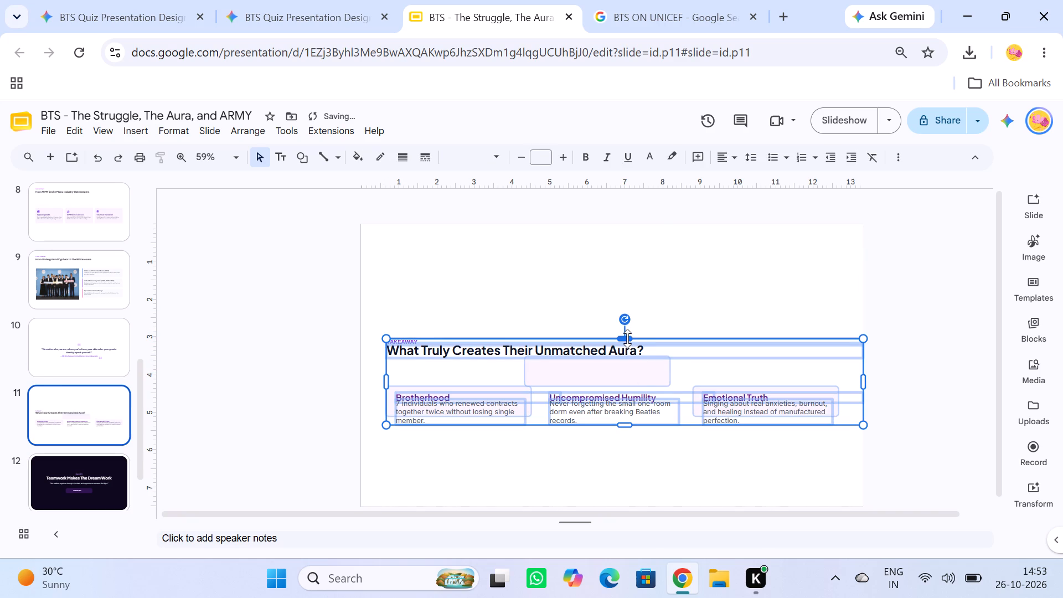
pyautogui.moveTo(627, 338); pyautogui.dragTo(590, 238)
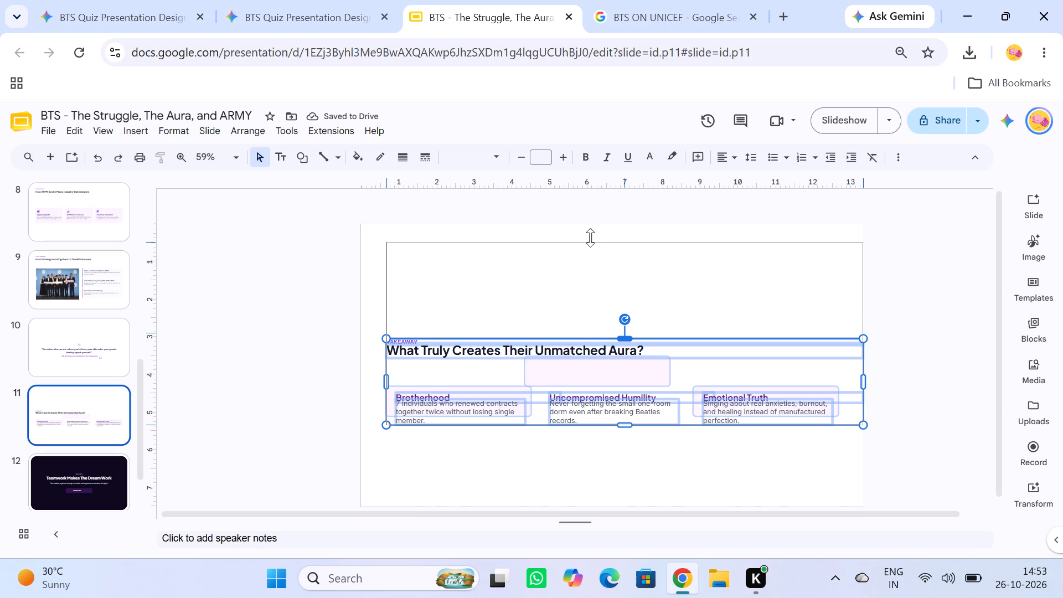
pyautogui.moveTo(590, 238); pyautogui.dragTo(589, 235)
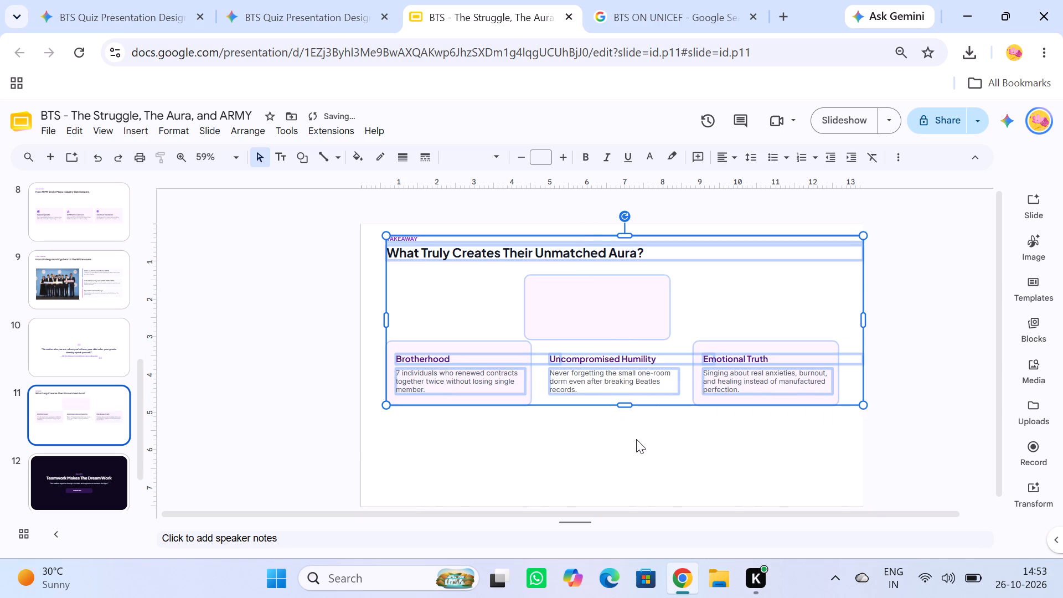
pyautogui.click(616, 432)
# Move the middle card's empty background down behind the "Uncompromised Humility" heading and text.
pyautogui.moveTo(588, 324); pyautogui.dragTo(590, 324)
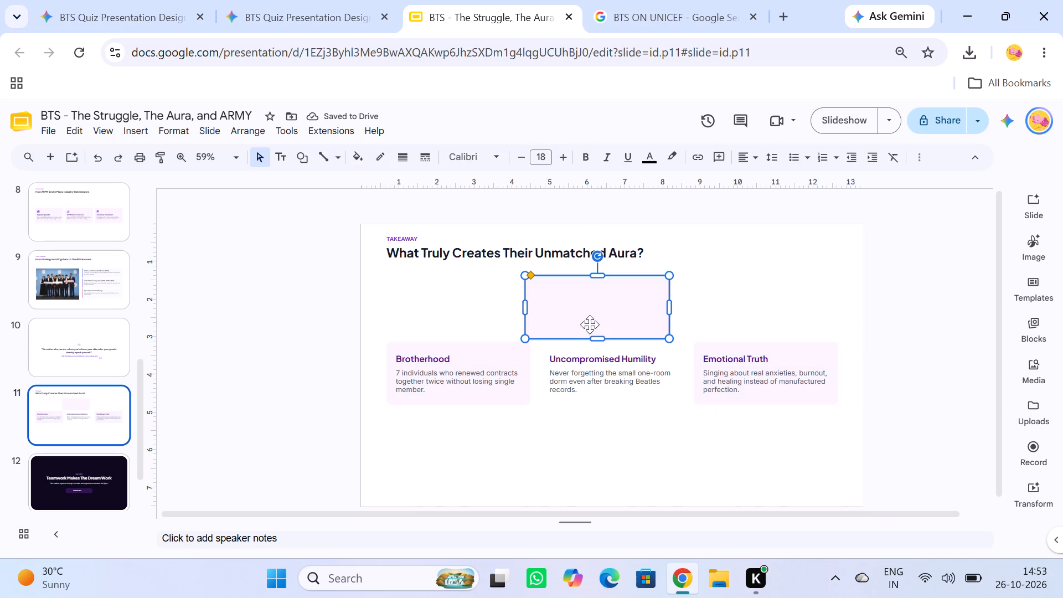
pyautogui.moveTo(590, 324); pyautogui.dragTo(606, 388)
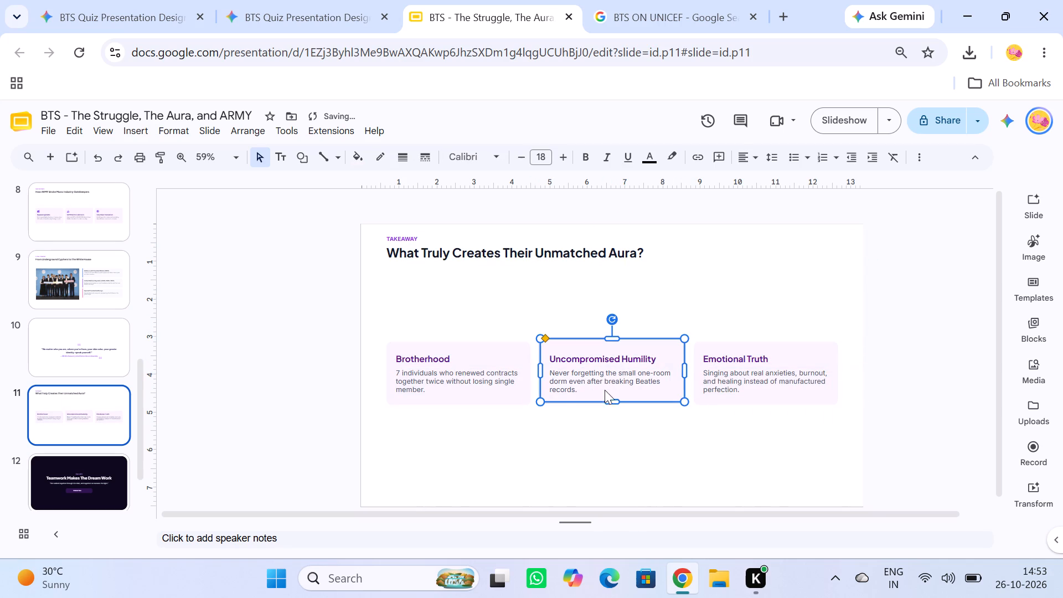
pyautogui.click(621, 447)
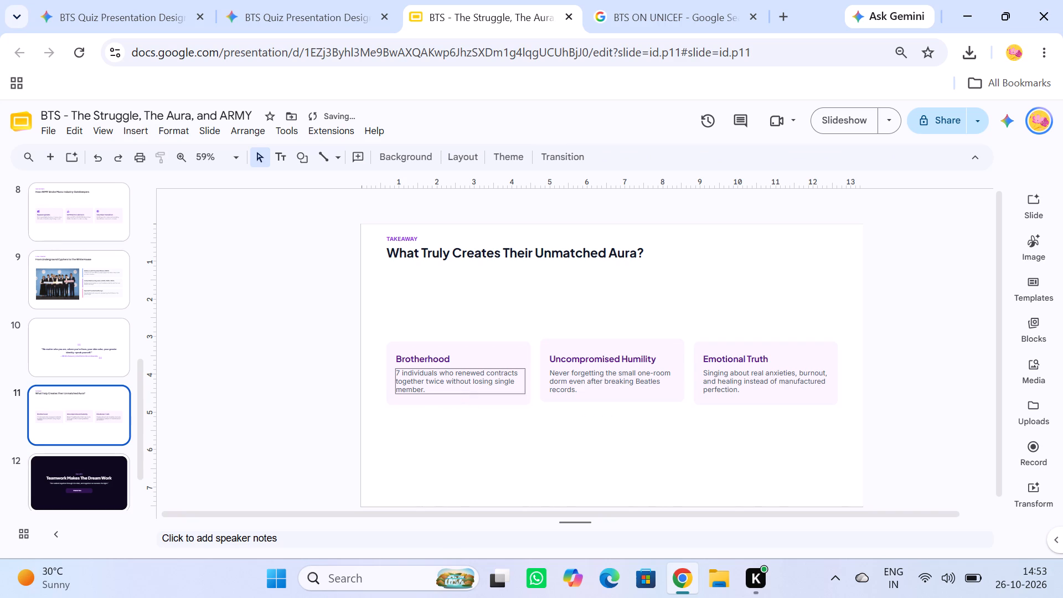
# Move the Brotherhood card's background straight up to just below the slide title, keeping it aligned with the title's starting edge.
pyautogui.moveTo(463, 404); pyautogui.dragTo(460, 336)
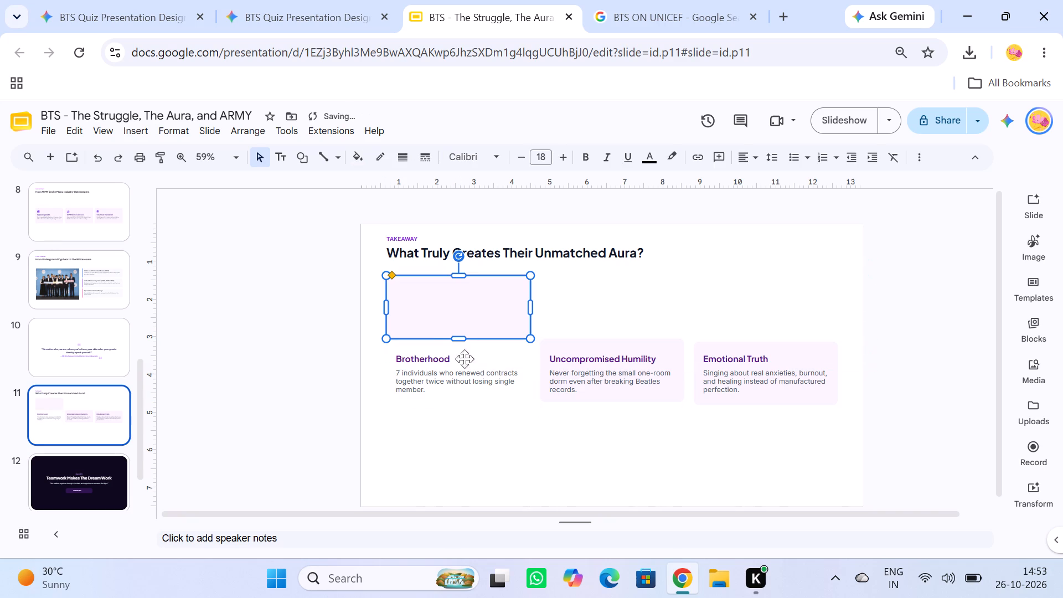
# Move the "7 individuals who renewed contracts" text up into the lower part of the raised Brotherhood card background.
pyautogui.click(469, 381)
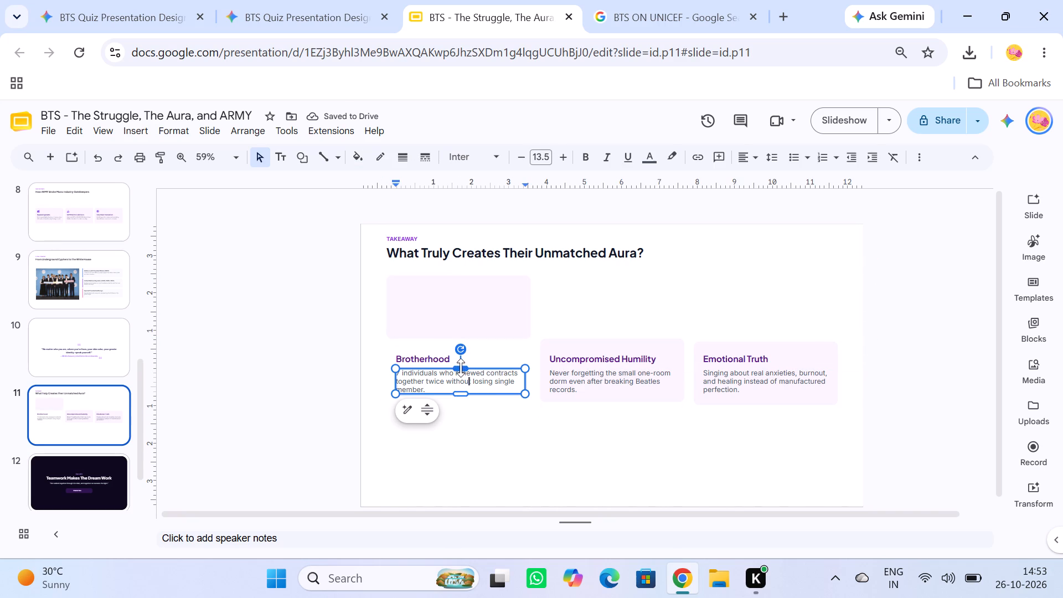
pyautogui.moveTo(462, 370); pyautogui.dragTo(458, 340)
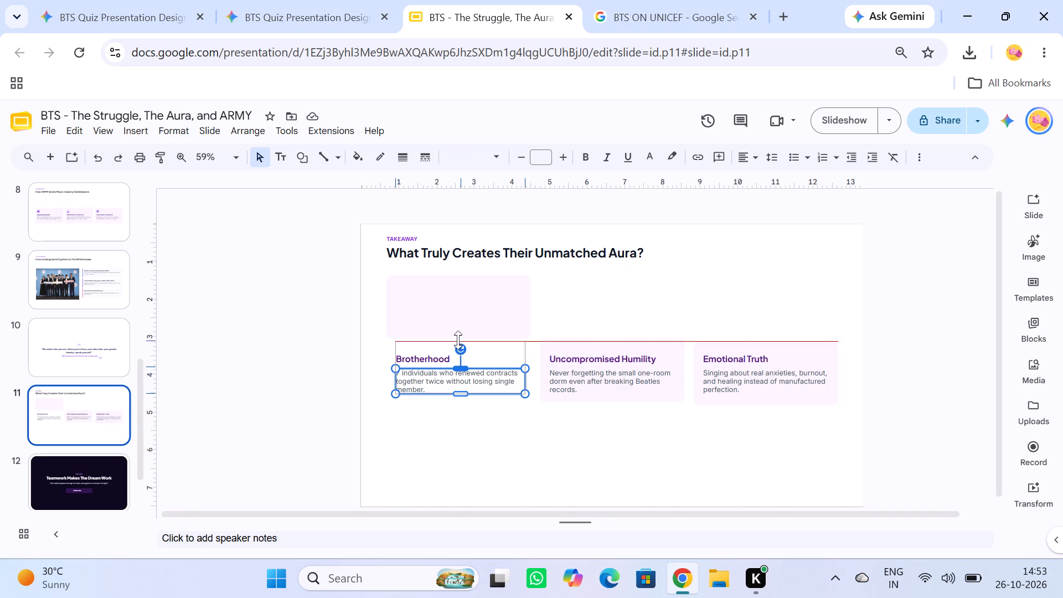
pyautogui.moveTo(458, 340); pyautogui.dragTo(458, 290)
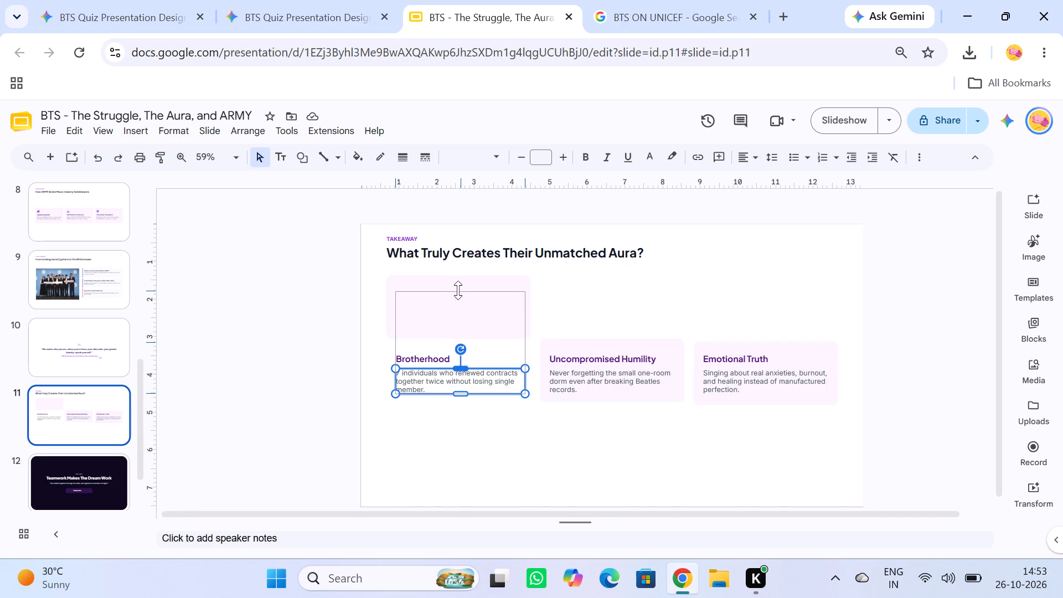
pyautogui.moveTo(458, 290); pyautogui.dragTo(458, 288)
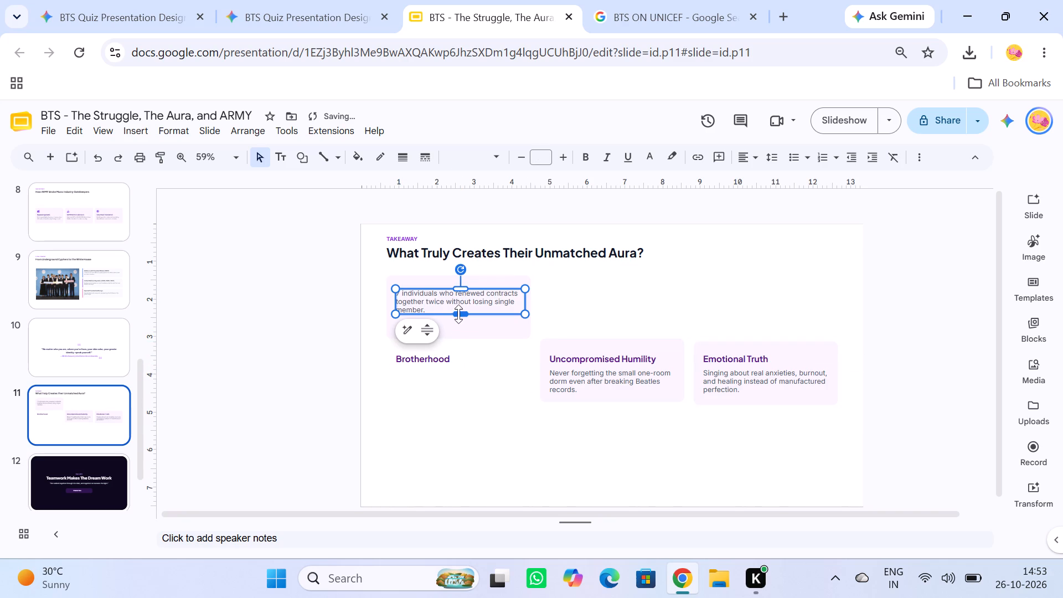
pyautogui.moveTo(460, 315); pyautogui.dragTo(458, 334)
pyautogui.moveTo(460, 313); pyautogui.dragTo(456, 337)
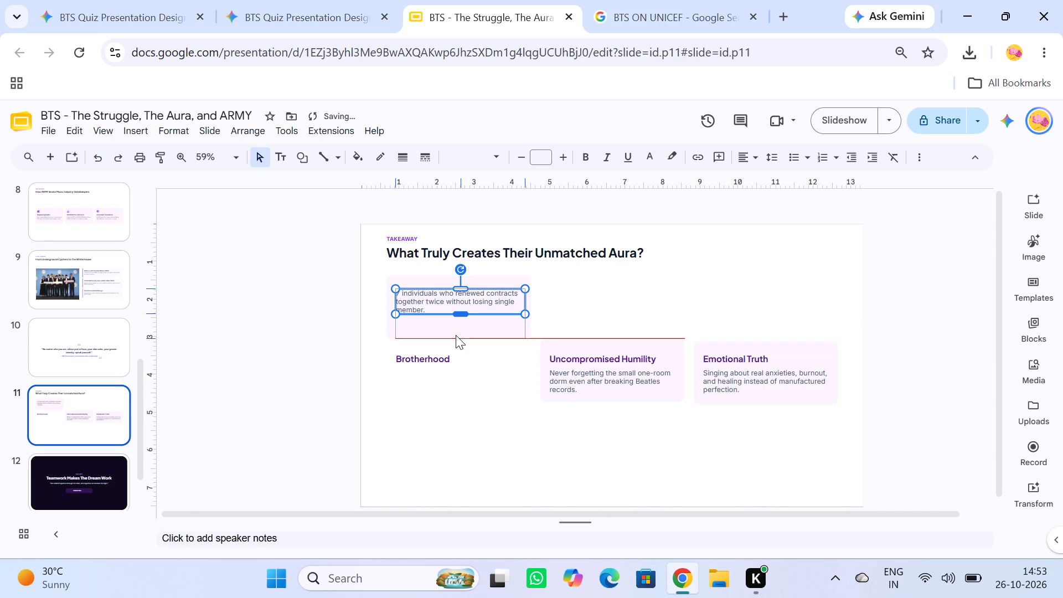
pyautogui.click(522, 311)
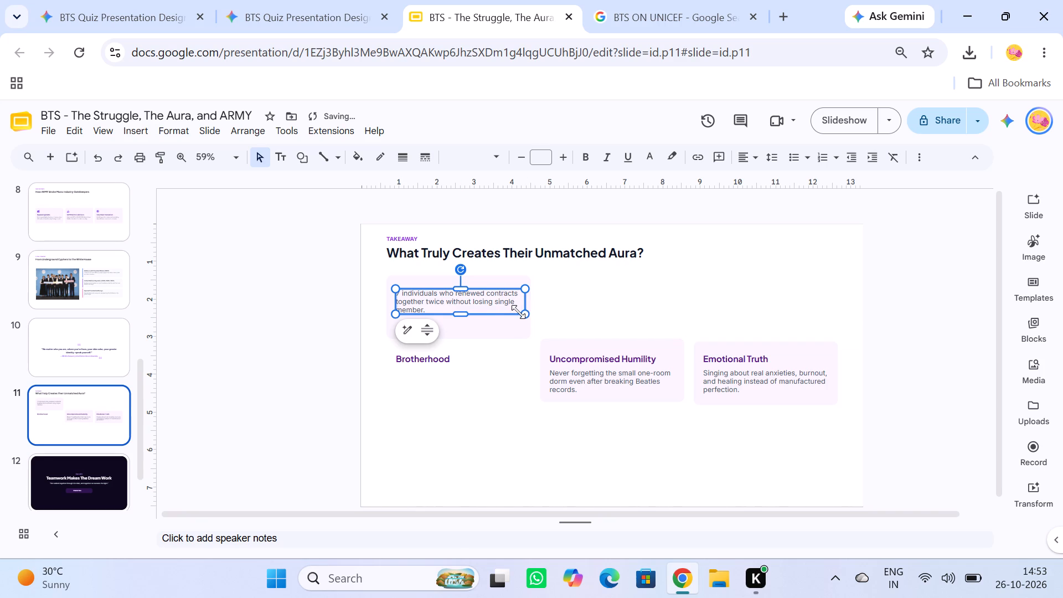
pyautogui.click(513, 313)
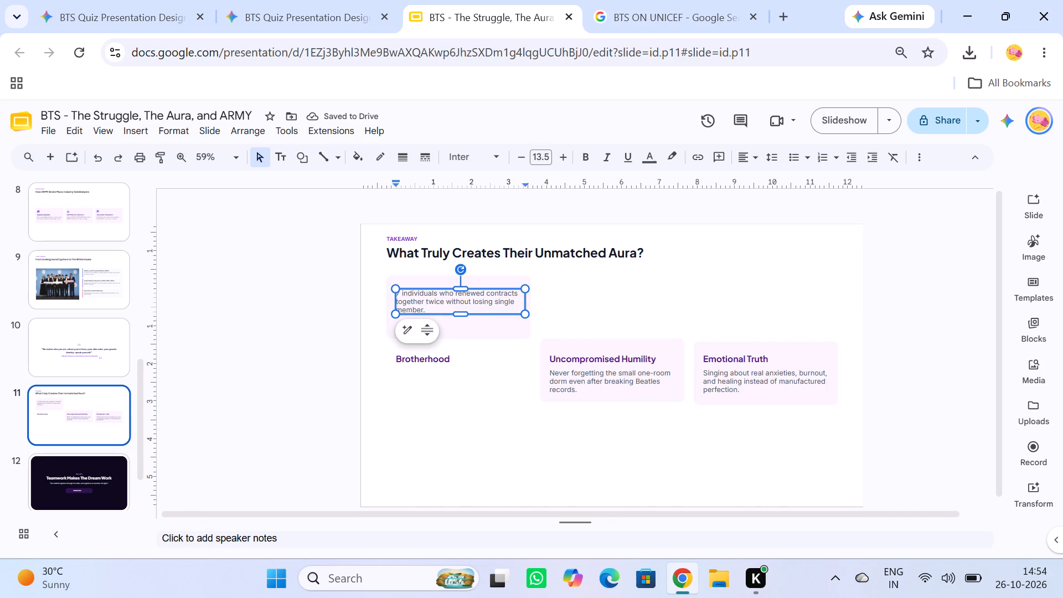
pyautogui.moveTo(519, 312); pyautogui.dragTo(515, 325)
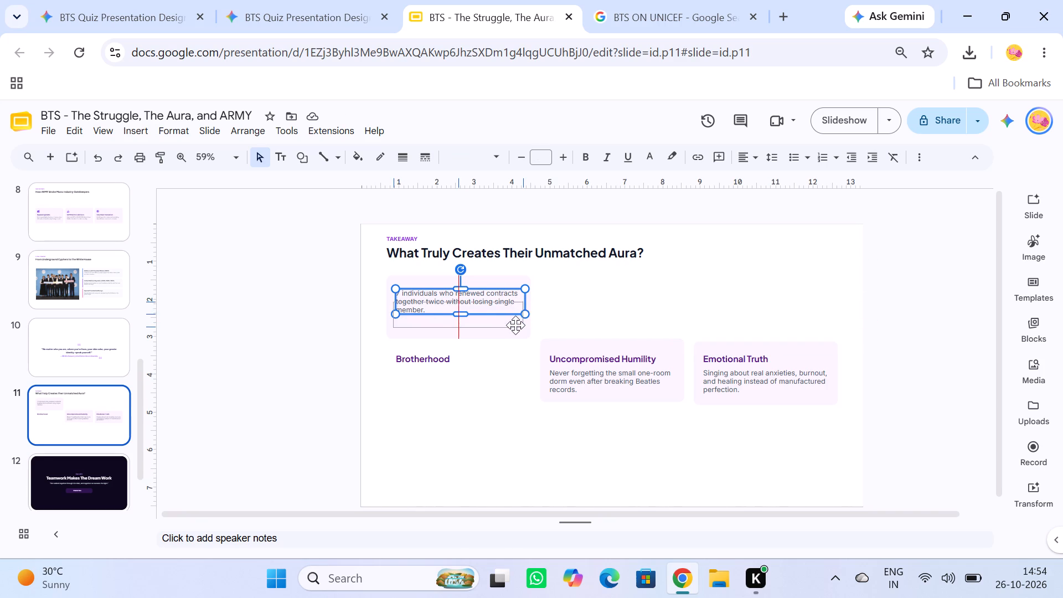
pyautogui.moveTo(515, 325); pyautogui.dragTo(515, 331)
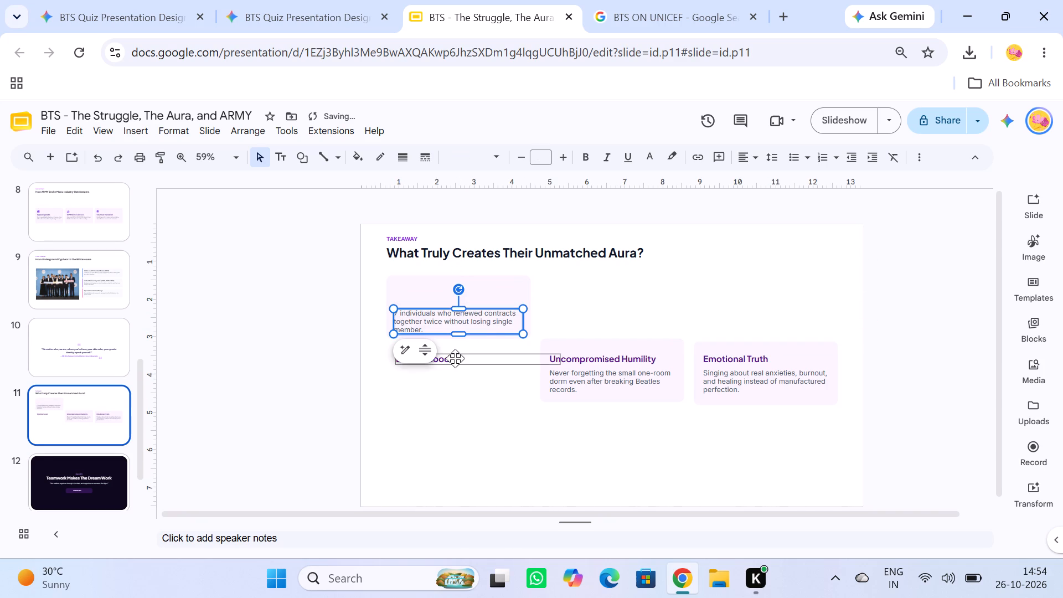
# Move the "Brotherhood" heading up into the raised card, above its description text, and deselect it.
pyautogui.click(455, 358)
pyautogui.moveTo(491, 361); pyautogui.dragTo(483, 329)
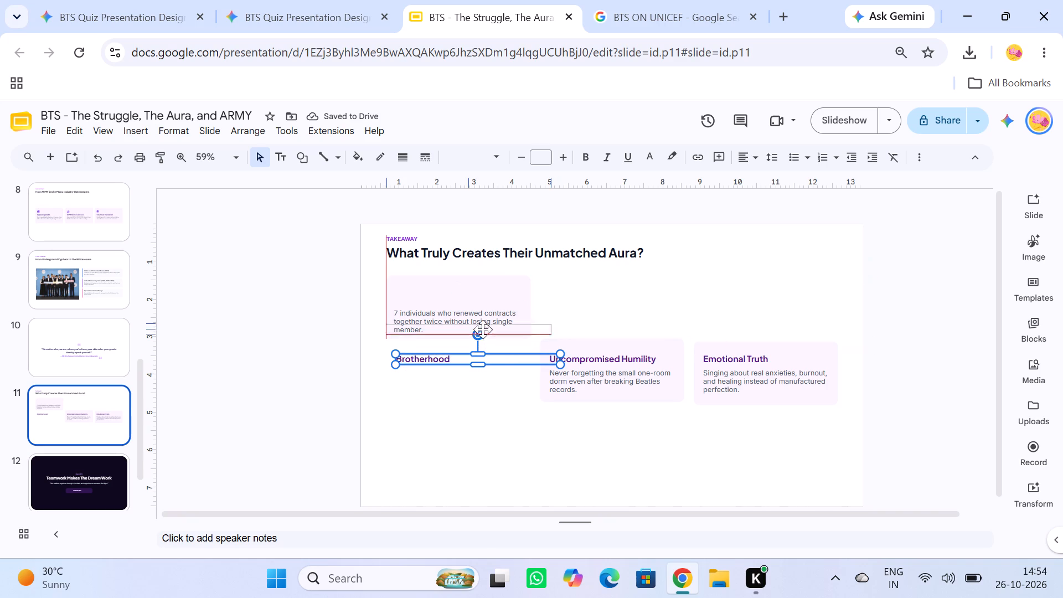
pyautogui.moveTo(483, 329); pyautogui.dragTo(484, 293)
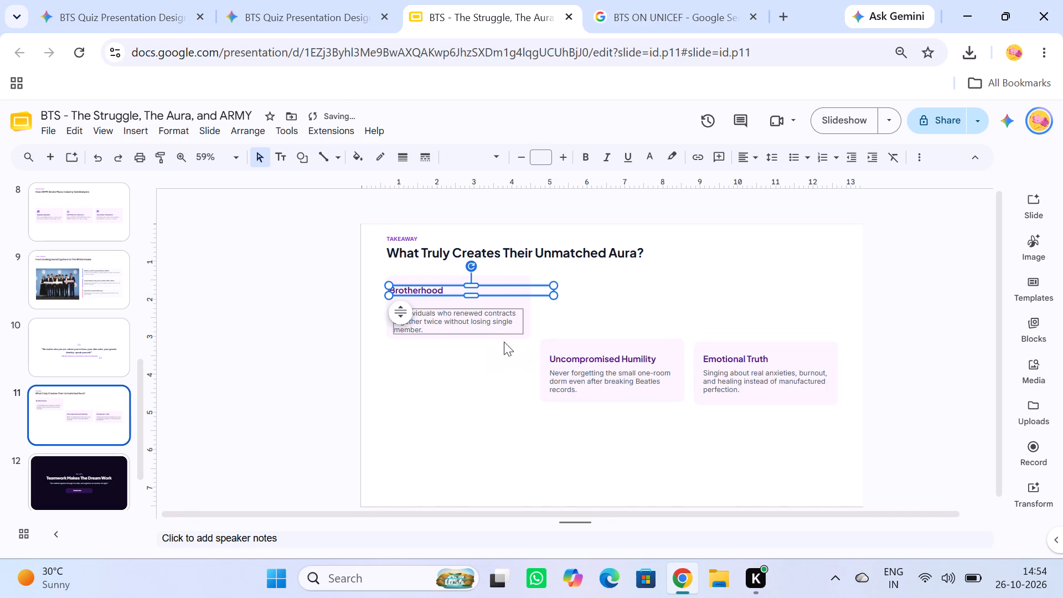
pyautogui.click(484, 367)
# Move the Uncompromised Humility card's background up beside the raised Brotherhood card, level with it, and deselect it.
pyautogui.moveTo(606, 380); pyautogui.dragTo(602, 368)
pyautogui.click(613, 408)
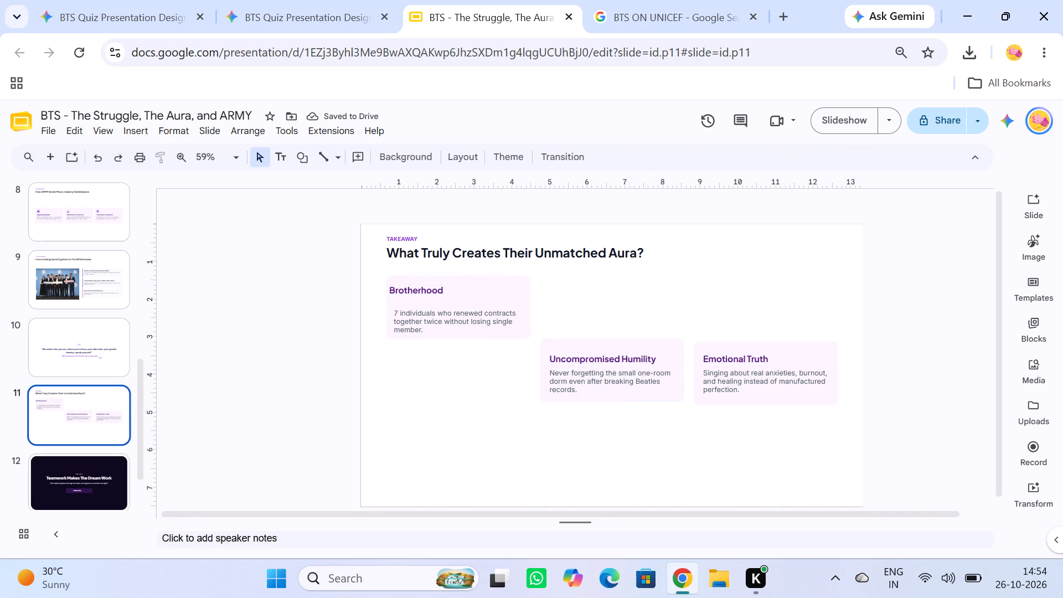
pyautogui.click(647, 347)
pyautogui.moveTo(651, 349); pyautogui.dragTo(645, 295)
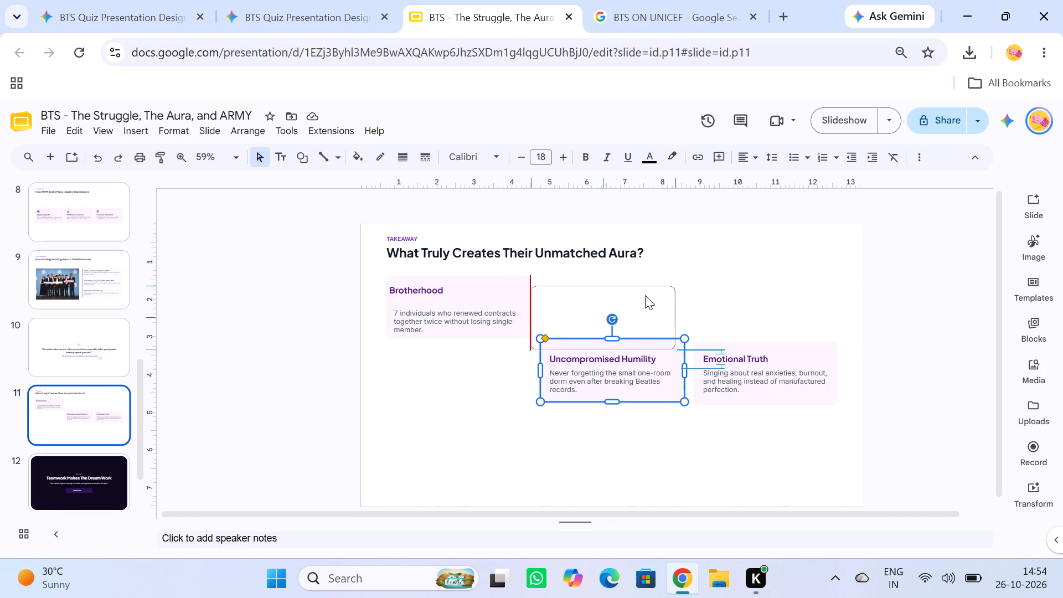
pyautogui.moveTo(645, 295); pyautogui.dragTo(648, 286)
pyautogui.click(530, 411)
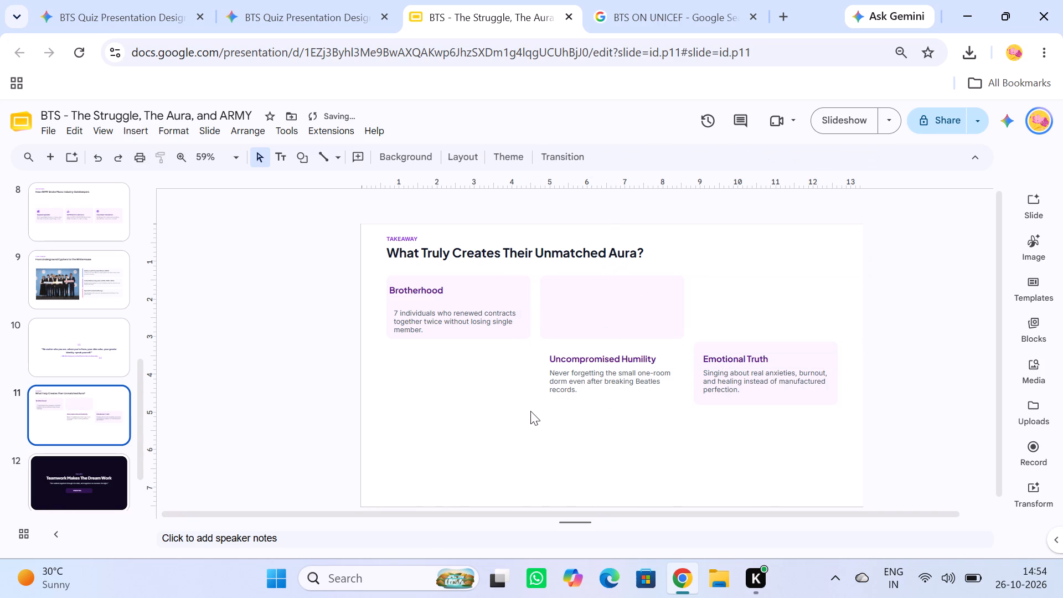
# Move the "Never forgetting the small one-room dorm" text up into the raised middle card background and deselect it.
pyautogui.click(584, 390)
pyautogui.click(652, 390)
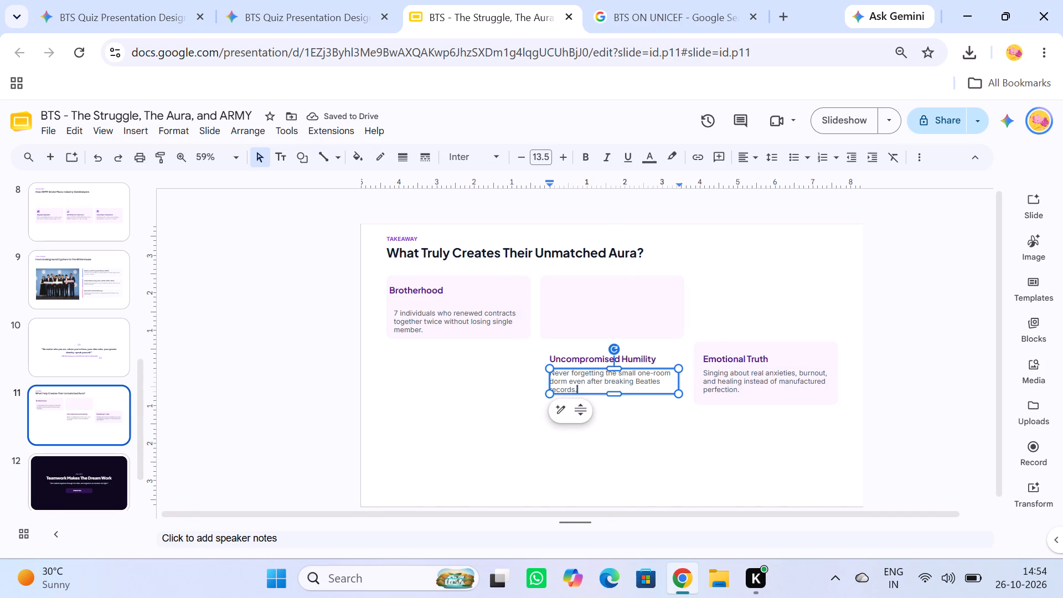
pyautogui.moveTo(614, 368); pyautogui.dragTo(606, 307)
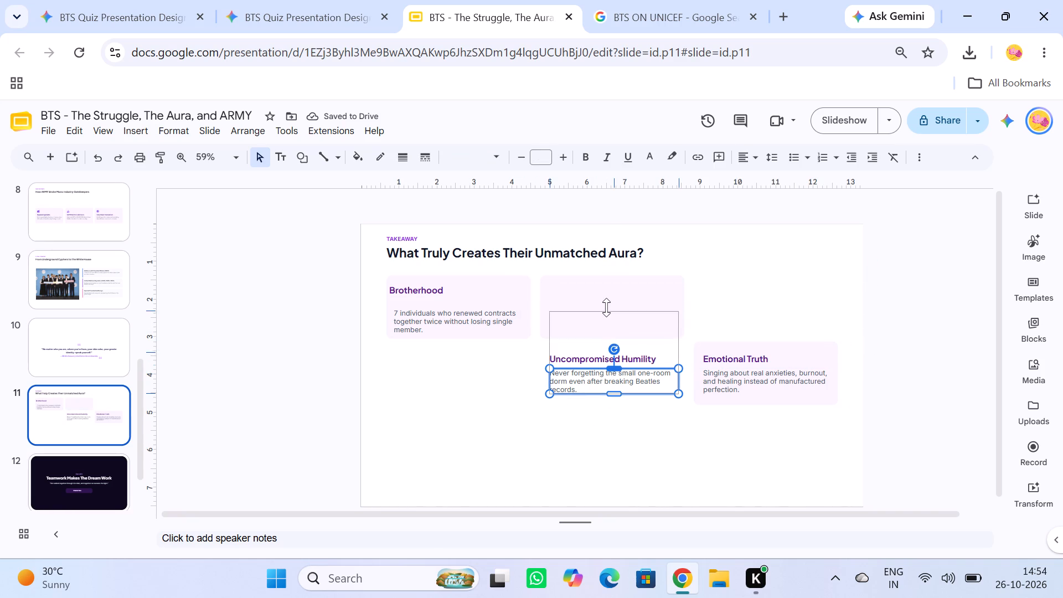
pyautogui.moveTo(606, 307); pyautogui.dragTo(606, 301)
pyautogui.click(613, 389)
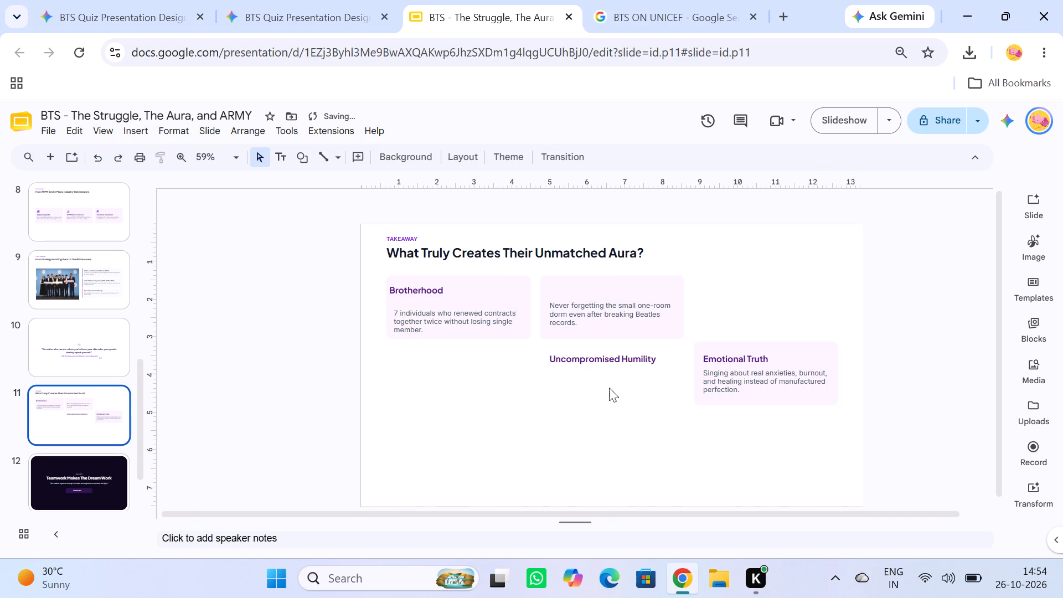
# Move the "Uncompromised Humility" heading up into the raised middle card, above its description text, and deselect it.
pyautogui.click(600, 363)
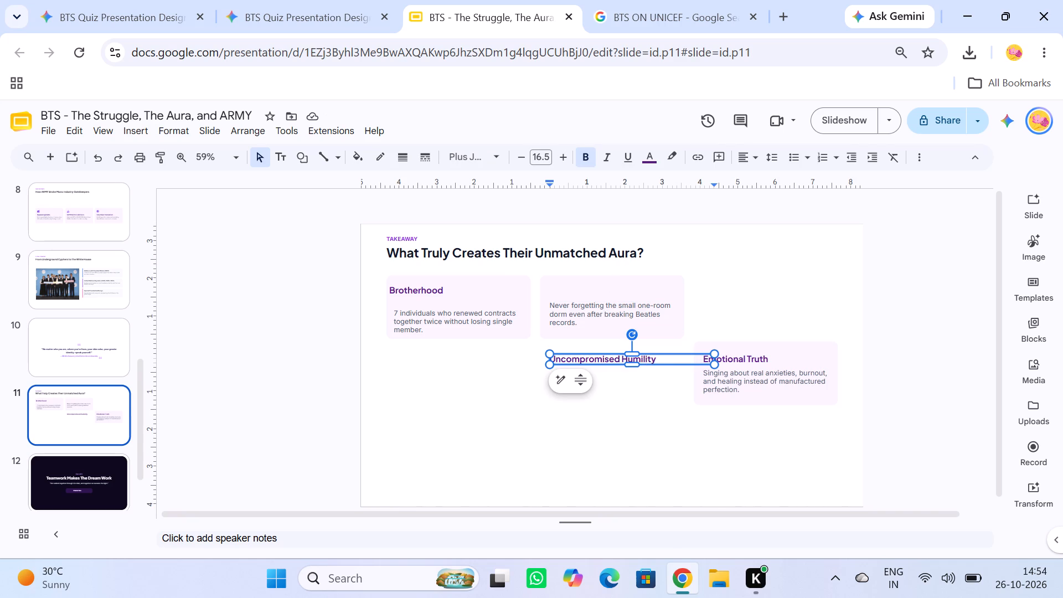
pyautogui.moveTo(652, 365); pyautogui.dragTo(640, 319)
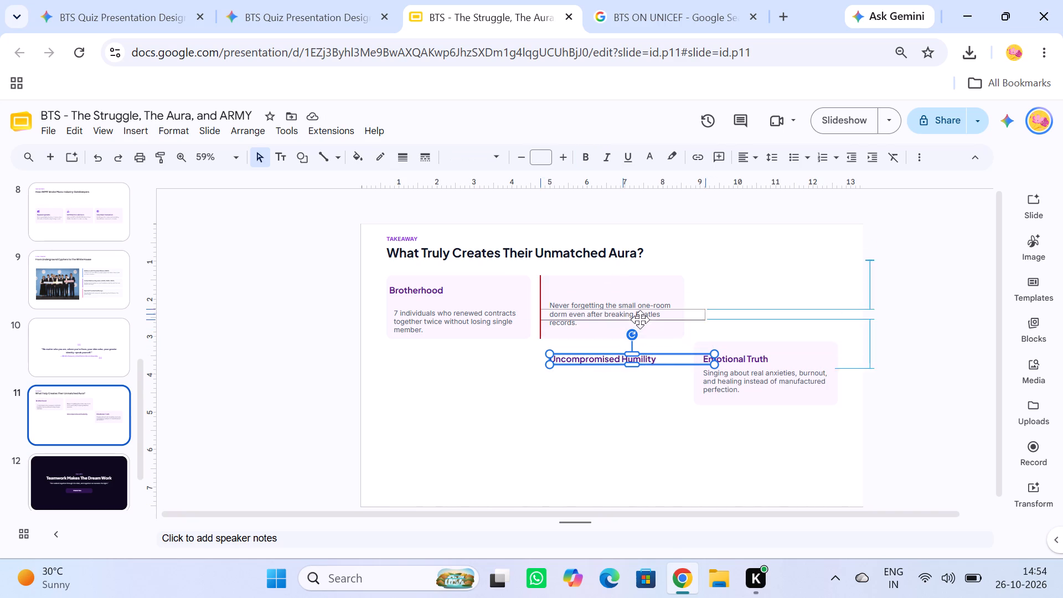
pyautogui.moveTo(640, 319); pyautogui.dragTo(638, 303)
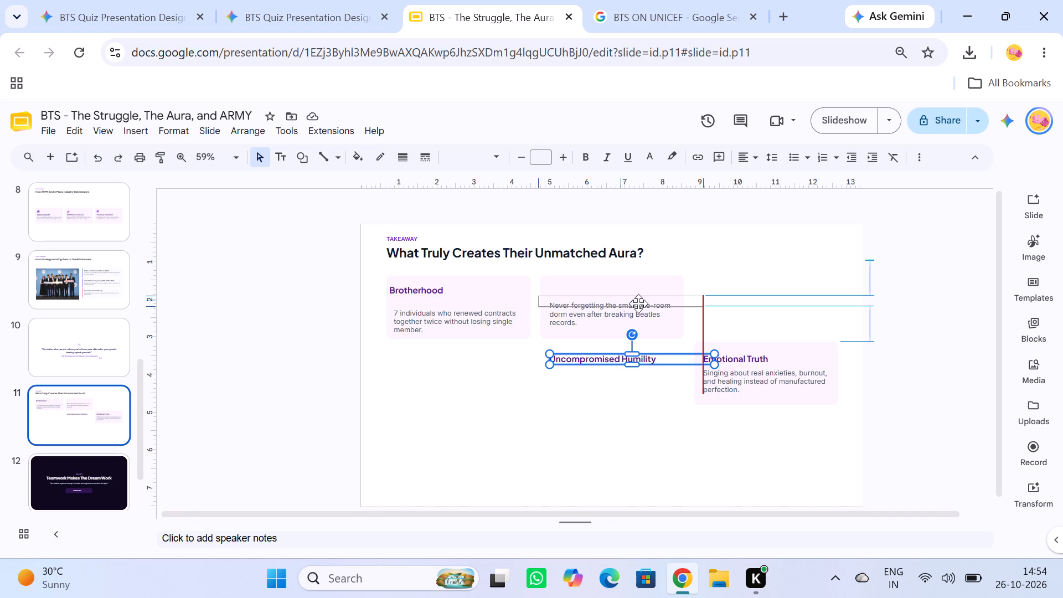
pyautogui.moveTo(638, 303); pyautogui.dragTo(642, 294)
pyautogui.click(641, 372)
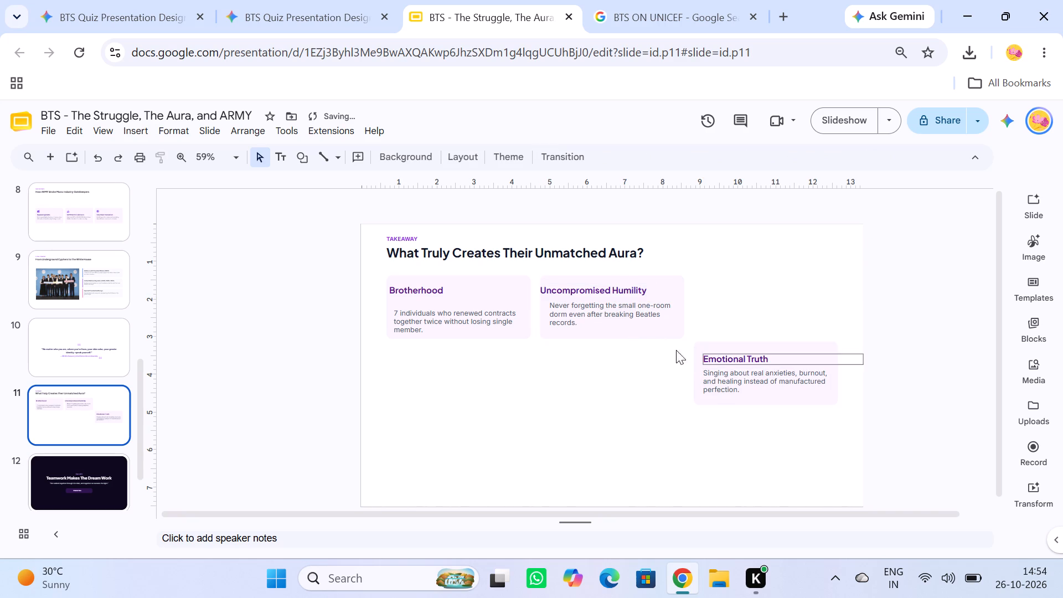
pyautogui.click(623, 295)
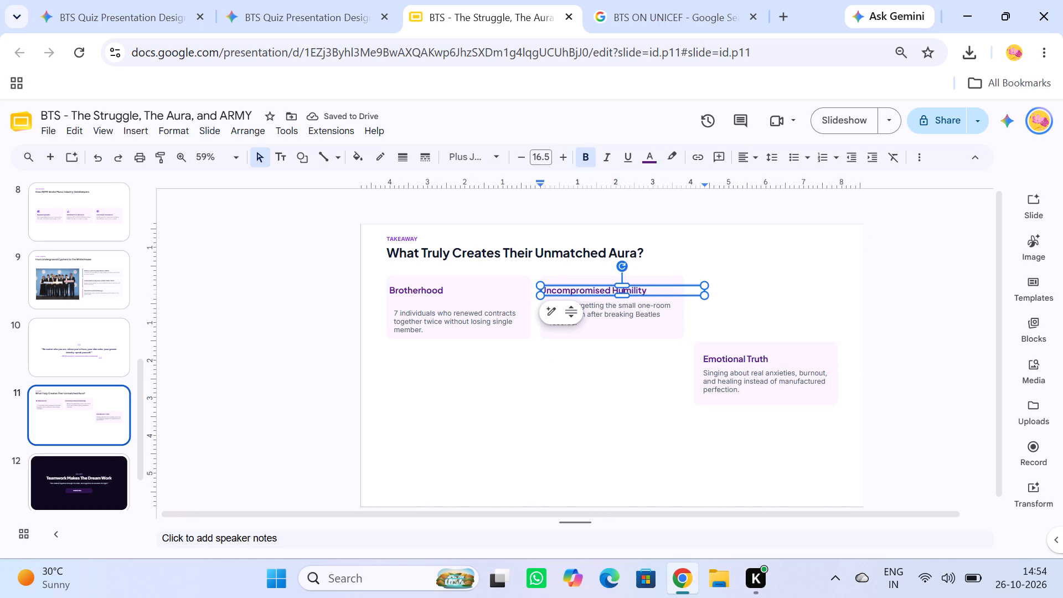
pyautogui.moveTo(673, 297); pyautogui.dragTo(678, 292)
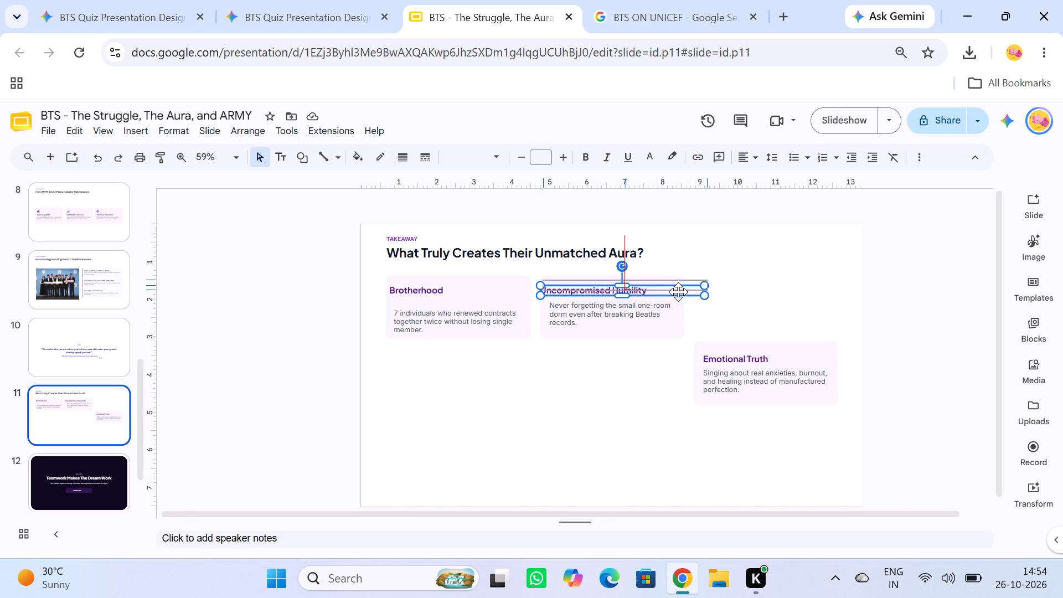
pyautogui.moveTo(678, 292); pyautogui.dragTo(679, 292)
pyautogui.click(620, 389)
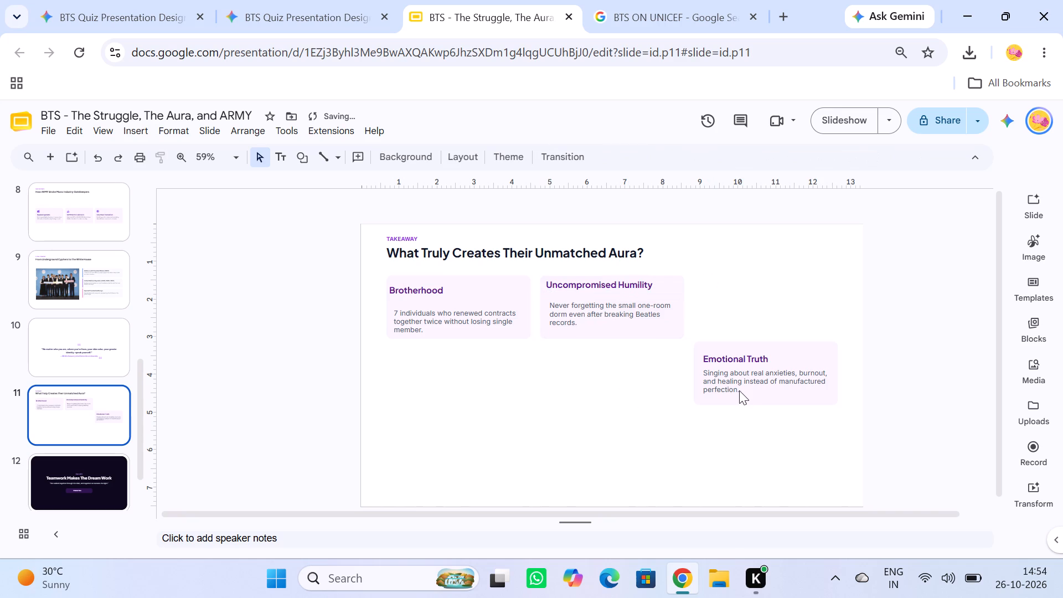
# Move the Emotional Truth card's background up beside the raised Uncompromised Humility card, level with it, and deselect it.
pyautogui.click(739, 390)
pyautogui.moveTo(781, 401); pyautogui.dragTo(768, 349)
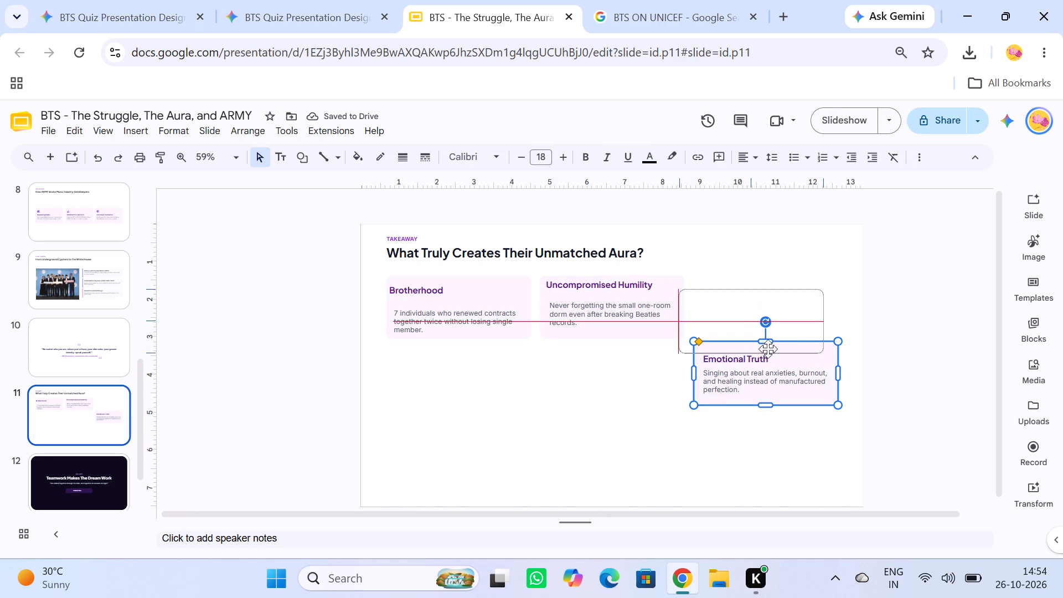
pyautogui.moveTo(768, 349); pyautogui.dragTo(781, 333)
pyautogui.click(772, 420)
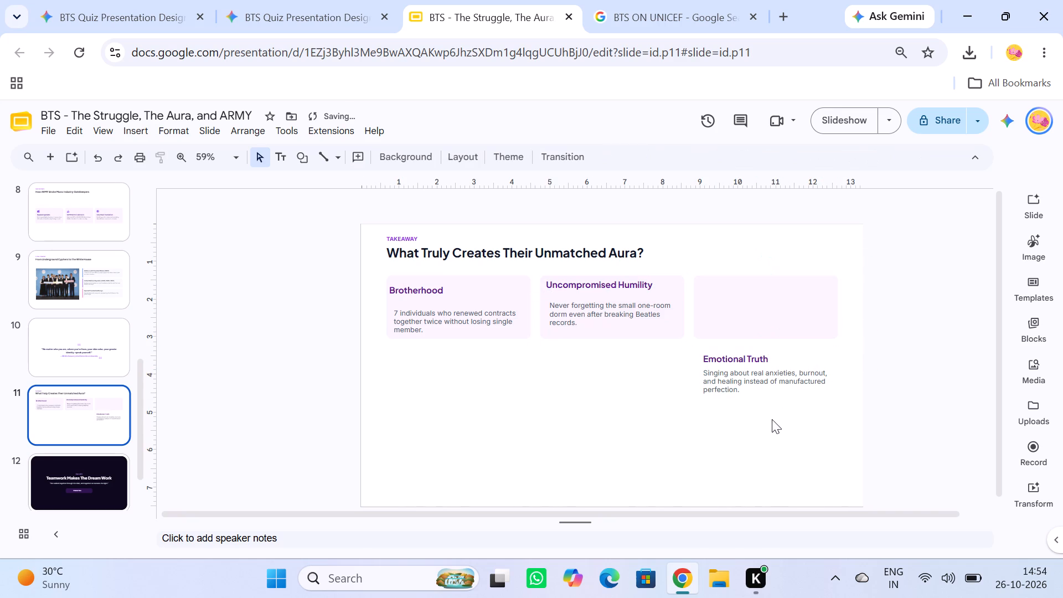
# Move the "Singing about real anxieties" text up into the lower part of the raised third card background.
pyautogui.click(773, 377)
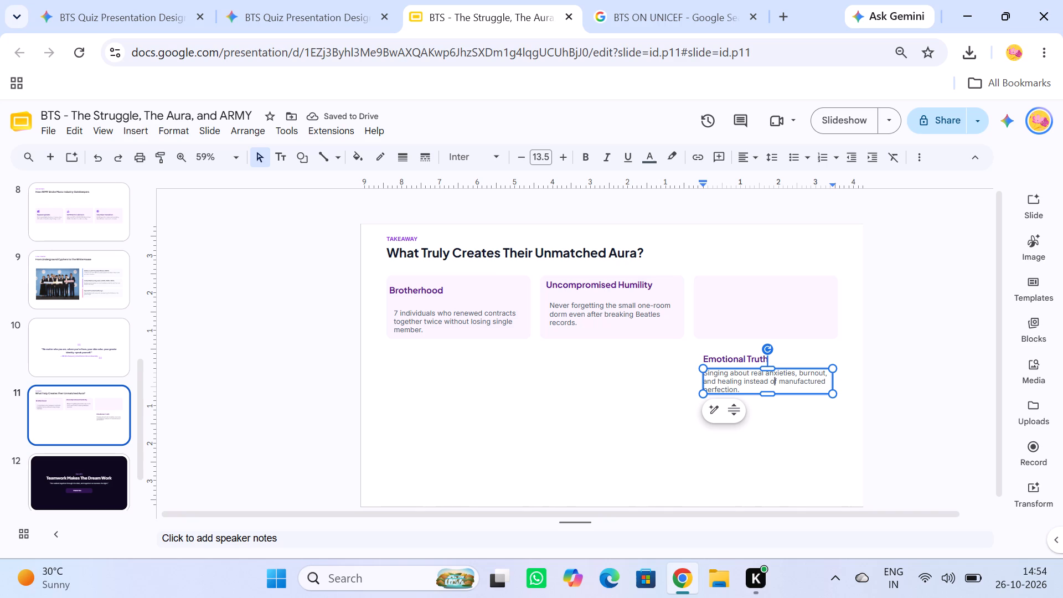
pyautogui.moveTo(767, 368); pyautogui.dragTo(757, 303)
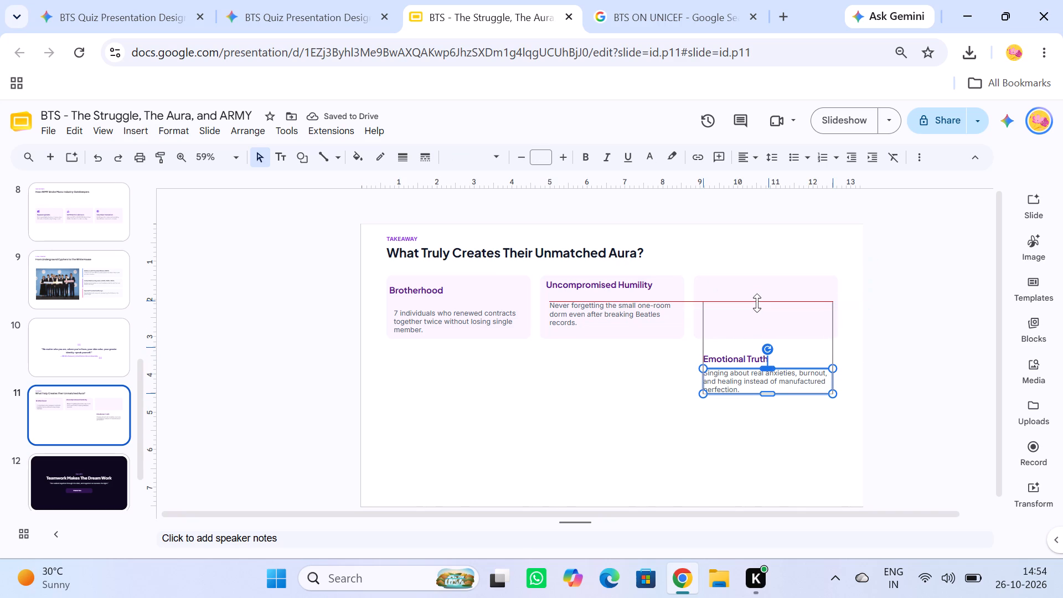
pyautogui.moveTo(757, 303); pyautogui.dragTo(757, 301)
# Move the "Emotional Truth" heading up into the raised third card, above its description text, and deselect it.
pyautogui.click(751, 361)
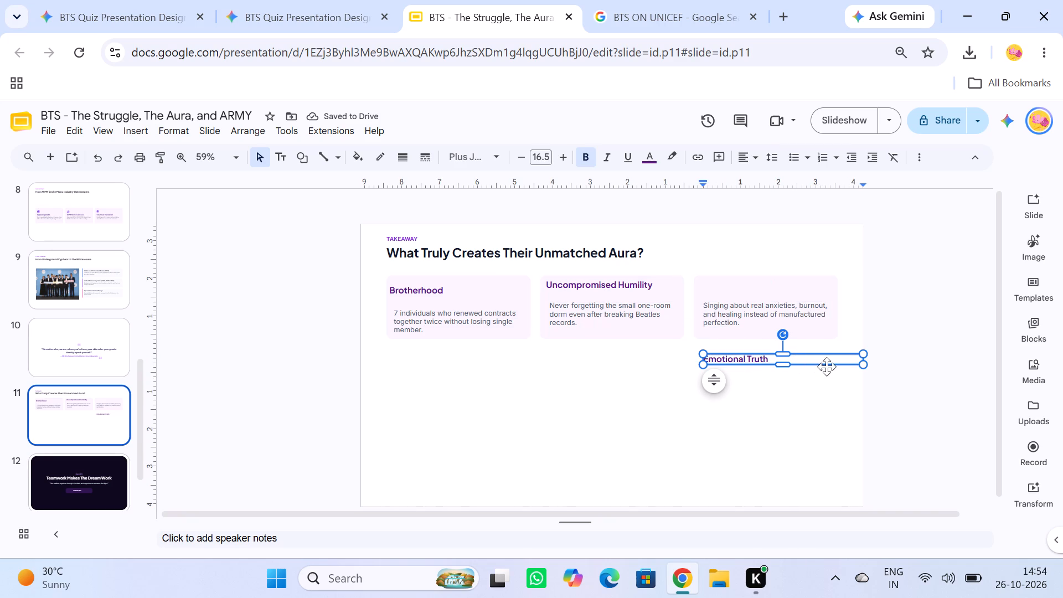
pyautogui.moveTo(825, 364); pyautogui.dragTo(822, 296)
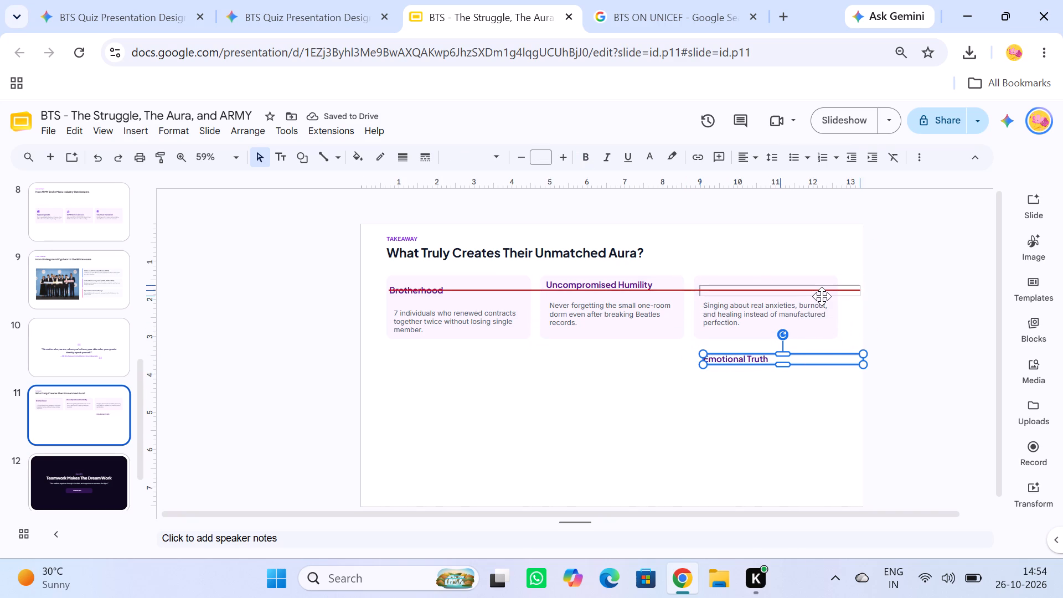
pyautogui.moveTo(822, 296); pyautogui.dragTo(823, 291)
pyautogui.click(779, 384)
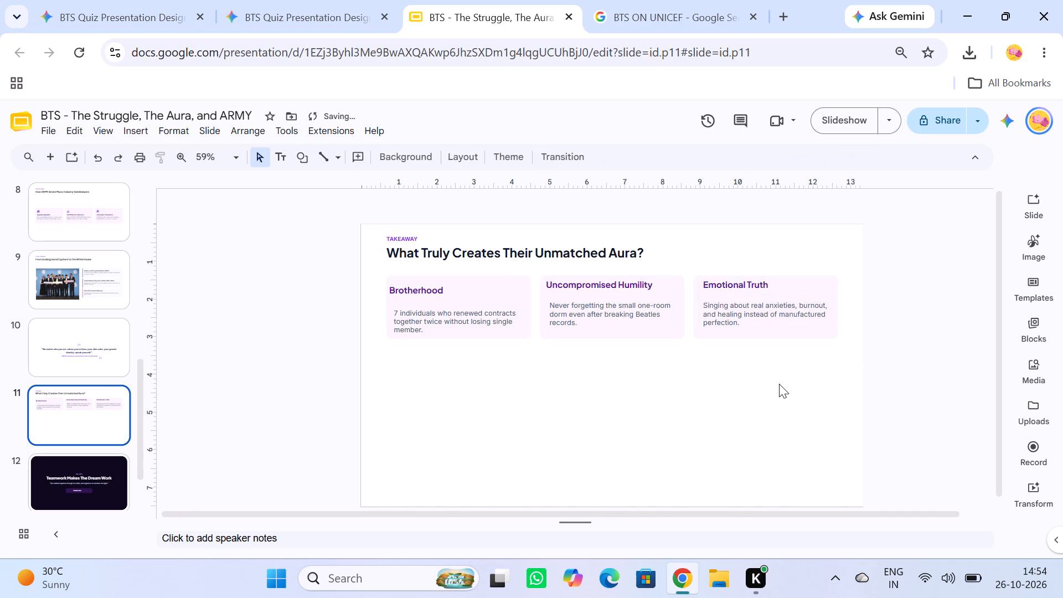
# Move the "Brotherhood" heading up and slightly inward in the first card, level with the other two card headings, and deselect it.
pyautogui.click(435, 300)
pyautogui.click(435, 293)
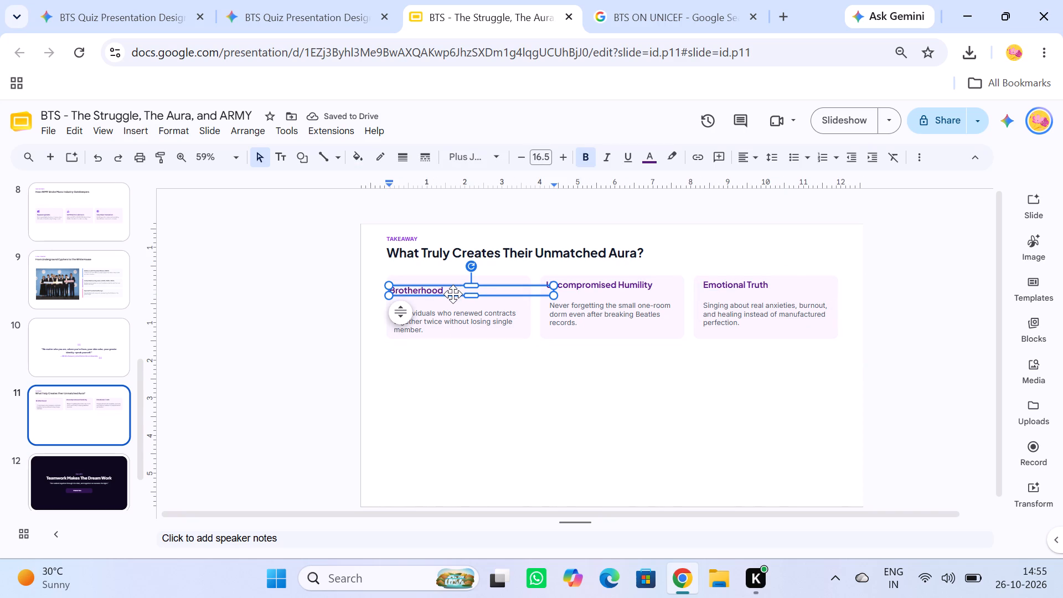
pyautogui.moveTo(453, 294); pyautogui.dragTo(460, 293)
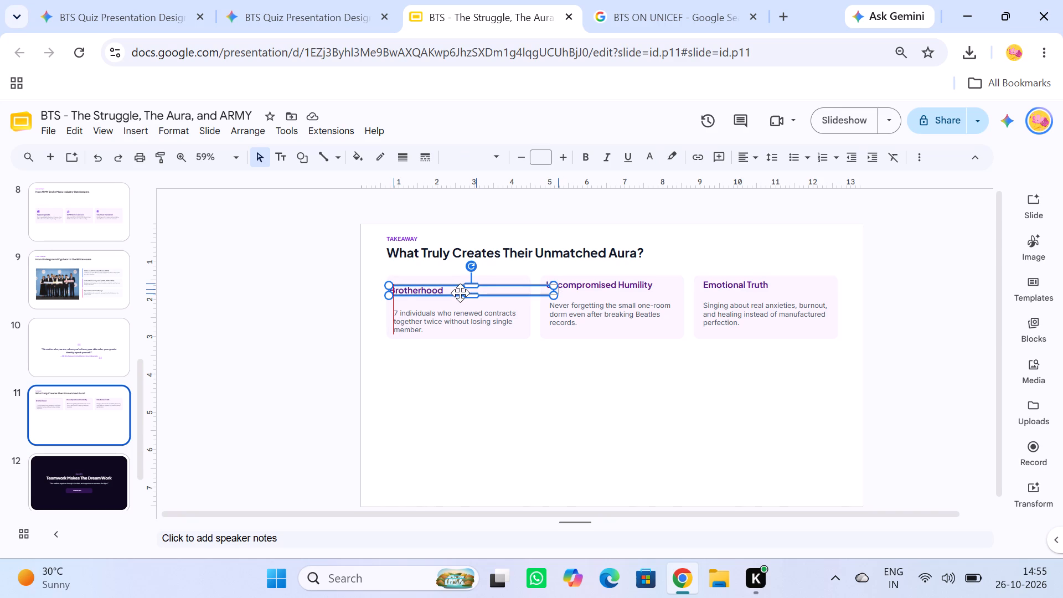
pyautogui.moveTo(460, 293); pyautogui.dragTo(462, 291)
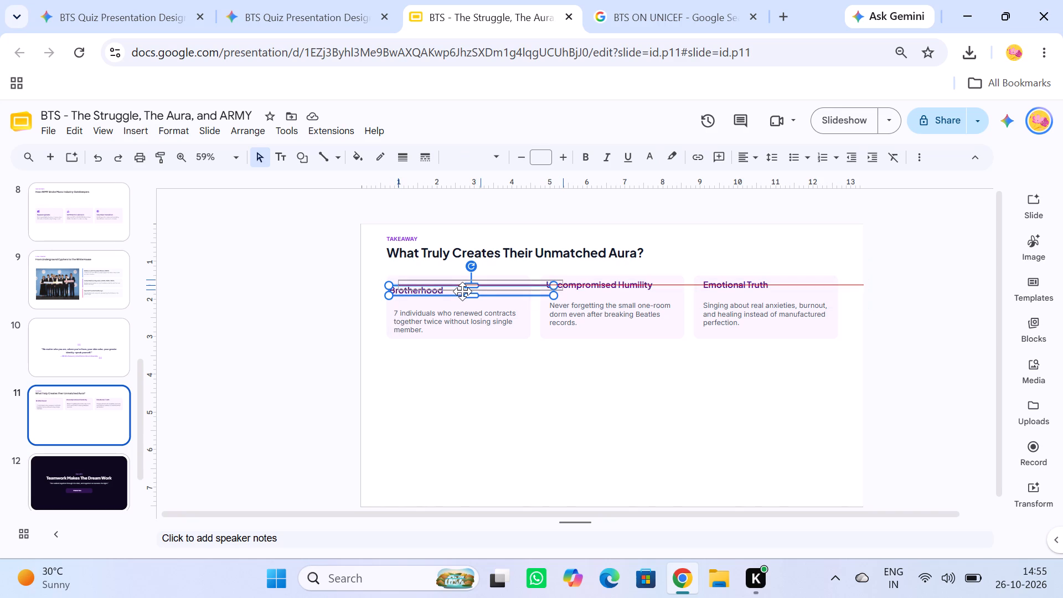
pyautogui.moveTo(462, 291); pyautogui.dragTo(462, 292)
pyautogui.click(491, 394)
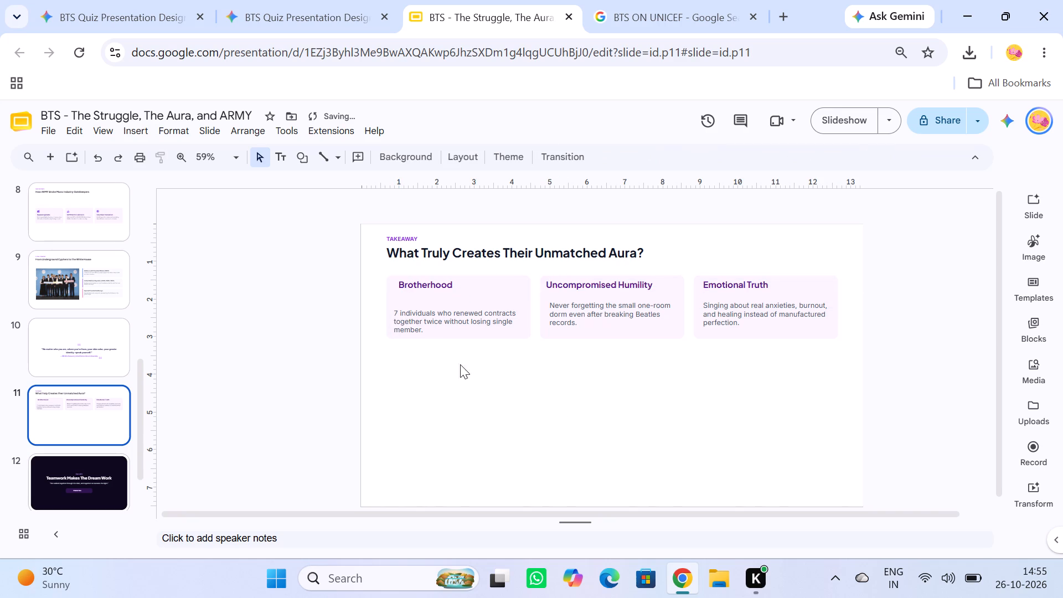
# Move the "7 individuals who renewed contracts" text up in the Brotherhood card, level with the other card descriptions, and deselect it.
pyautogui.click(425, 322)
pyautogui.moveTo(457, 312); pyautogui.dragTo(460, 300)
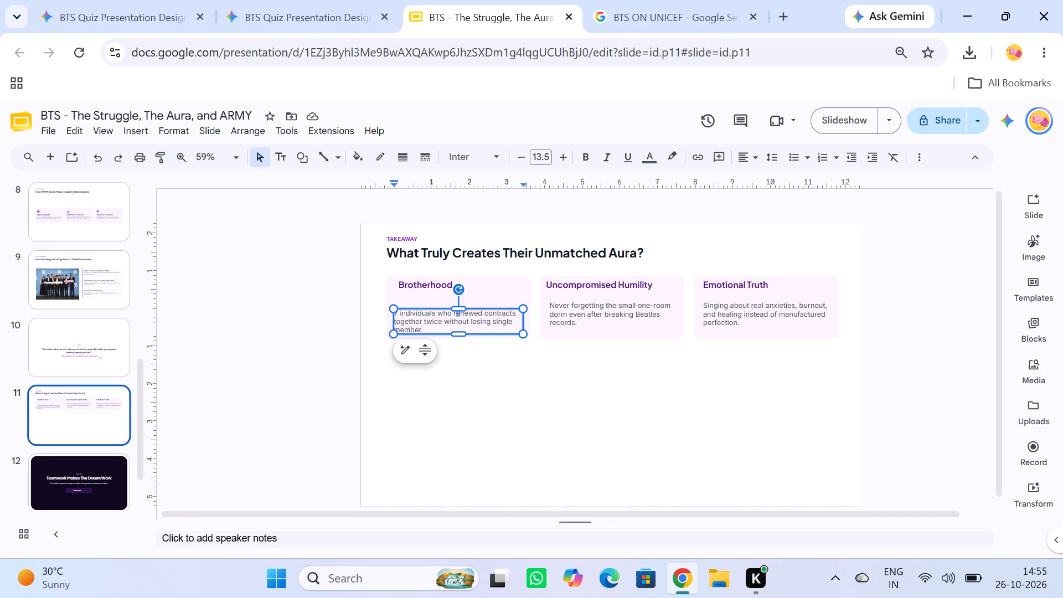
pyautogui.moveTo(458, 310); pyautogui.dragTo(458, 303)
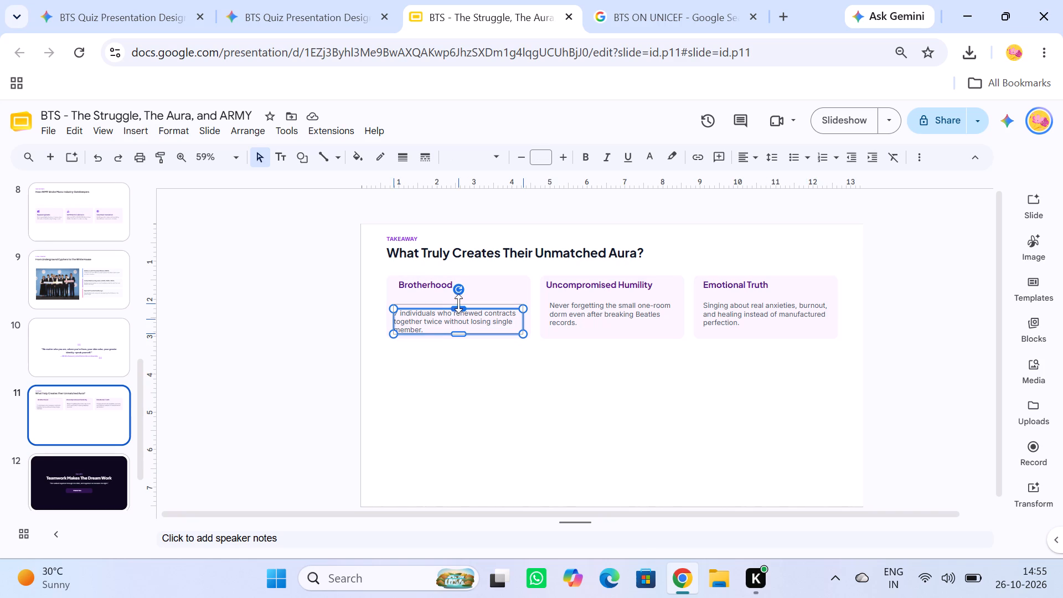
pyautogui.moveTo(458, 303); pyautogui.dragTo(459, 300)
pyautogui.click(483, 368)
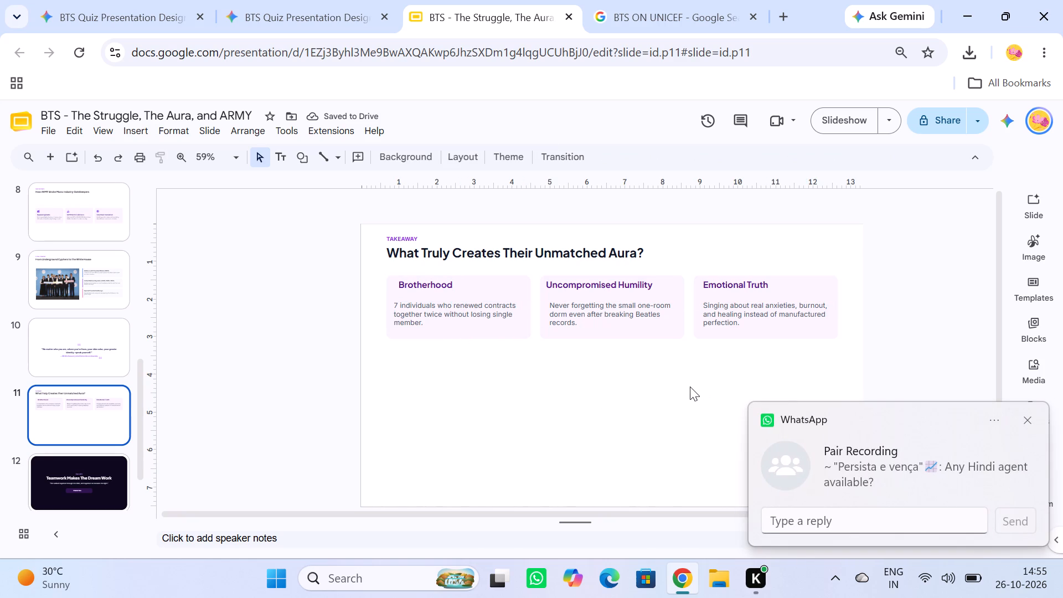
# Dismiss the WhatsApp notification covering part of the slide.
pyautogui.click(1028, 419)
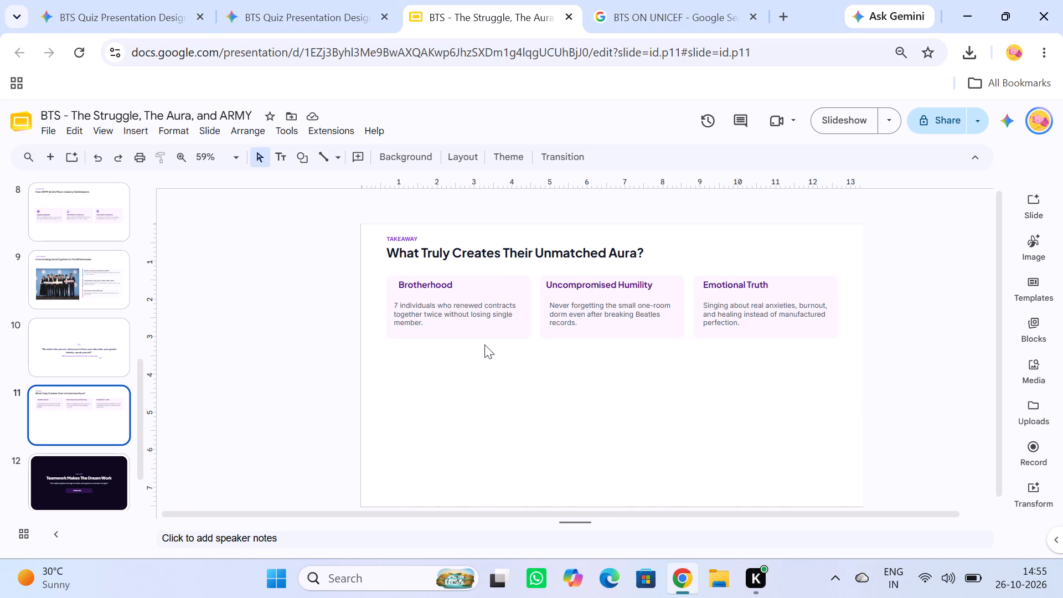
# Copy the Brotherhood card's background shape and mark out a card-sized area in the empty space below it.
pyautogui.click(475, 327)
pyautogui.click(479, 336)
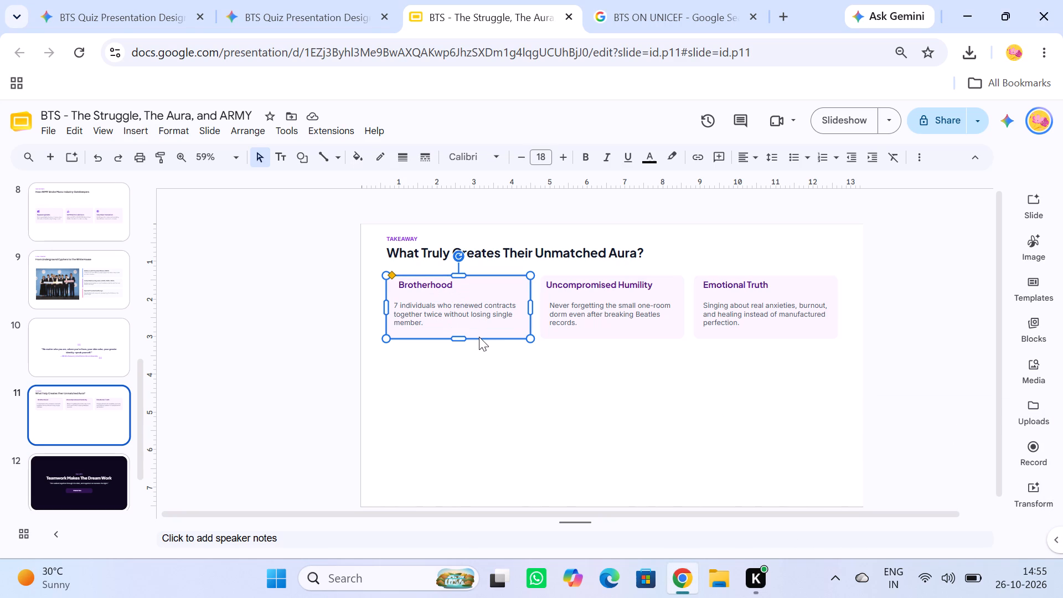
pyautogui.hotkey('ctrl', 'c')
pyautogui.moveTo(492, 395); pyautogui.dragTo(489, 401)
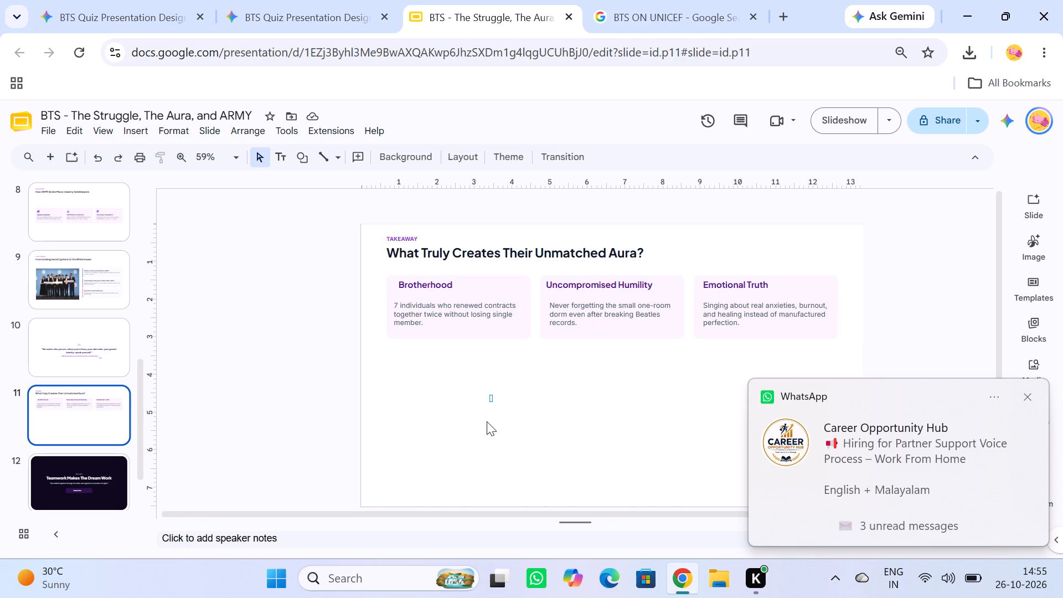
pyautogui.click(472, 406)
pyautogui.moveTo(398, 394); pyautogui.dragTo(535, 442)
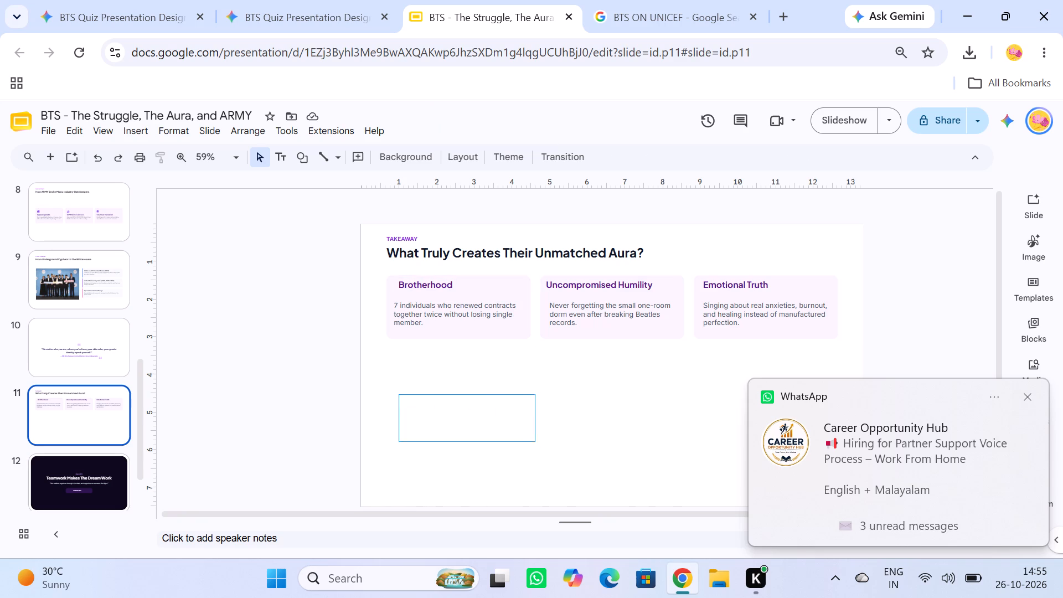
# Paste a copy of the blank card background and place it below the Brotherhood card as the start of a second row.
pyautogui.moveTo(535, 442); pyautogui.dragTo(531, 461)
pyautogui.scroll(-1, 532, 457)
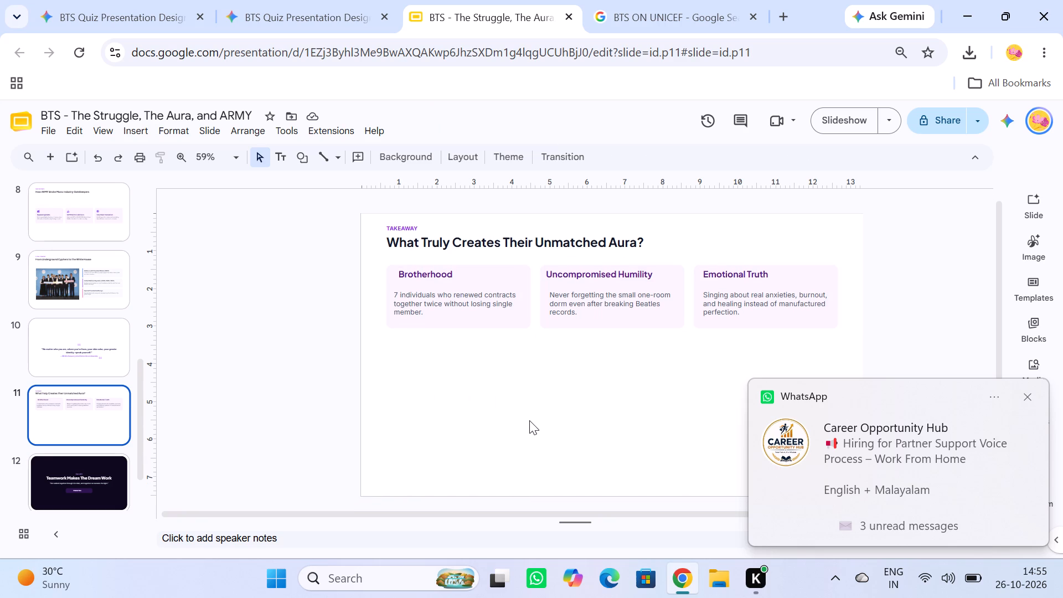
pyautogui.hotkey('ctrl', 'v')
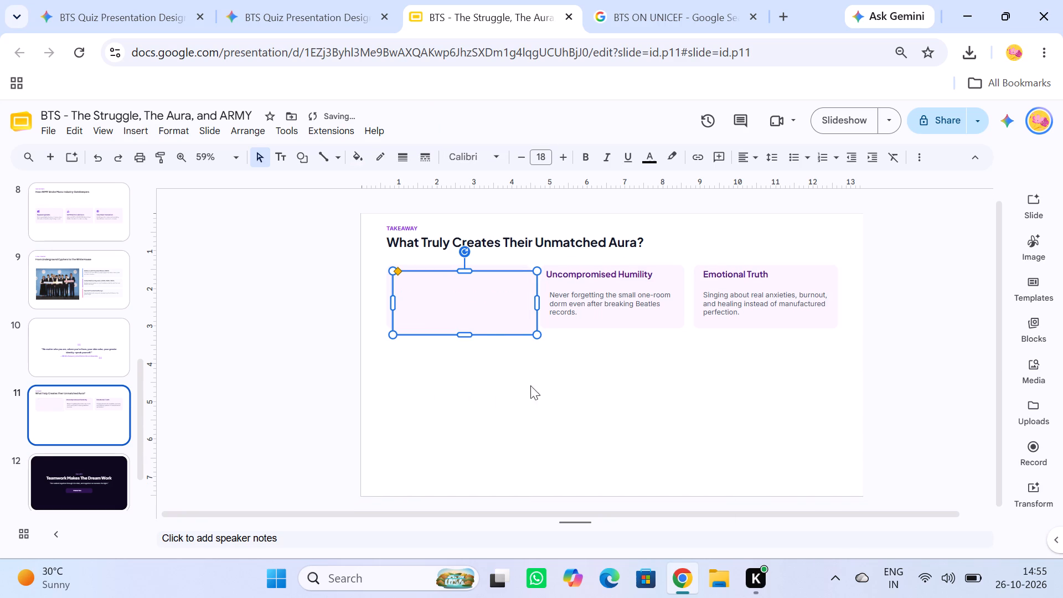
pyautogui.moveTo(465, 313); pyautogui.dragTo(457, 415)
pyautogui.click(598, 404)
pyautogui.moveTo(481, 413); pyautogui.dragTo(481, 409)
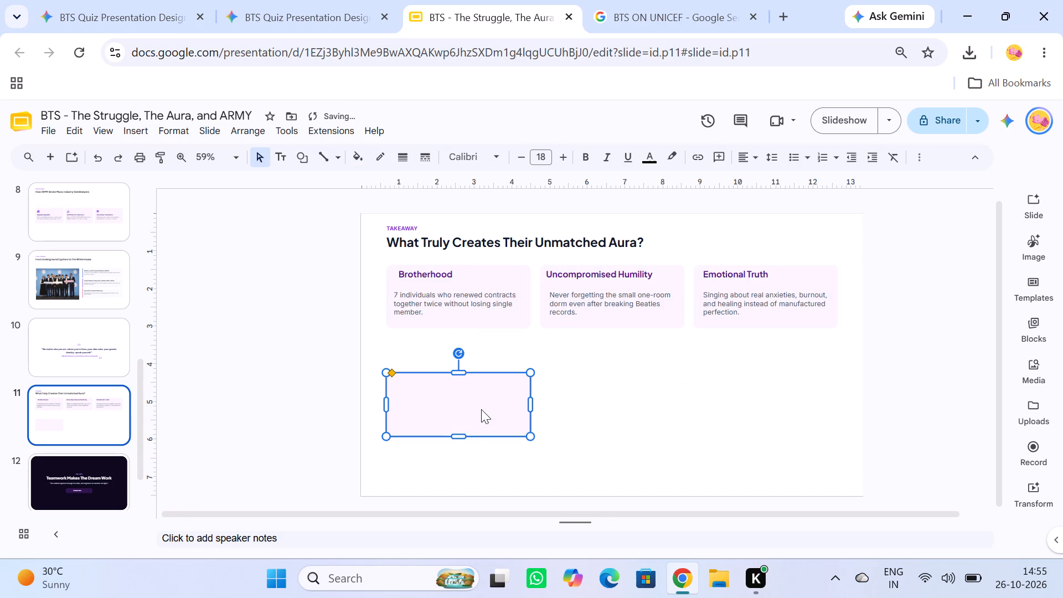
pyautogui.moveTo(481, 409); pyautogui.dragTo(486, 398)
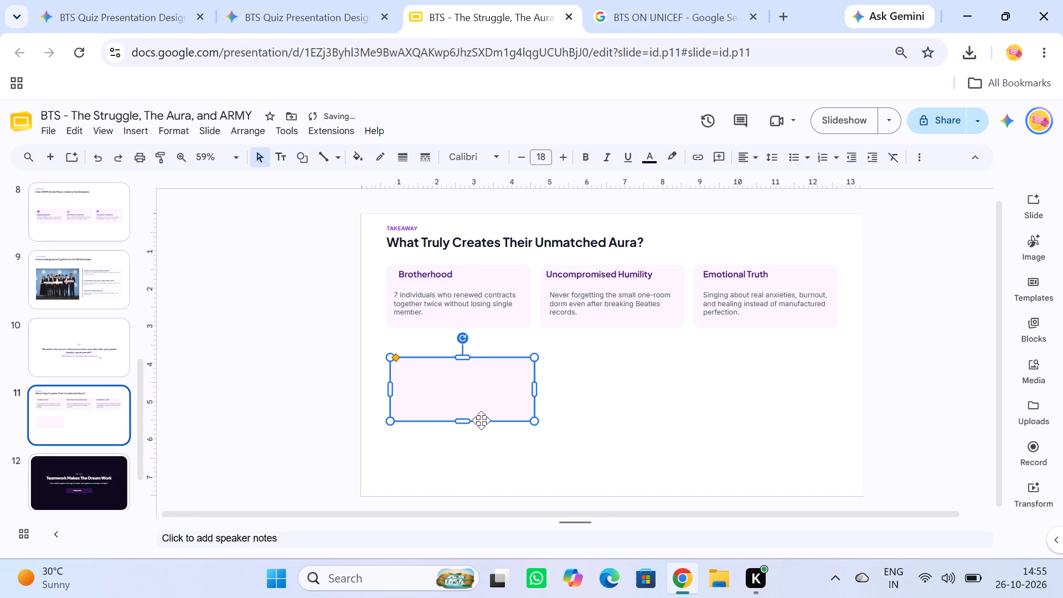
pyautogui.click(531, 462)
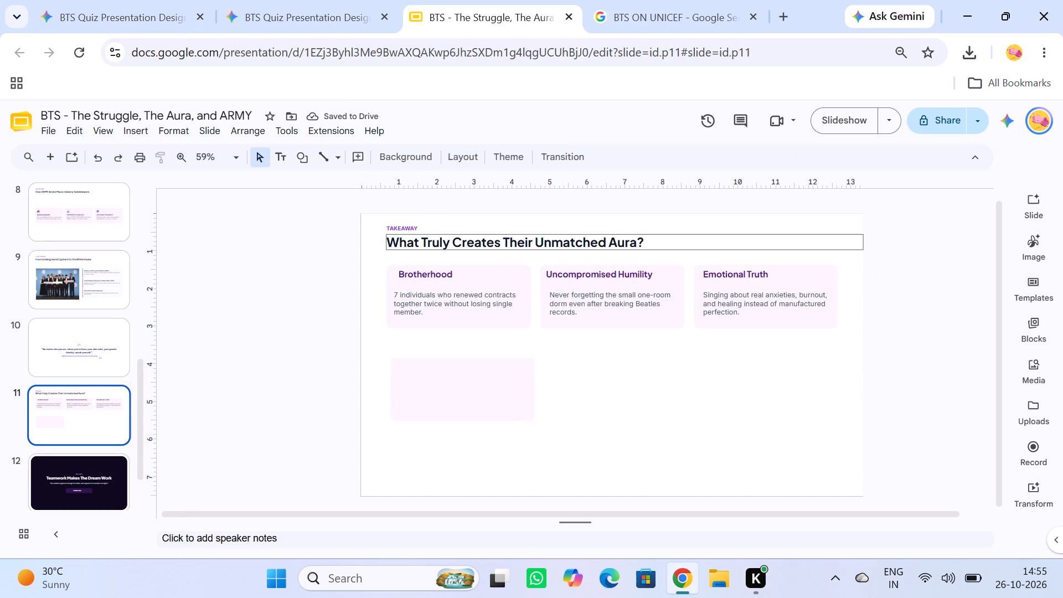
pyautogui.moveTo(386, 239); pyautogui.dragTo(390, 239)
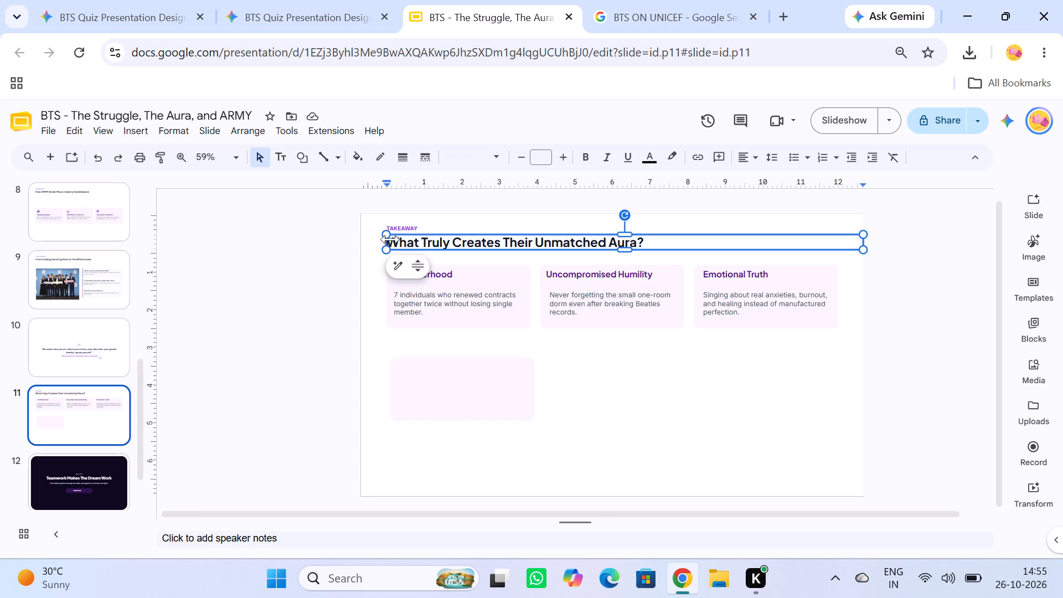
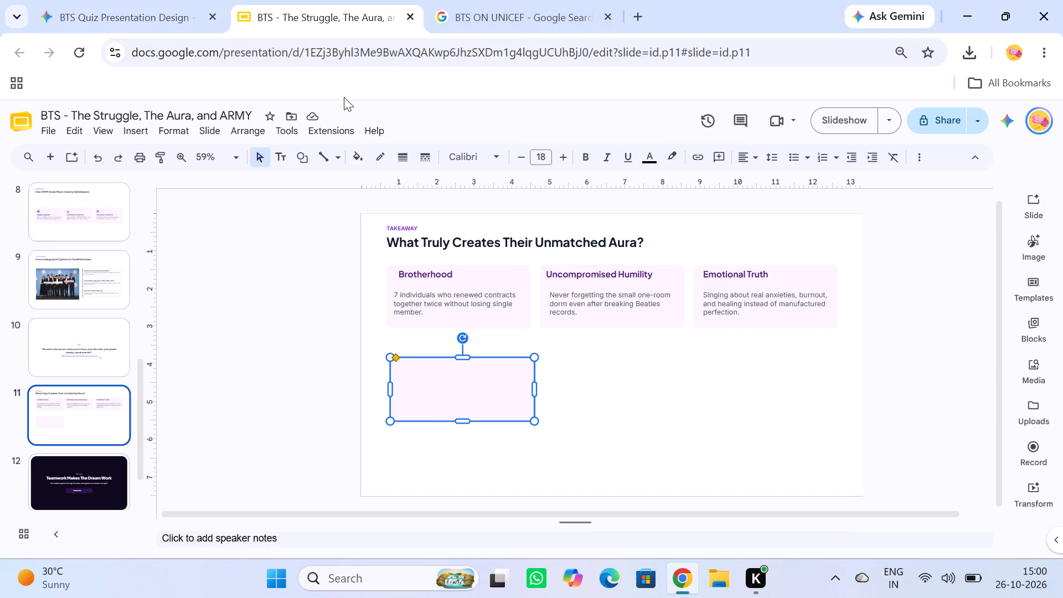
pyautogui.click(422, 379)
pyautogui.hotkey('ctrl', 'v')
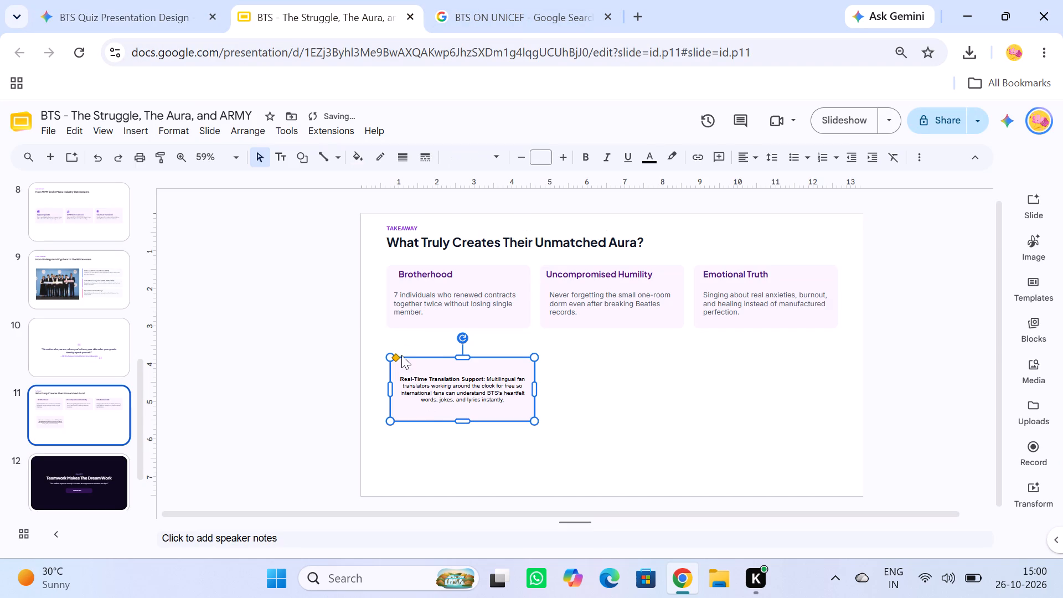
# Select the "Real-Time Translation Support:" heading in the new card and align the card's text to the top.
pyautogui.click(483, 379)
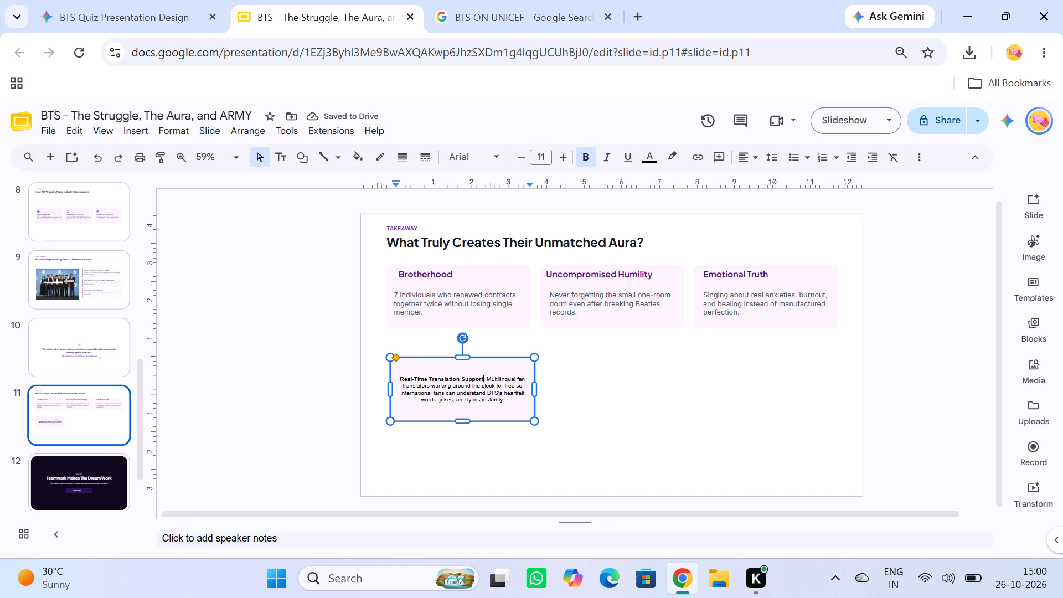
pyautogui.click(411, 390)
pyautogui.moveTo(398, 375); pyautogui.dragTo(421, 384)
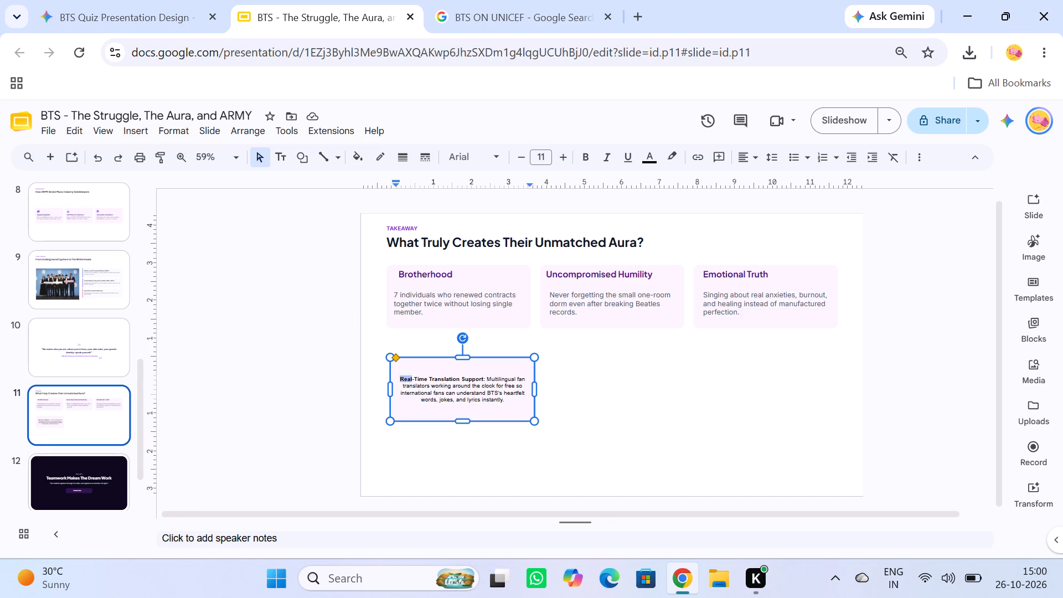
pyautogui.moveTo(421, 384); pyautogui.dragTo(486, 378)
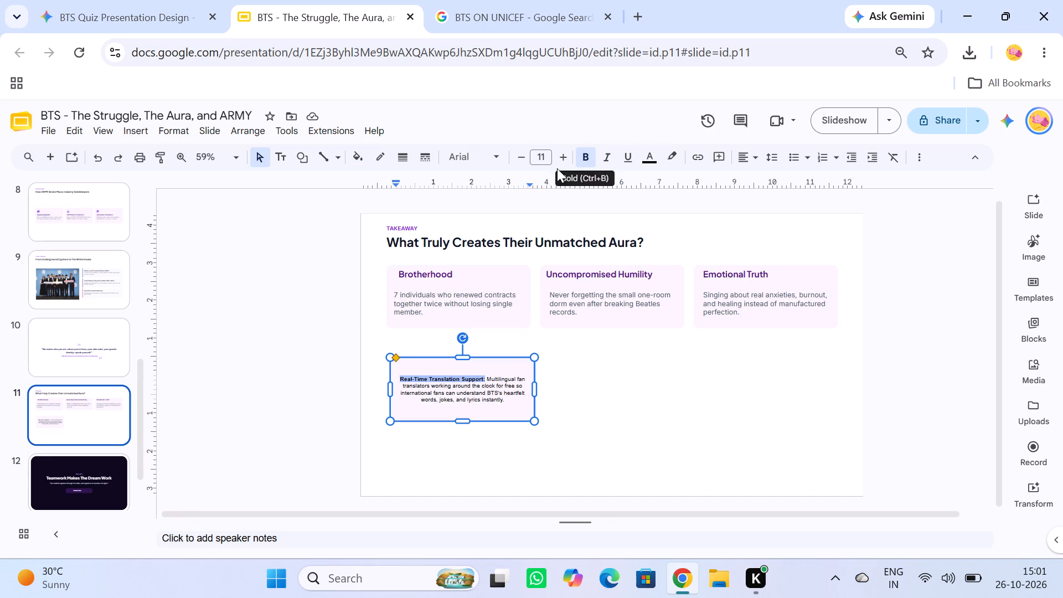
pyautogui.click(403, 163)
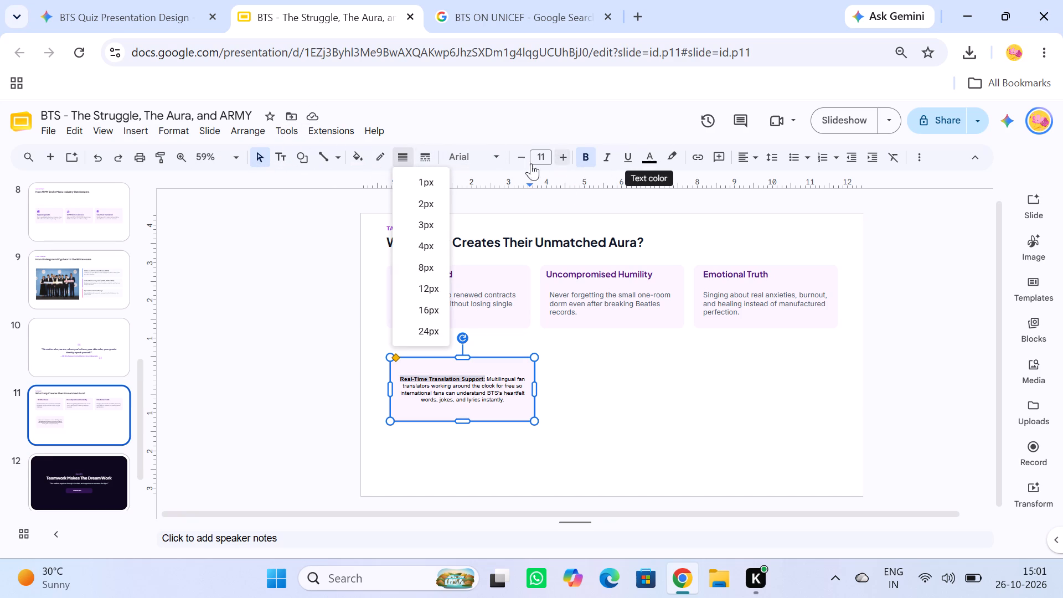
pyautogui.click(205, 157)
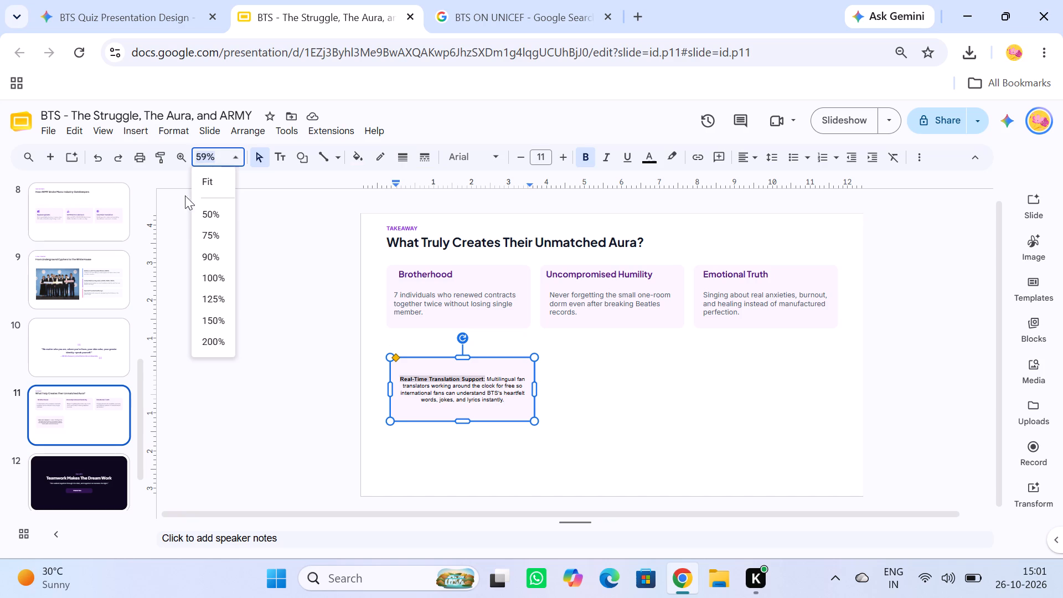
pyautogui.click(210, 235)
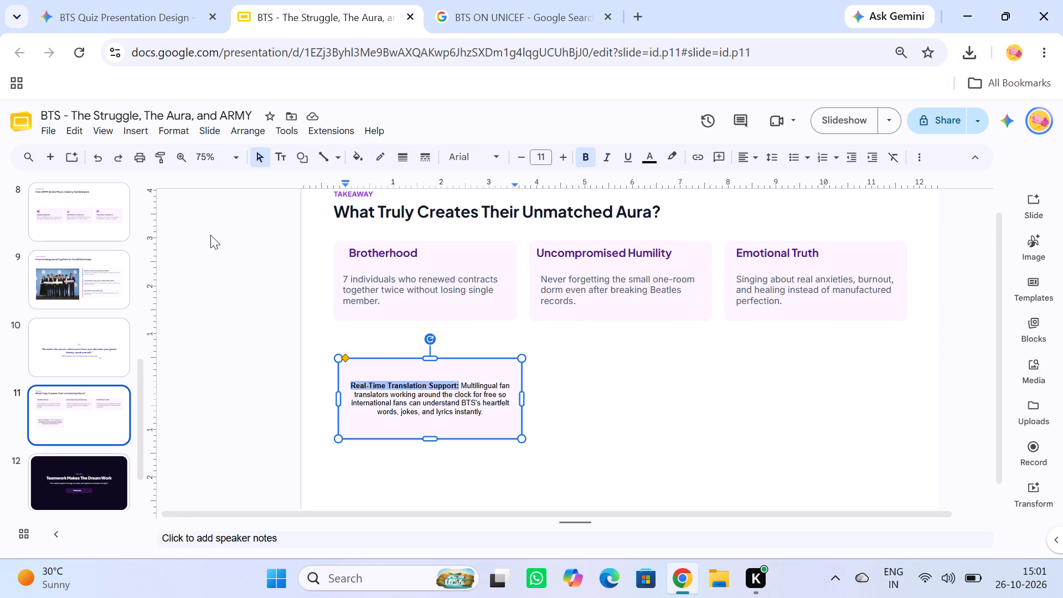
pyautogui.click(228, 159)
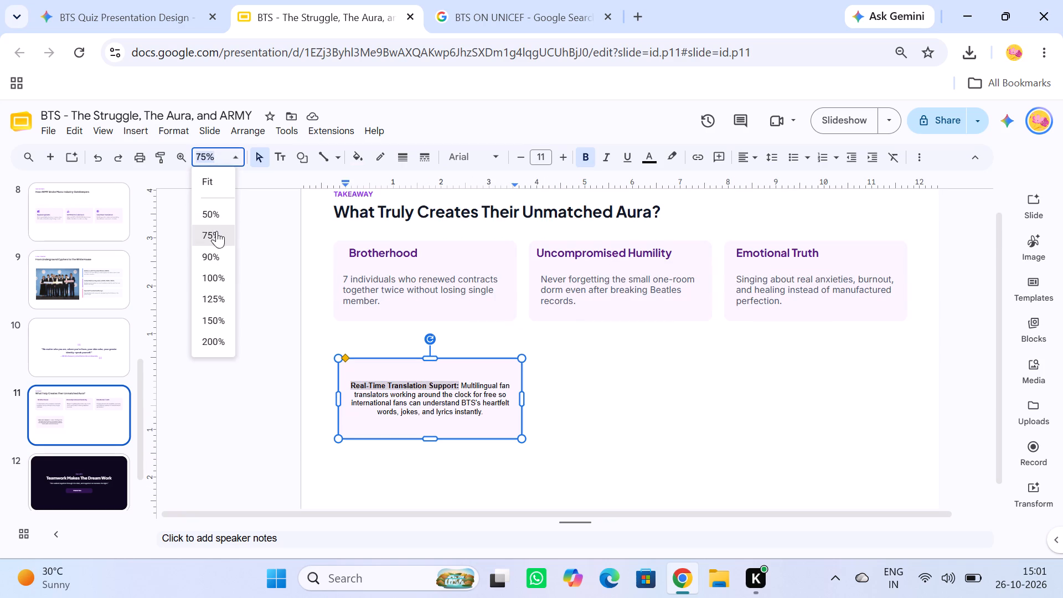
pyautogui.click(212, 246)
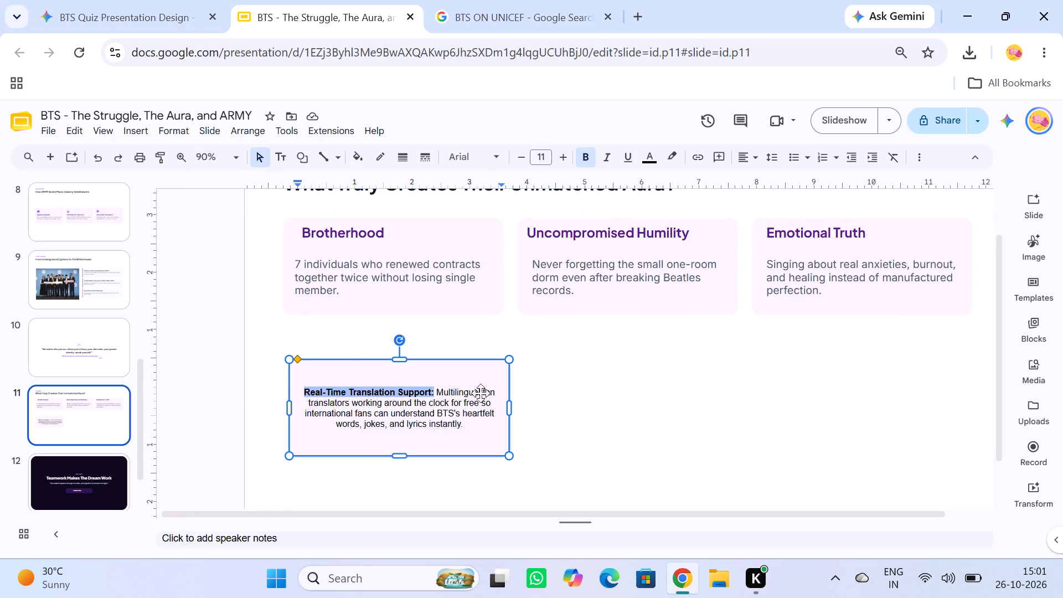
pyautogui.click(746, 160)
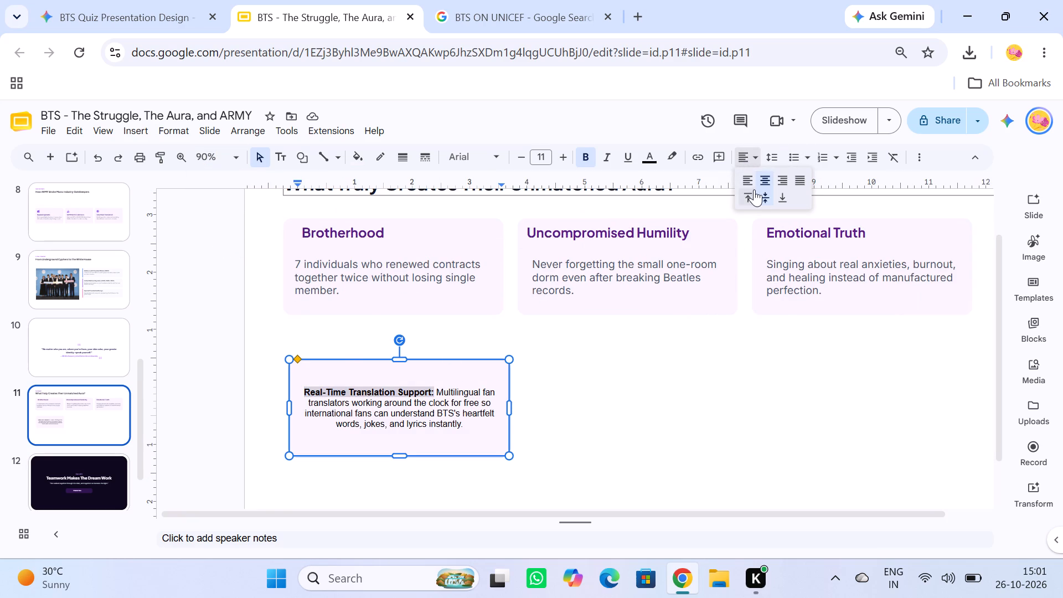
pyautogui.click(751, 194)
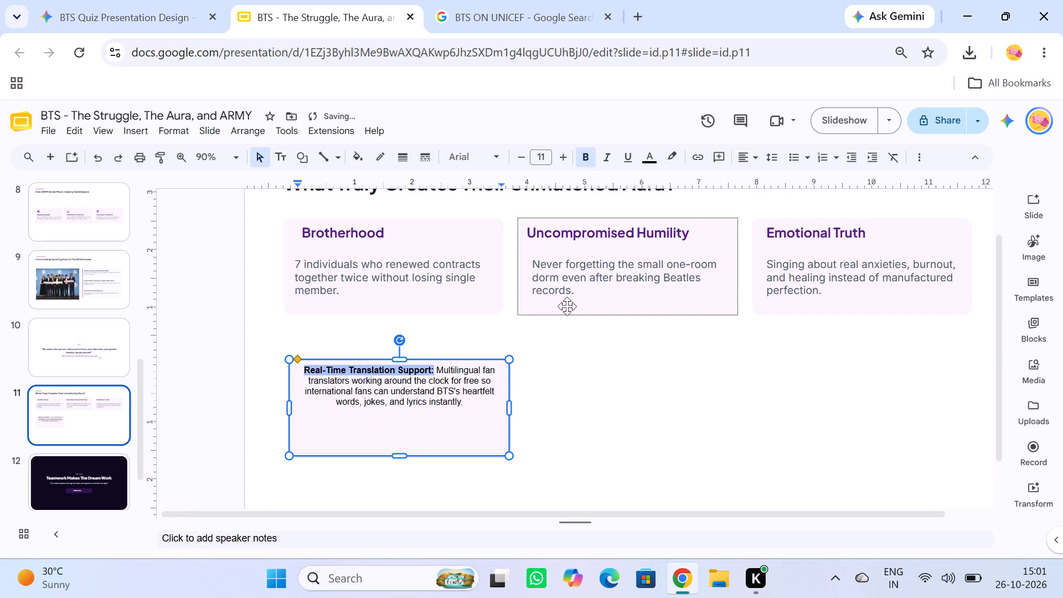
# Remove the colon after "Real-Time Translation Support" and move the description below the heading with a blank line between them.
pyautogui.click(458, 420)
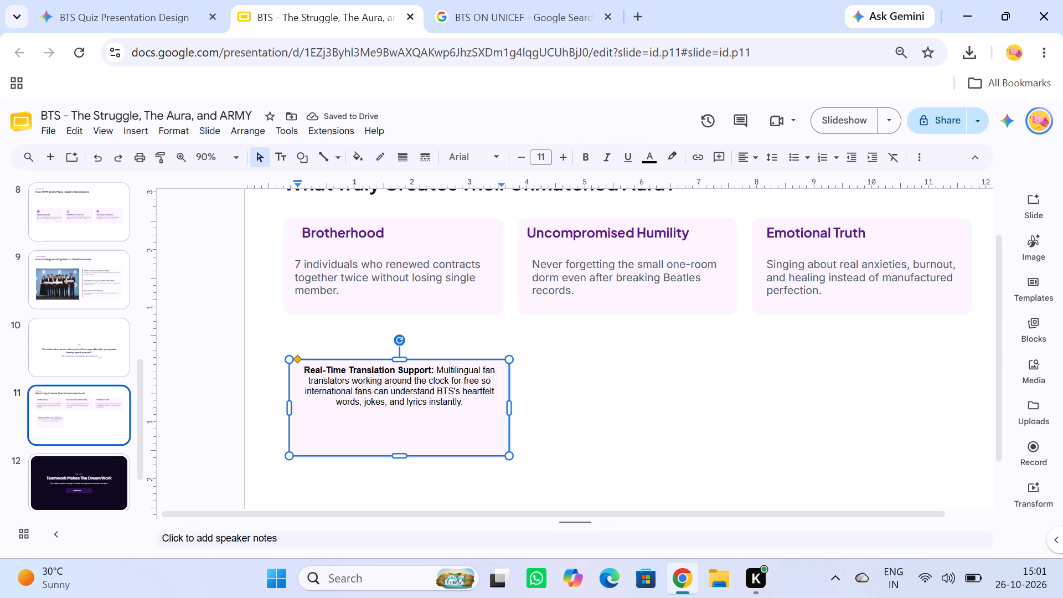
pyautogui.click(435, 369)
pyautogui.press('BackSpace')
pyautogui.press('BackSpace')
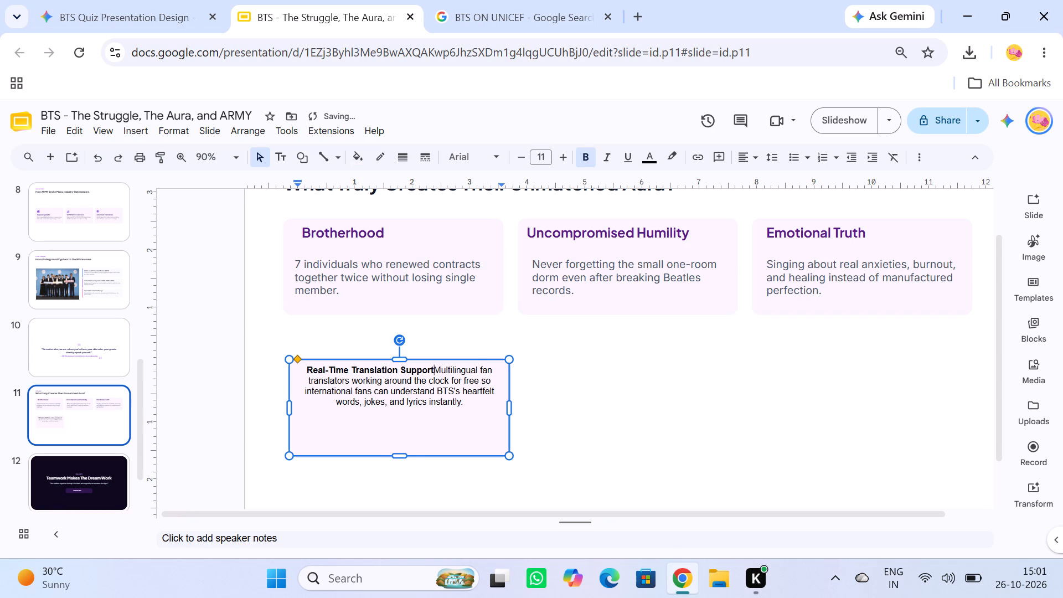
pyautogui.press('space')
pyautogui.hotkey('shift', 'Return')
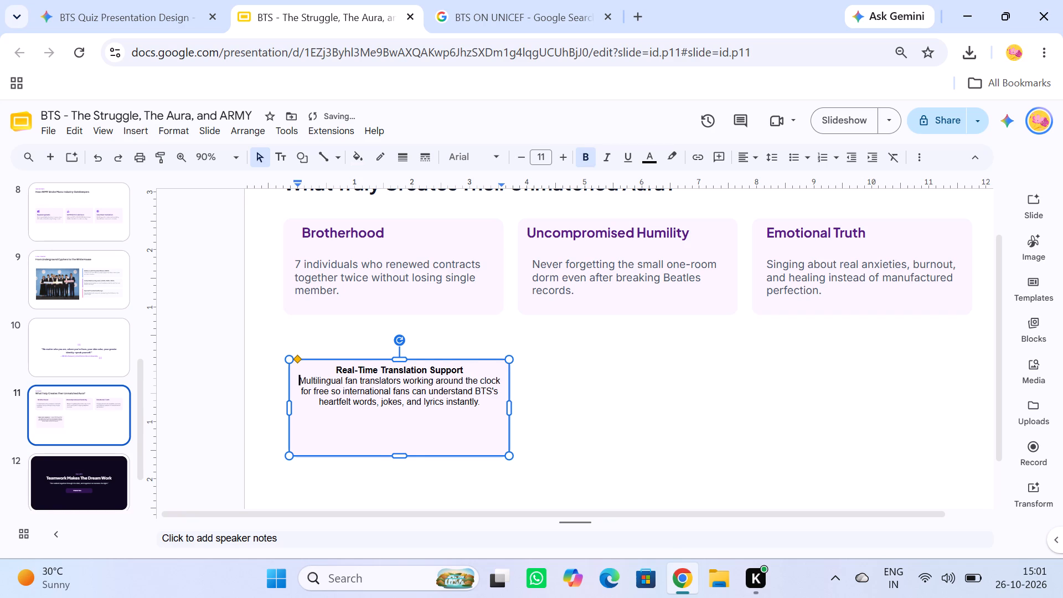
pyautogui.hotkey('shift', 'Return')
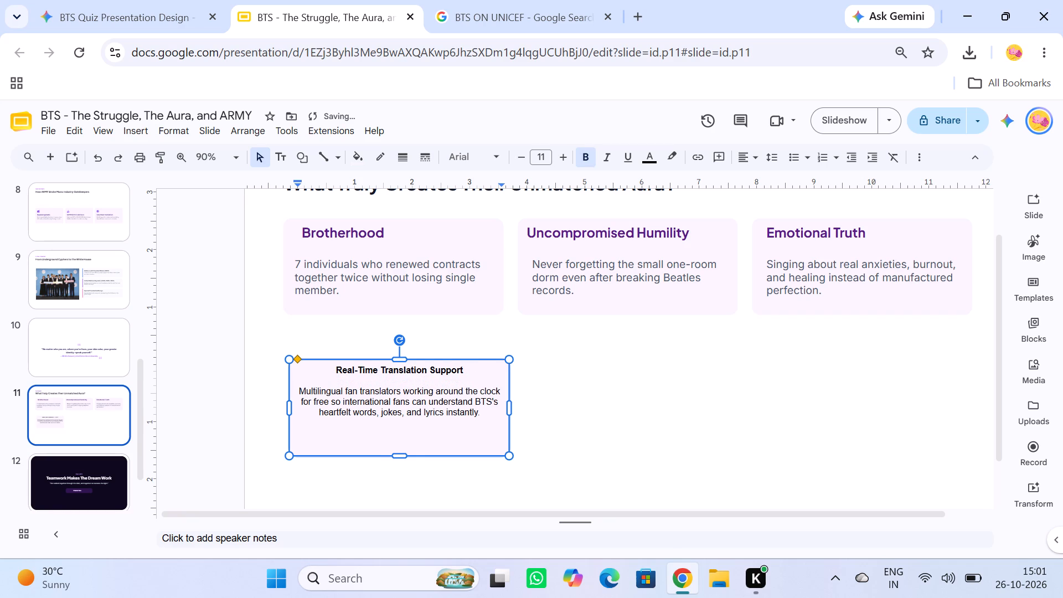
# Change the text in the "Real-Time Translation Support" card from centred to left-aligned.
pyautogui.click(328, 368)
pyautogui.press('BackSpace')
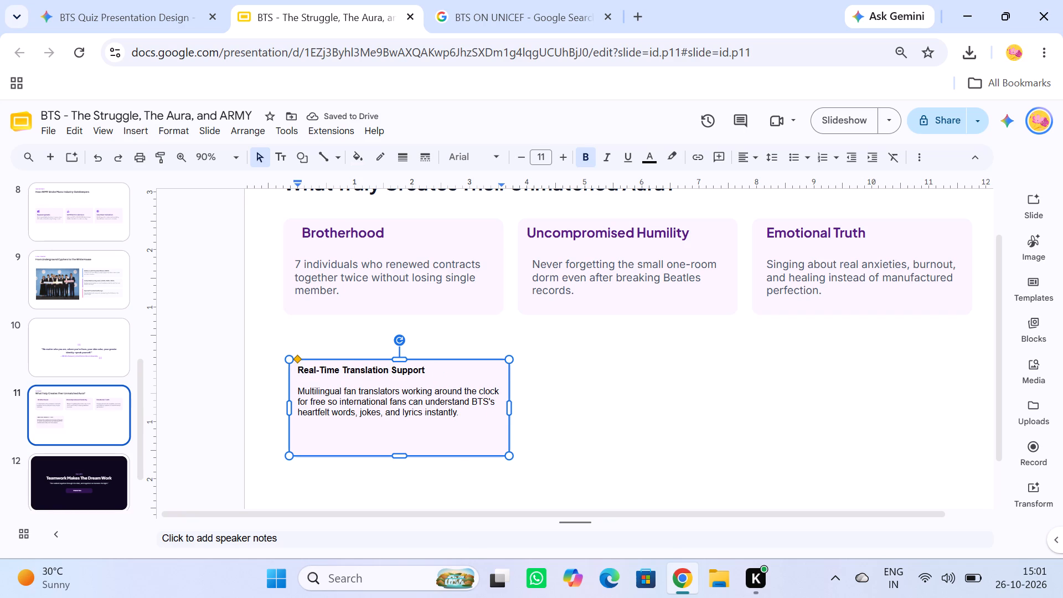
# Colour the "Real-Time Translation Support" heading dark purple, similar to the headings of the cards above.
pyautogui.moveTo(297, 372); pyautogui.dragTo(340, 373)
pyautogui.moveTo(340, 373); pyautogui.dragTo(395, 374)
pyautogui.moveTo(409, 373); pyautogui.dragTo(422, 373)
pyautogui.moveTo(425, 371); pyautogui.dragTo(318, 367)
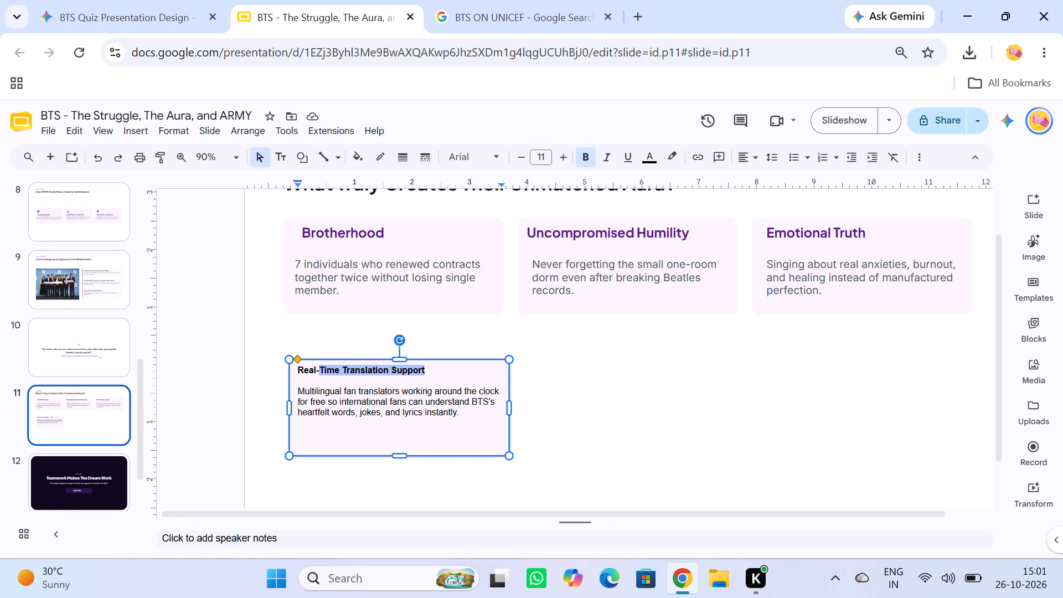
pyautogui.moveTo(318, 367); pyautogui.dragTo(294, 367)
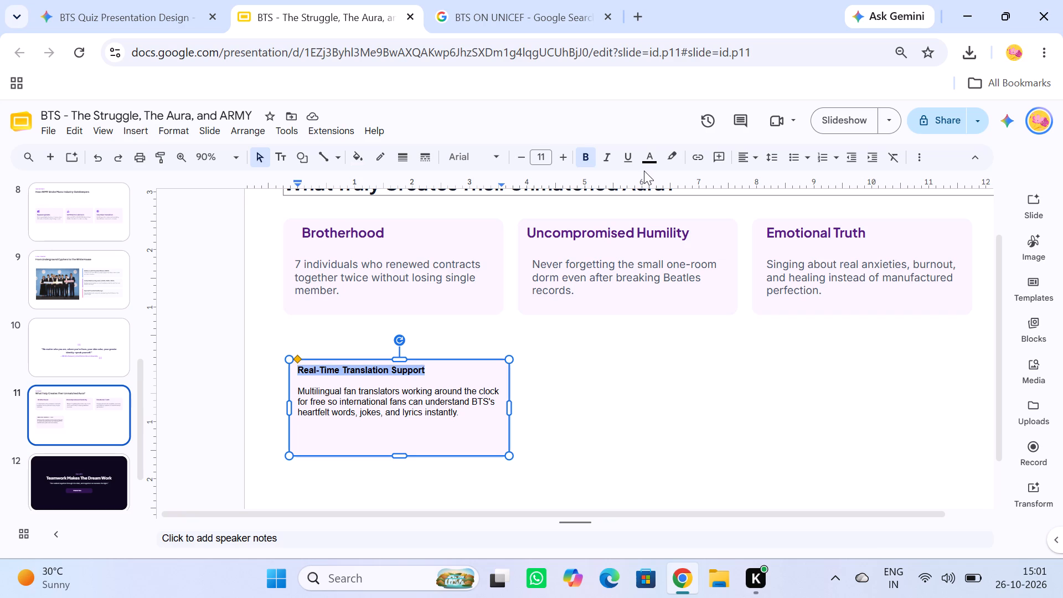
pyautogui.click(652, 158)
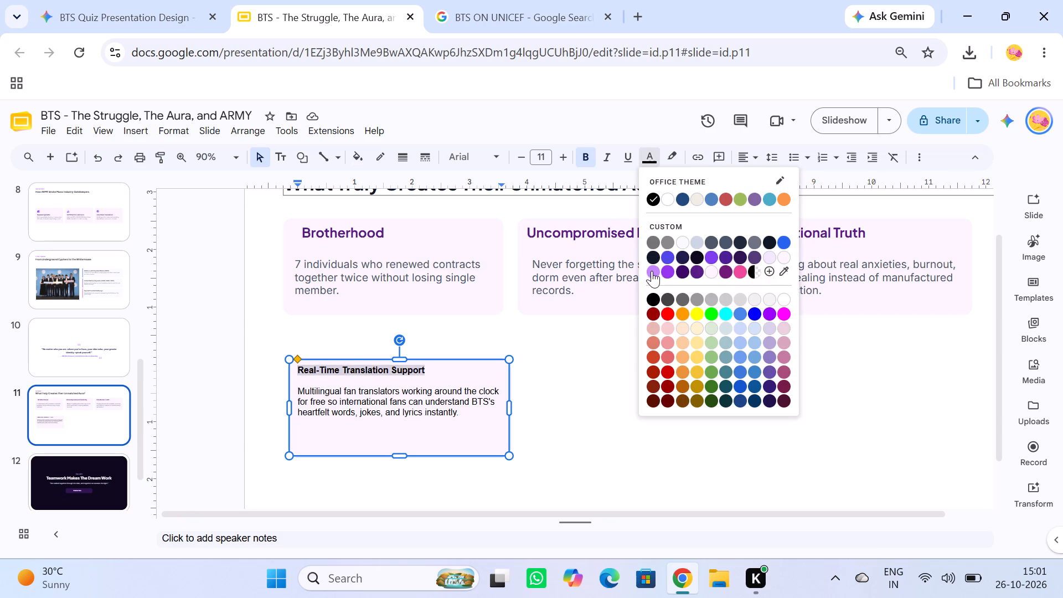
pyautogui.click(668, 271)
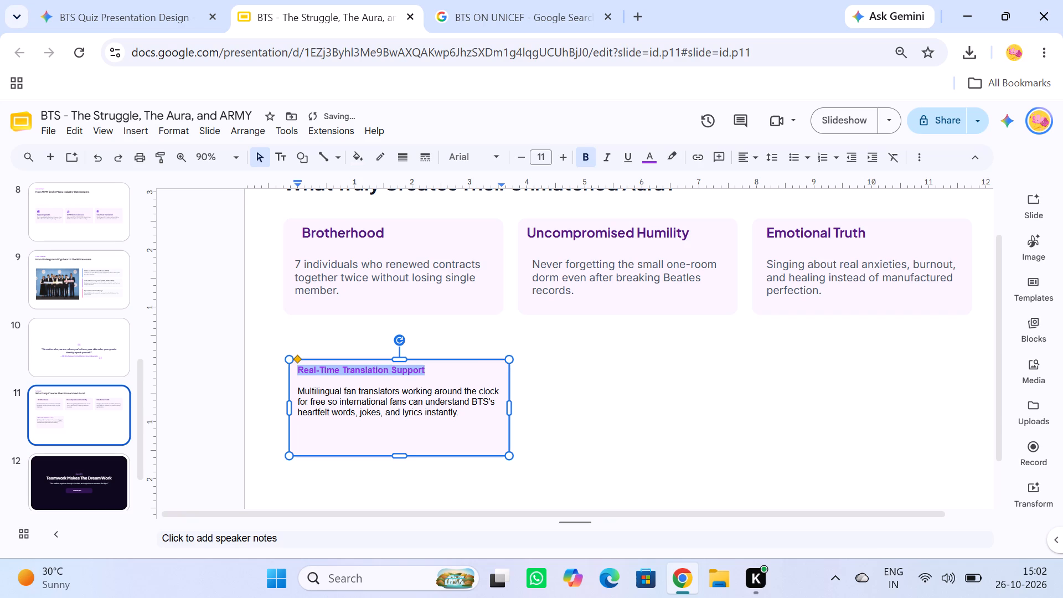
pyautogui.click(651, 161)
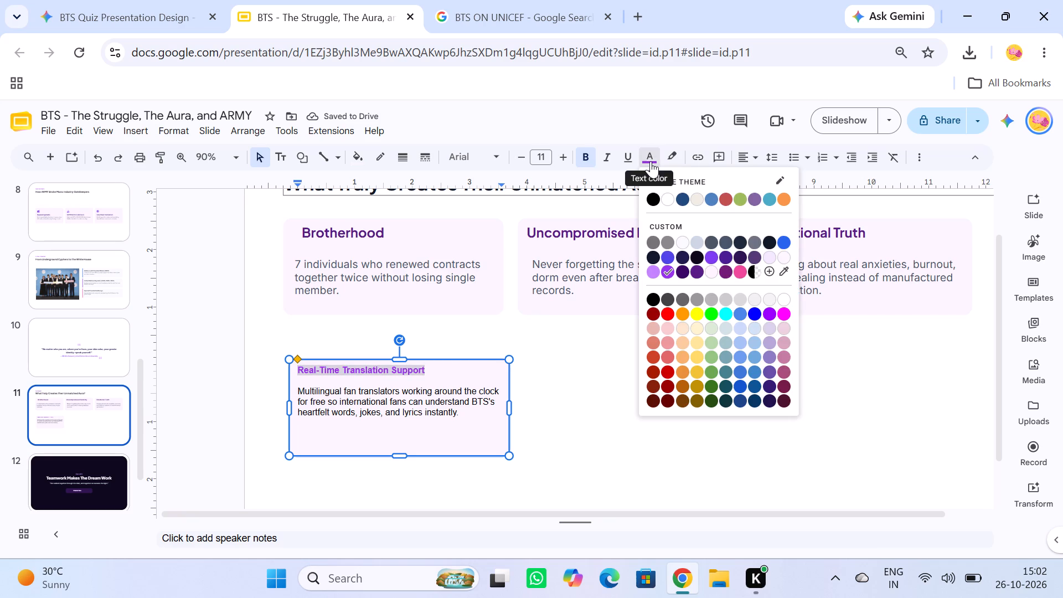
pyautogui.click(683, 272)
pyautogui.click(584, 346)
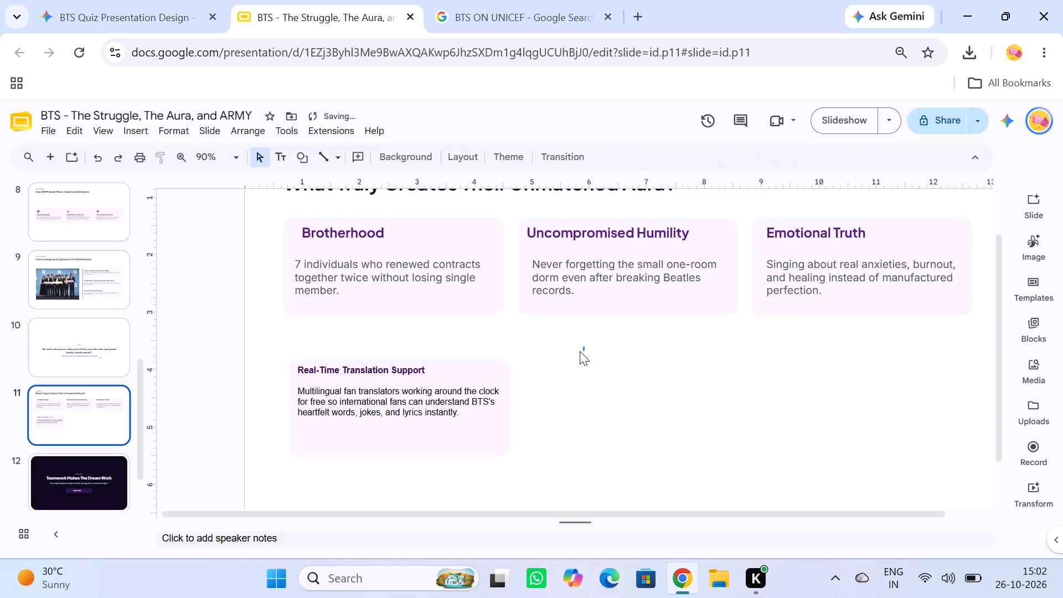
# Make the "Real-Time Translation Support" card slightly taller by extending its top edge upward.
pyautogui.click(483, 385)
pyautogui.moveTo(508, 360); pyautogui.dragTo(510, 346)
pyautogui.click(557, 392)
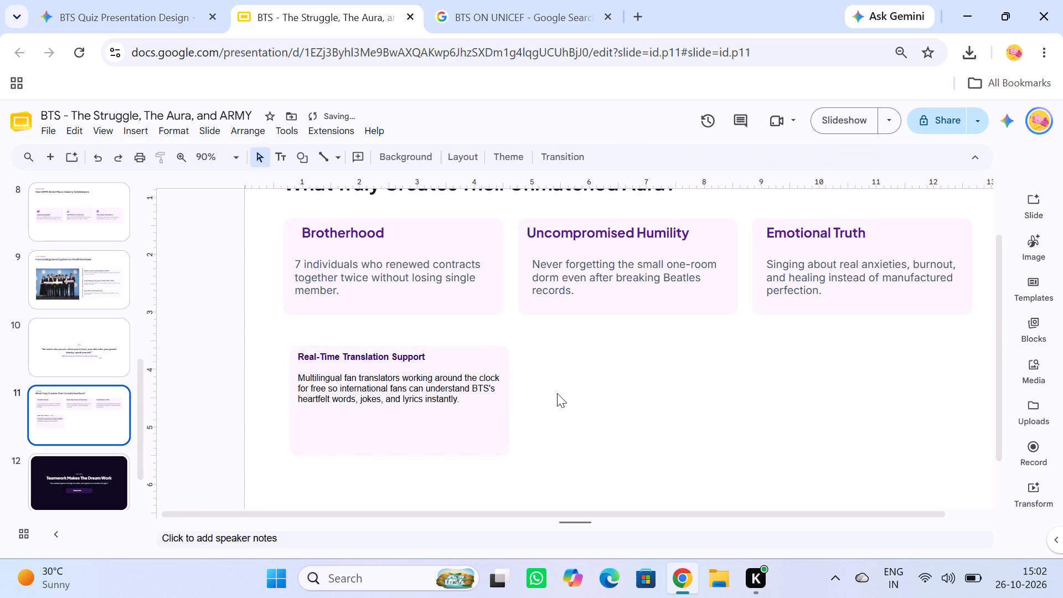
pyautogui.click(587, 390)
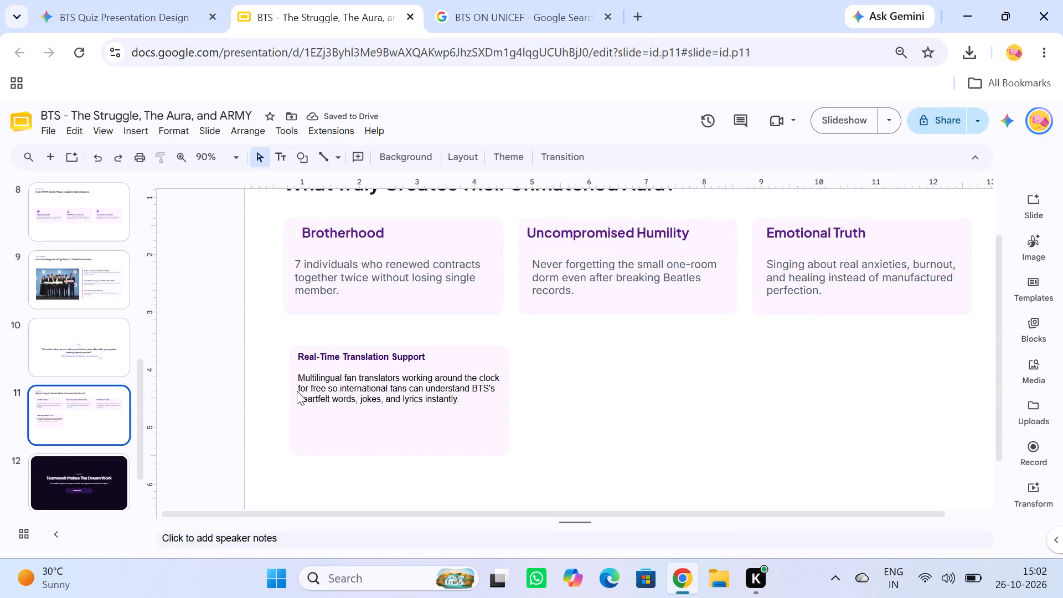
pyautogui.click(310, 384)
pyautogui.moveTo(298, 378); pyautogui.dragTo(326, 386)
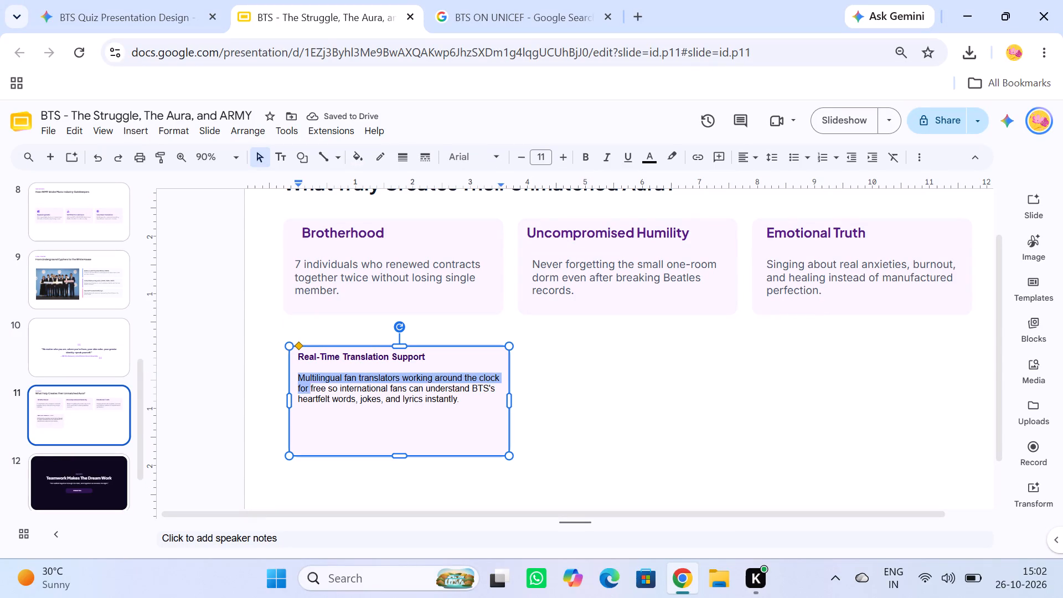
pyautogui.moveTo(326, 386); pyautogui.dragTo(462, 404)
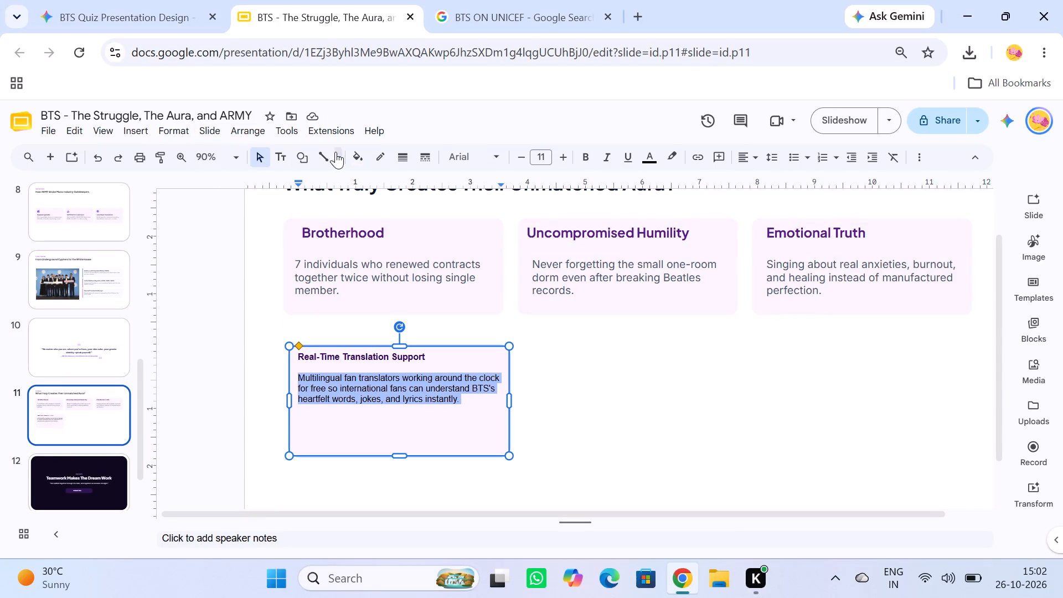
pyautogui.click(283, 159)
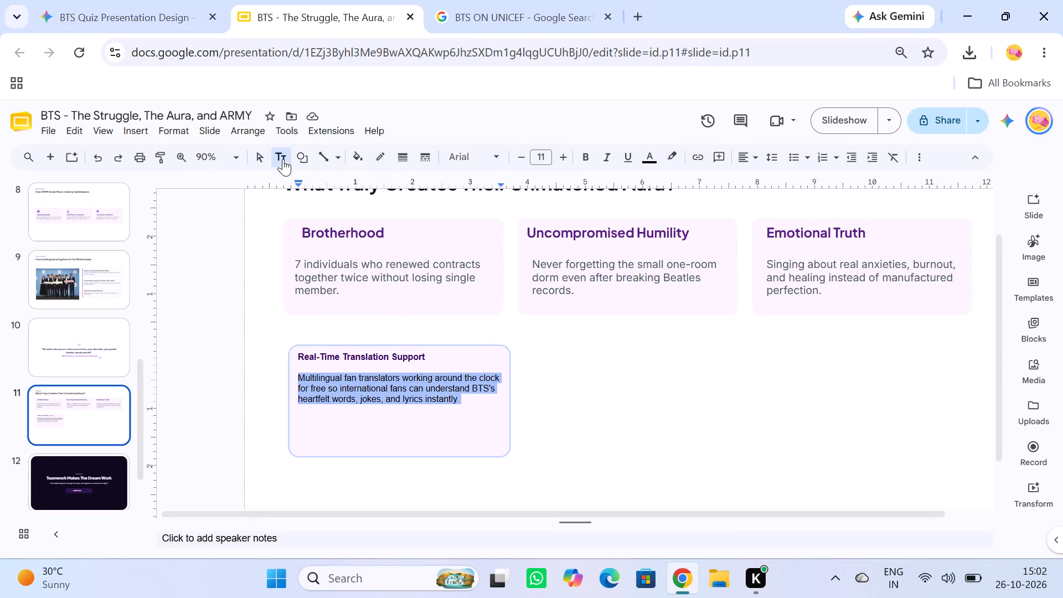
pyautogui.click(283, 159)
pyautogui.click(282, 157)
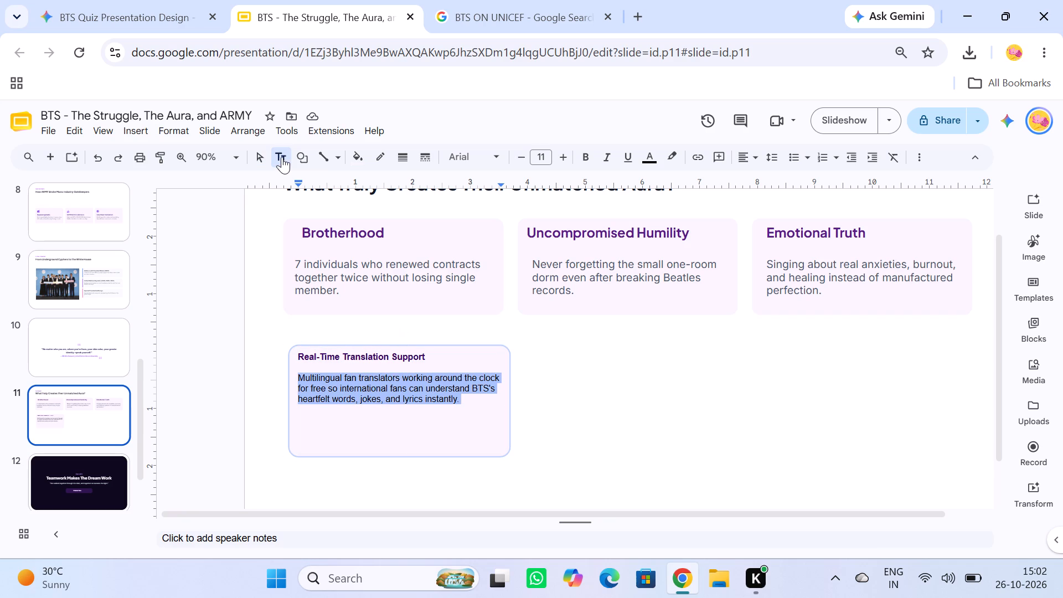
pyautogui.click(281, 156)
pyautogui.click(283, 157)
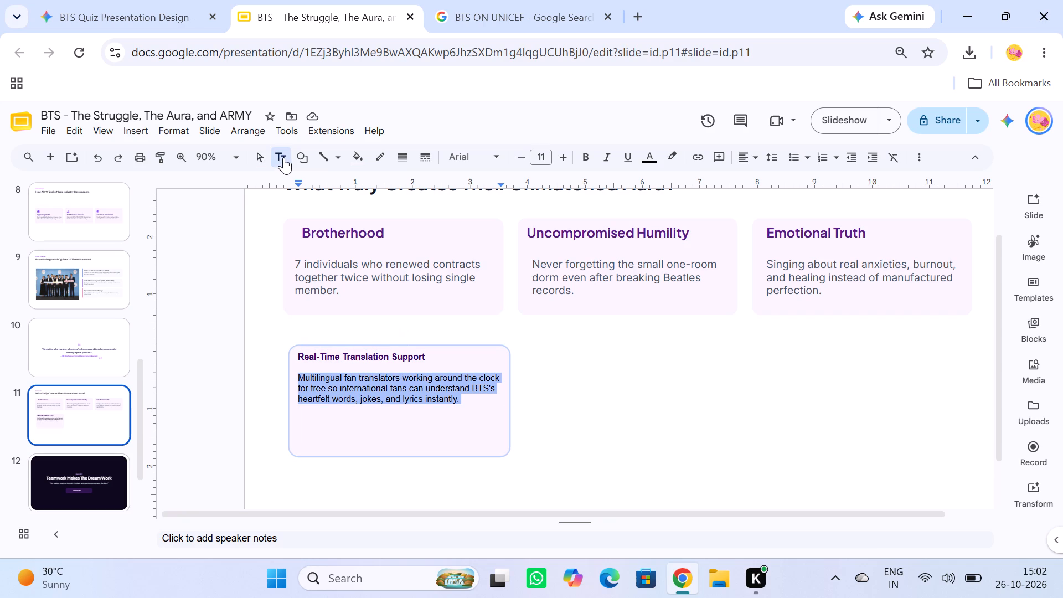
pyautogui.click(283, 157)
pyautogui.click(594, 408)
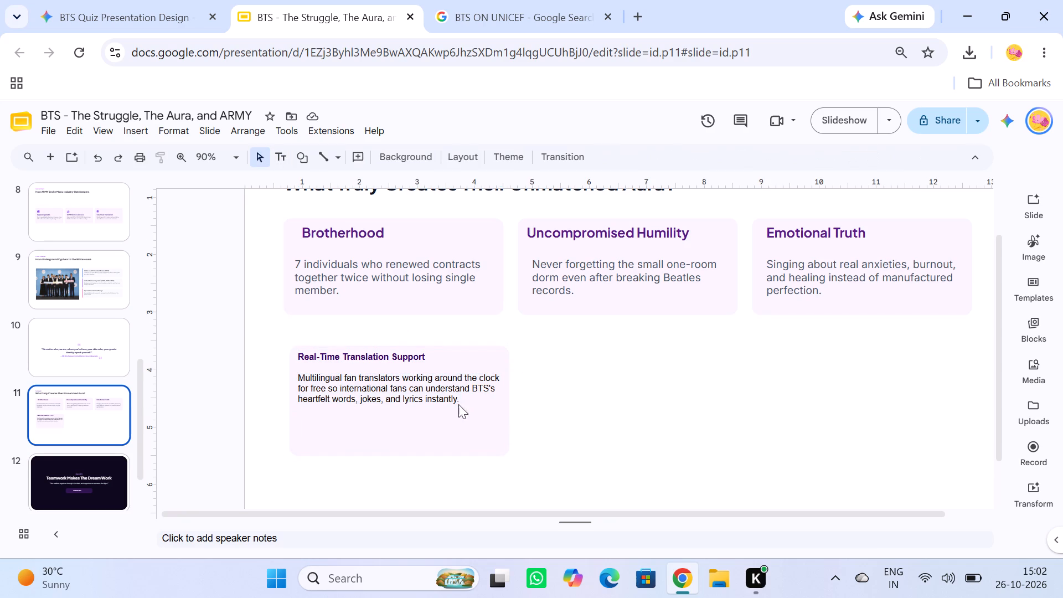
# Increase the font size of the card's description about multilingual fan translators by two points.
pyautogui.click(296, 376)
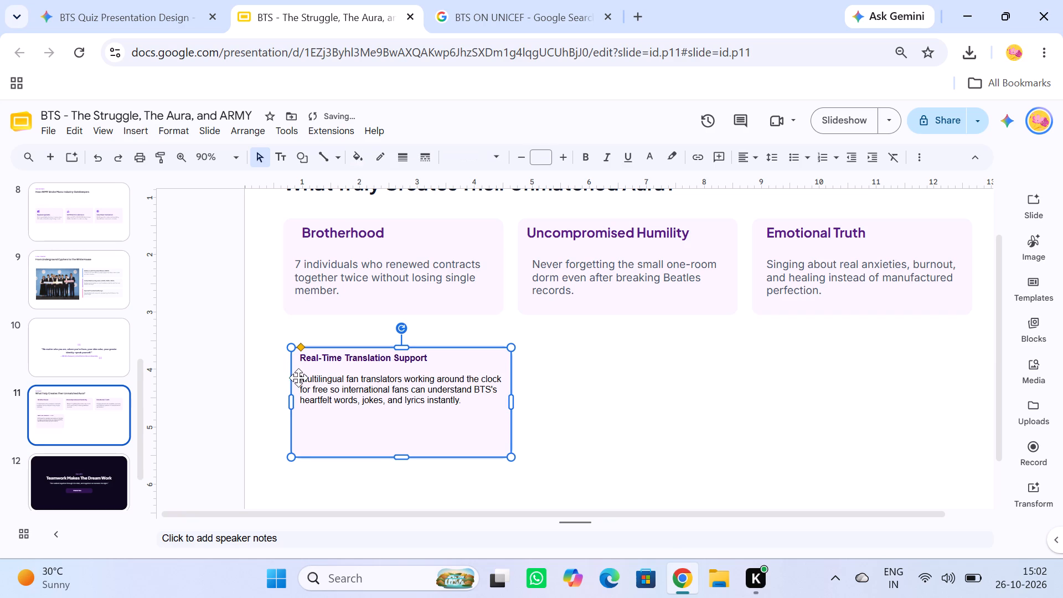
pyautogui.moveTo(301, 379); pyautogui.dragTo(306, 382)
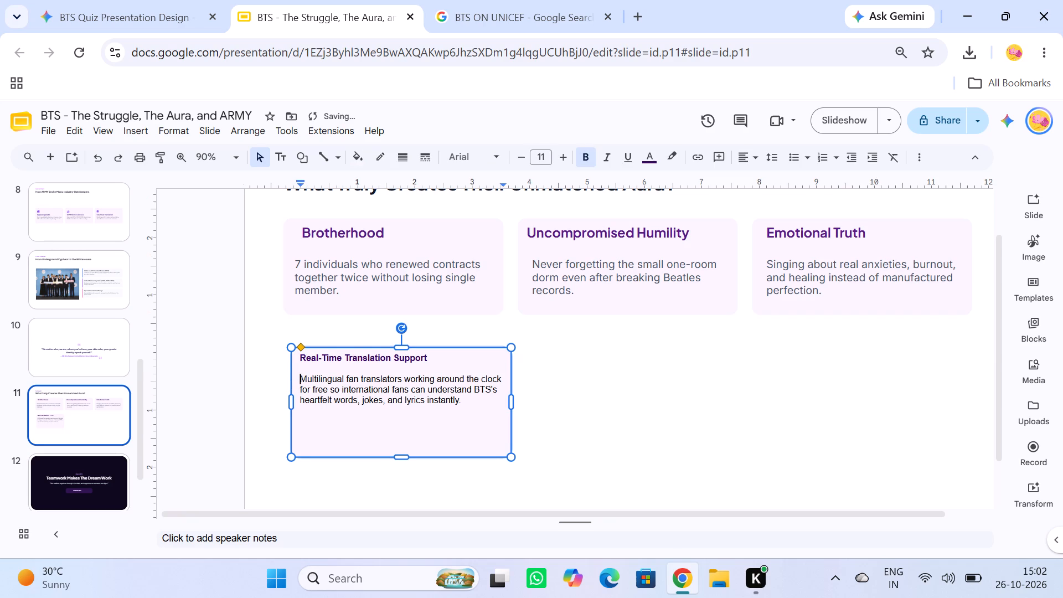
pyautogui.moveTo(306, 382); pyautogui.dragTo(470, 409)
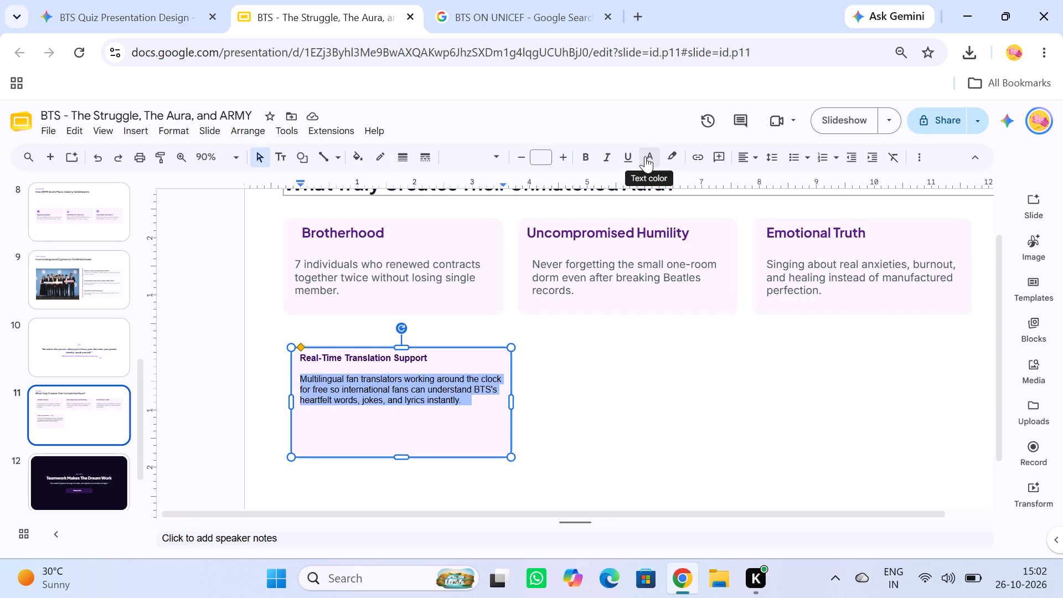
pyautogui.click(565, 161)
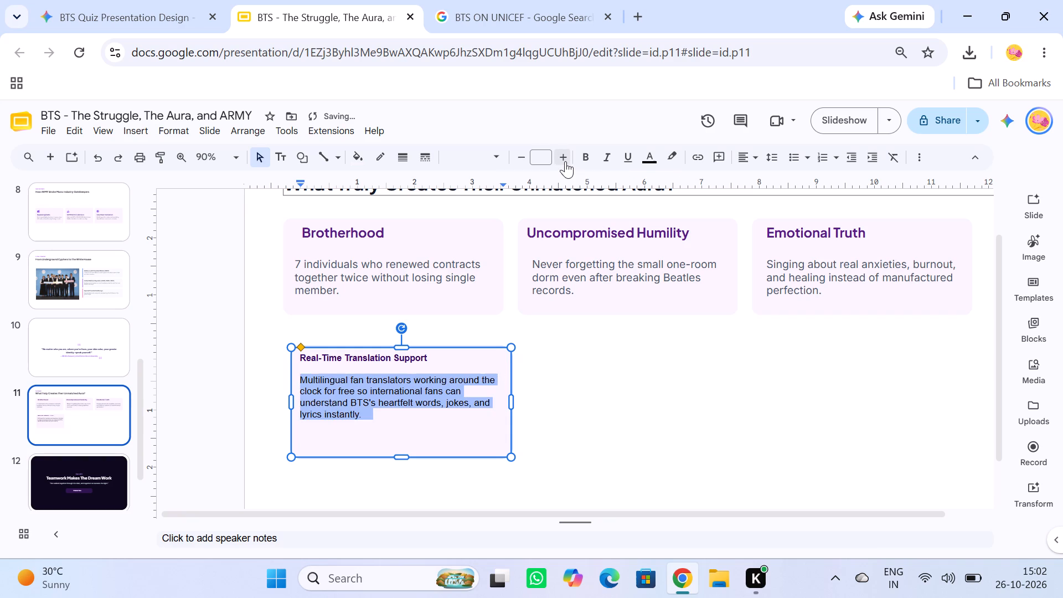
pyautogui.click(565, 161)
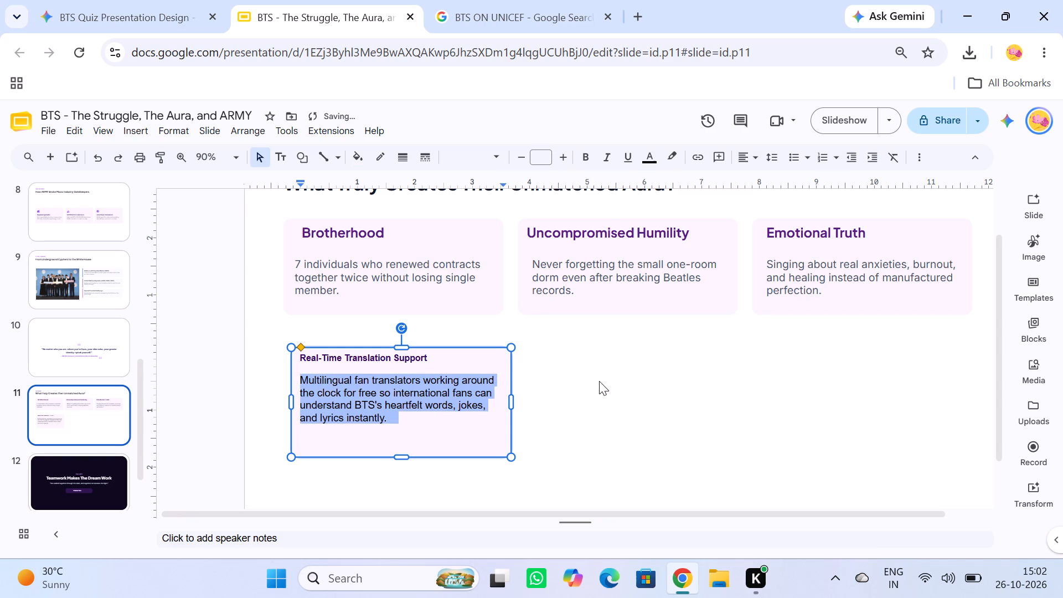
pyautogui.click(601, 396)
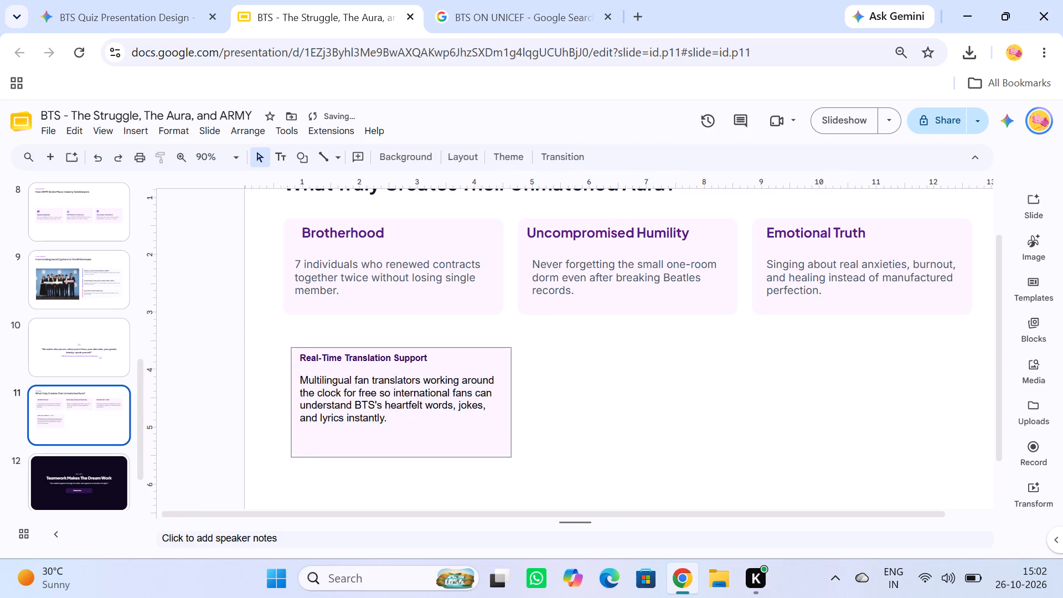
# Set the font size of the "Real-Time Translation Support" heading to 14.
pyautogui.moveTo(300, 358); pyautogui.dragTo(386, 362)
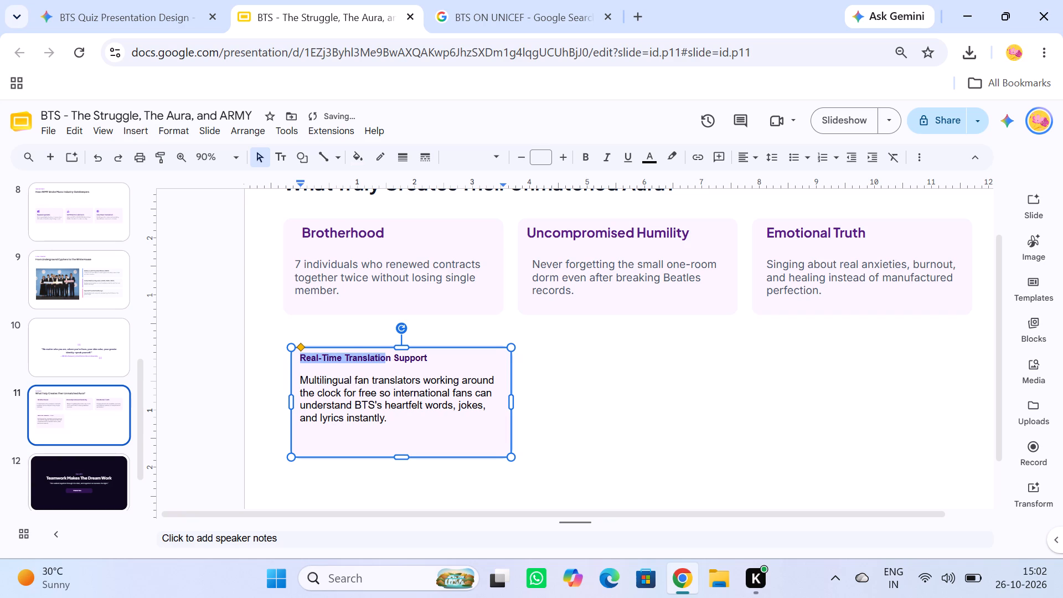
pyautogui.moveTo(431, 357); pyautogui.dragTo(298, 358)
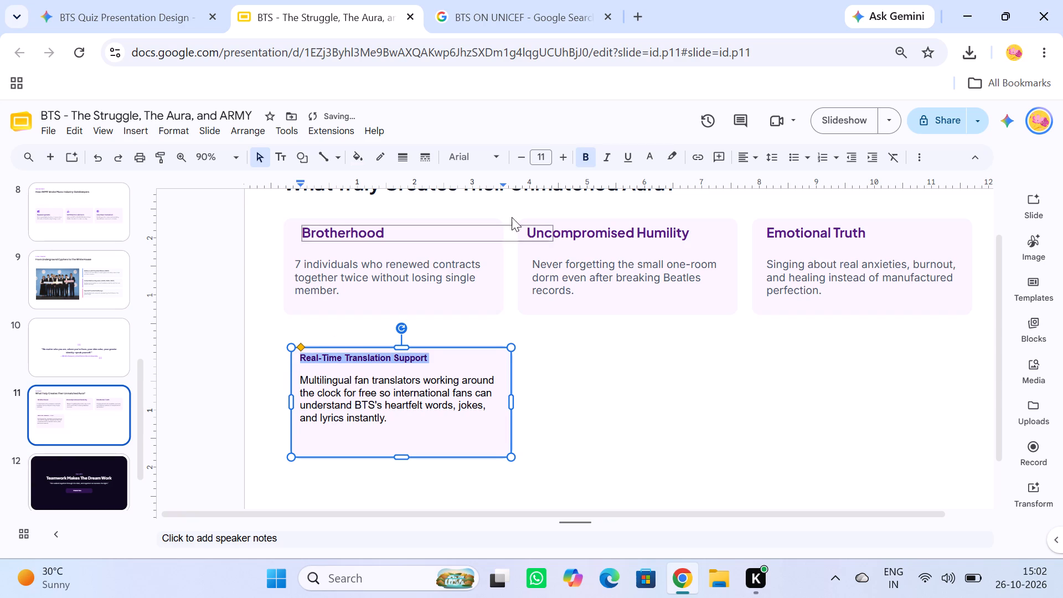
pyautogui.click(558, 158)
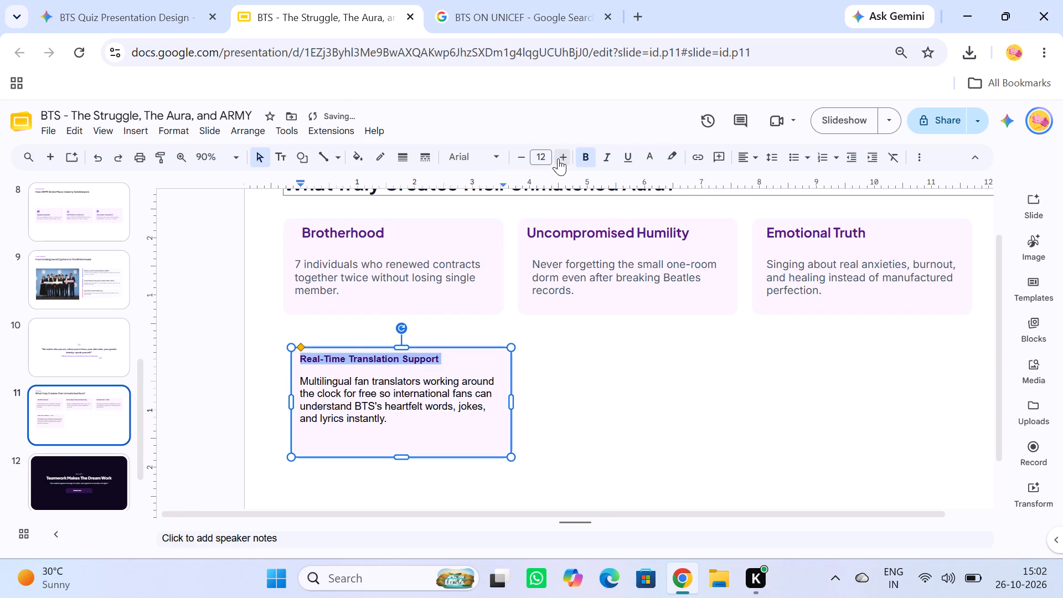
pyautogui.click(558, 158)
pyautogui.click(558, 158)
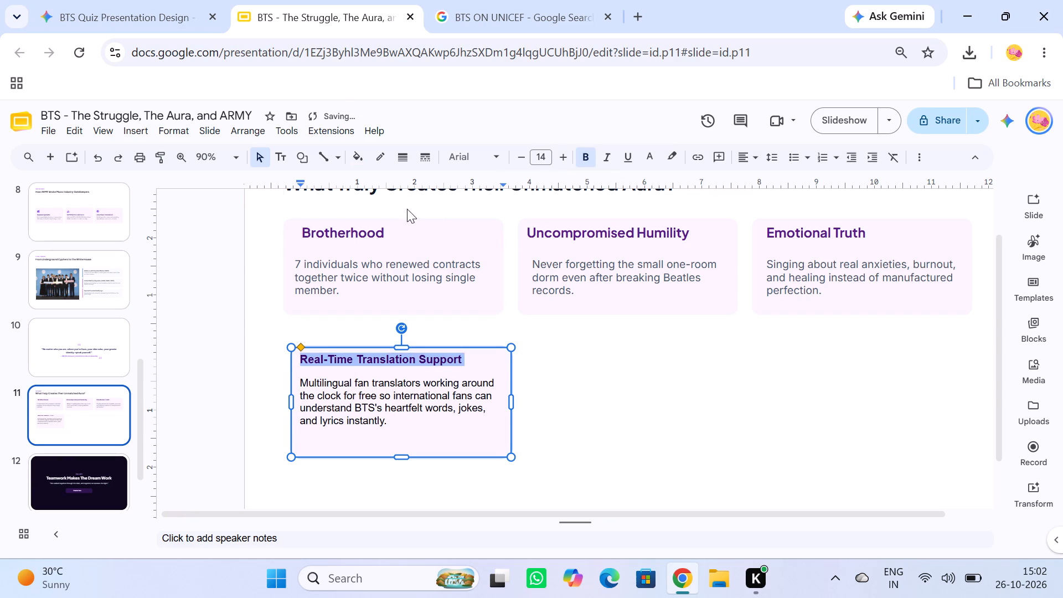
# Set the "Real-Time Translation Support" heading to font size 16, close to the size of the "Brotherhood" heading.
pyautogui.click(340, 240)
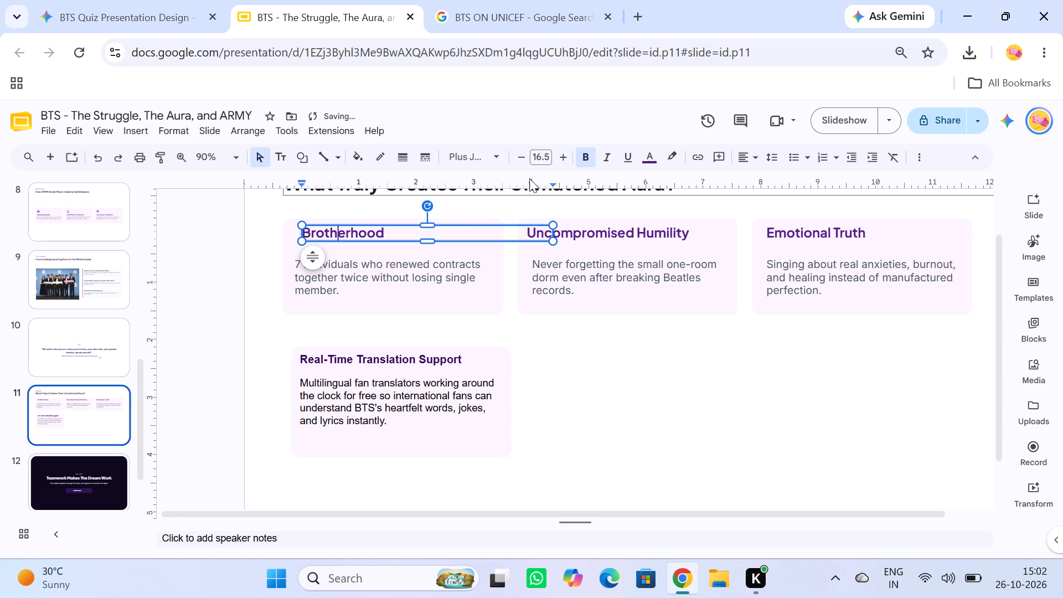
pyautogui.click(380, 364)
pyautogui.click(386, 358)
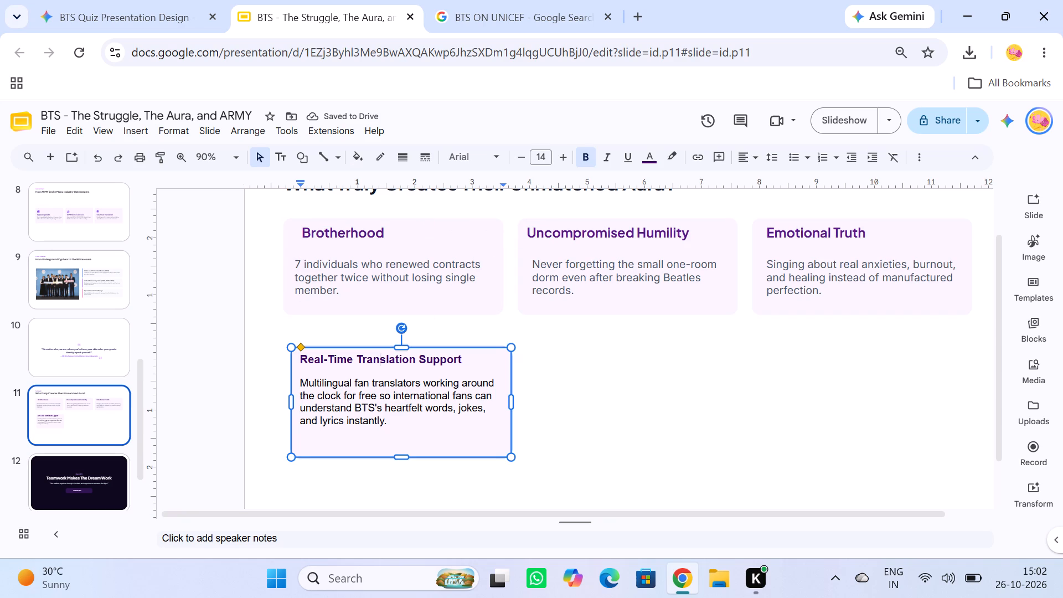
pyautogui.moveTo(460, 359); pyautogui.dragTo(301, 363)
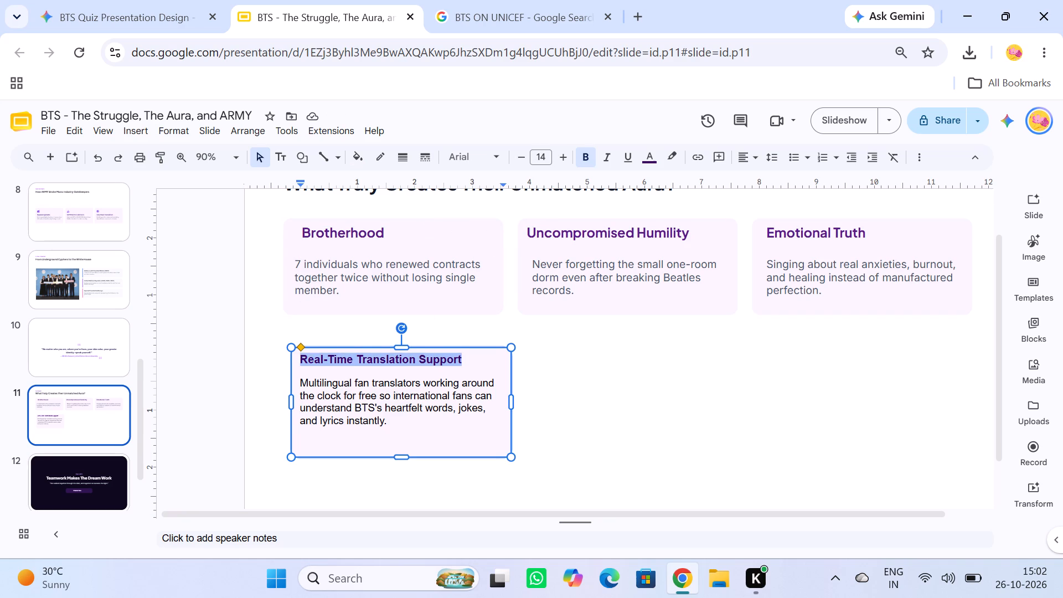
pyautogui.moveTo(301, 363); pyautogui.dragTo(300, 363)
pyautogui.click(557, 162)
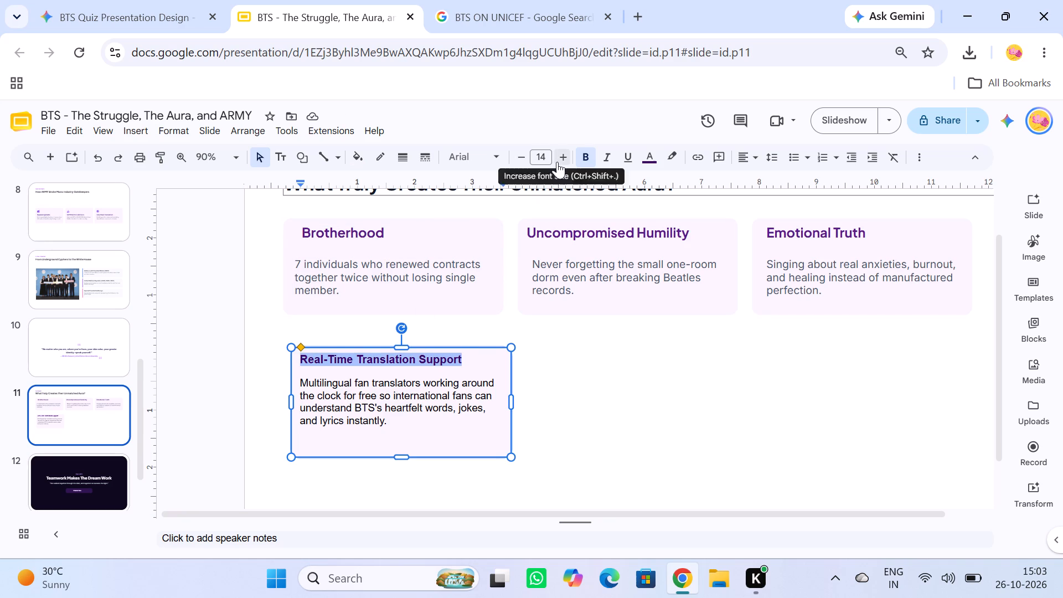
pyautogui.click(557, 162)
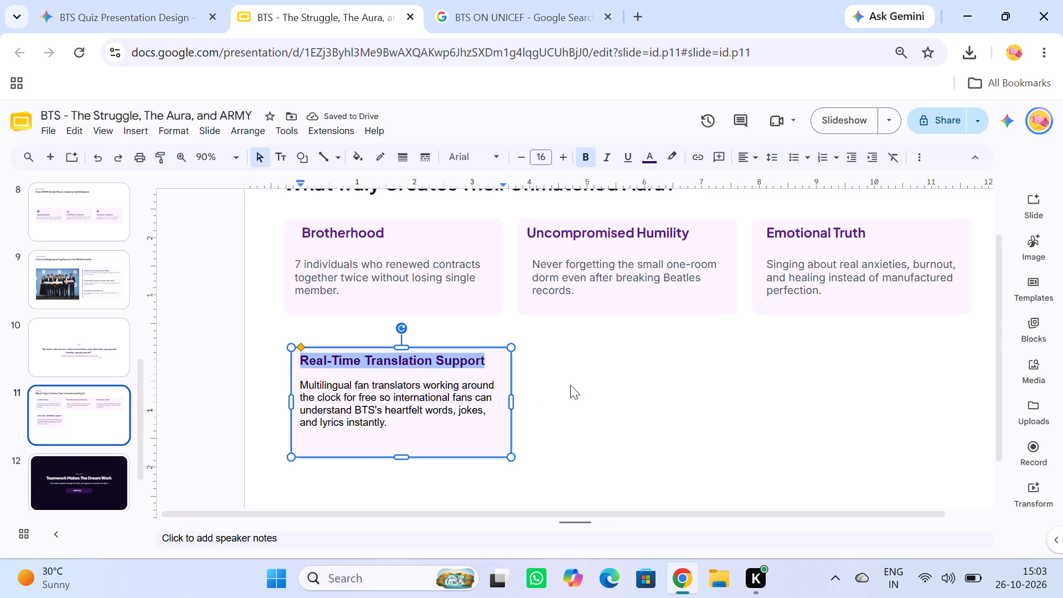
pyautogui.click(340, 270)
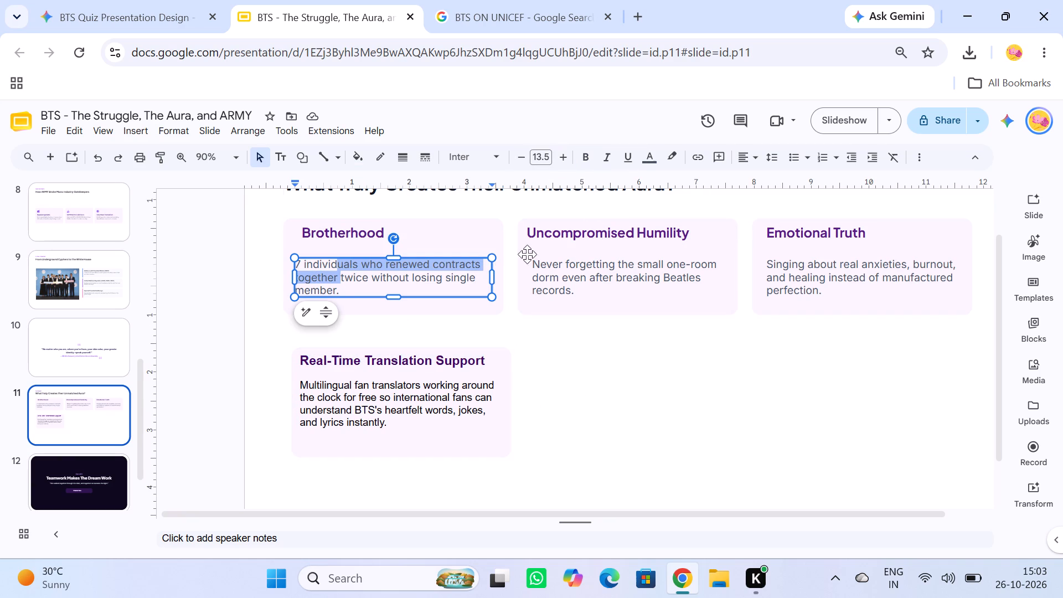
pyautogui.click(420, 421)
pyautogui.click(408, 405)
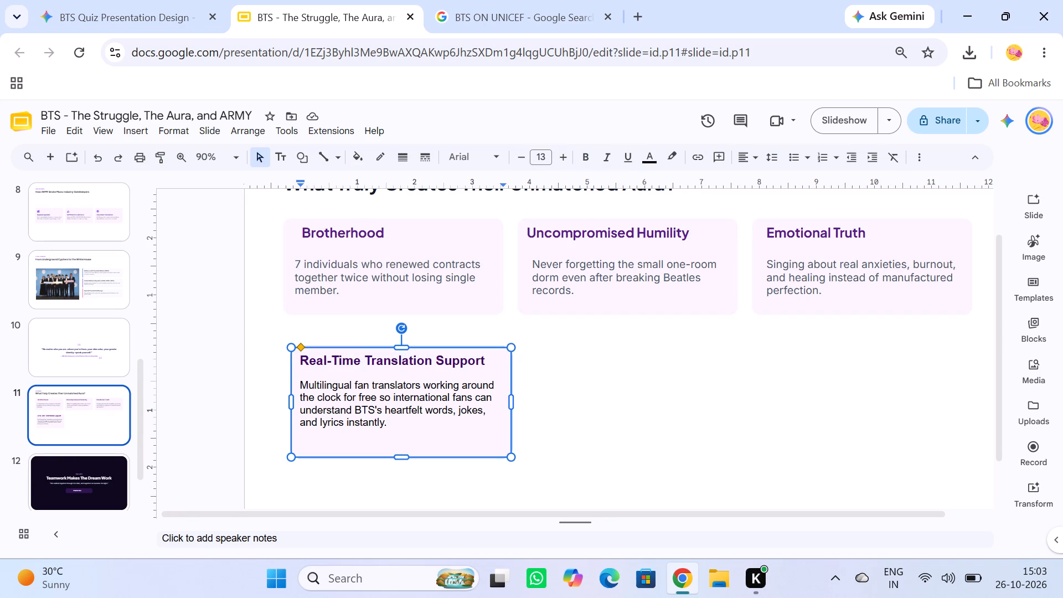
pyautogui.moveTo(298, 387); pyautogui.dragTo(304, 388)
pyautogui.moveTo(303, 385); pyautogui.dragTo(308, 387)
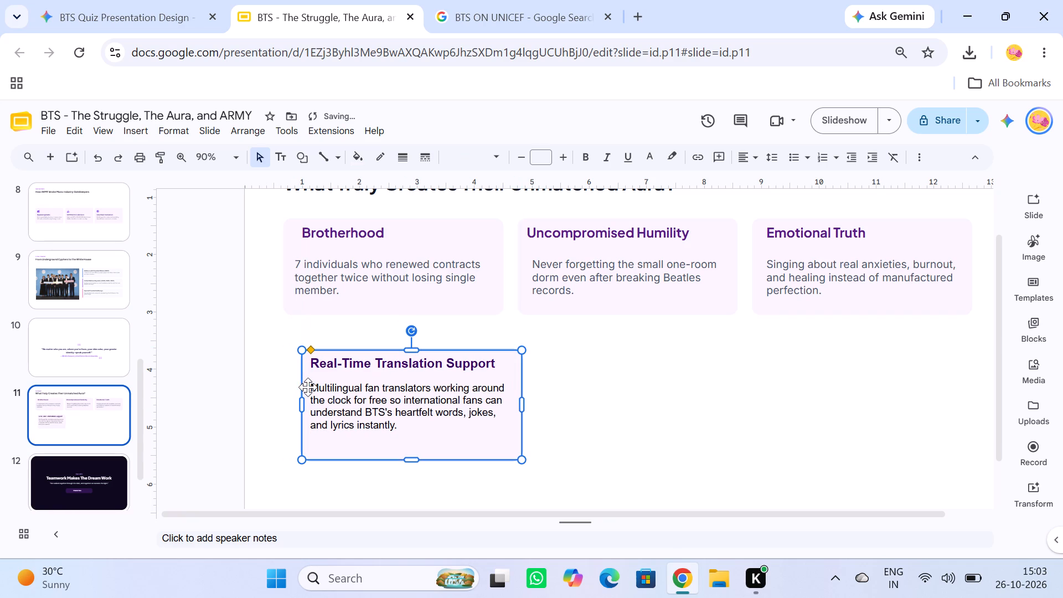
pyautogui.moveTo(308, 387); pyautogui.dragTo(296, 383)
# Open the text colour choices for the description about multilingual fan translators in the "Real-Time Translation Support" card.
pyautogui.click(306, 386)
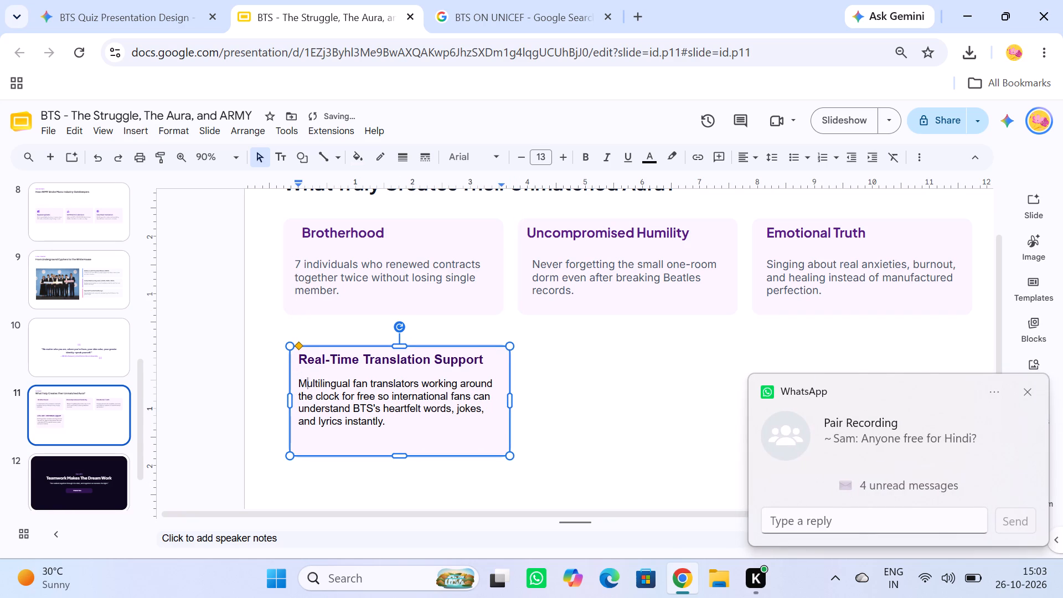
pyautogui.moveTo(298, 384); pyautogui.dragTo(384, 430)
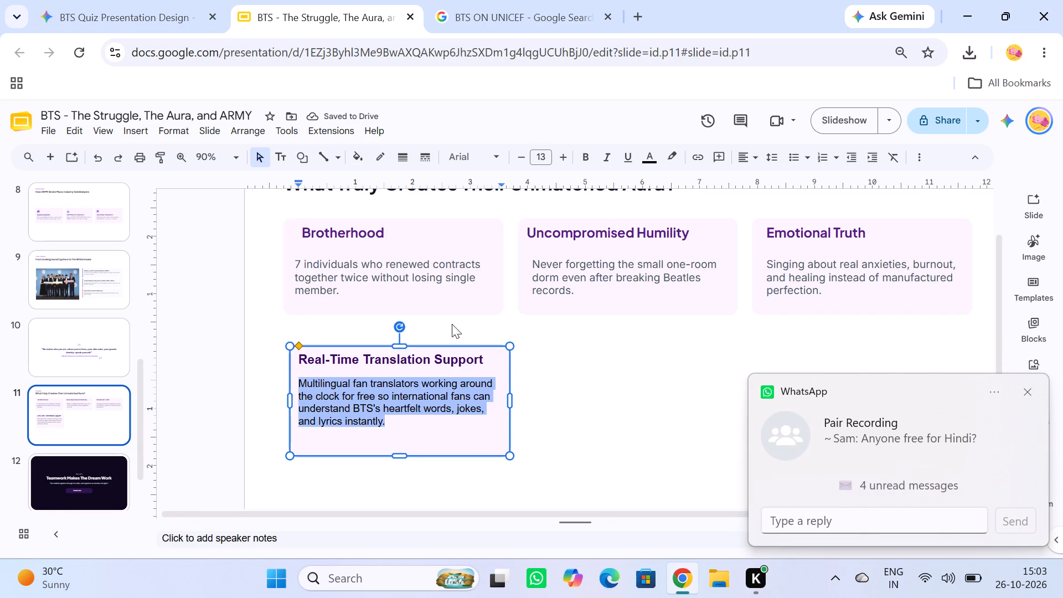
pyautogui.click(570, 419)
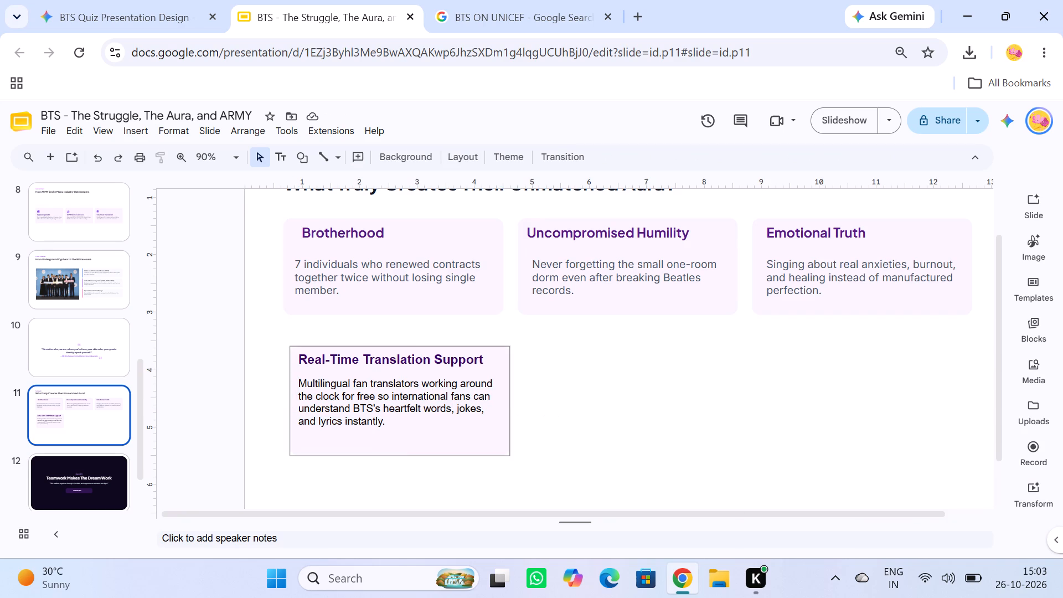
pyautogui.click(442, 396)
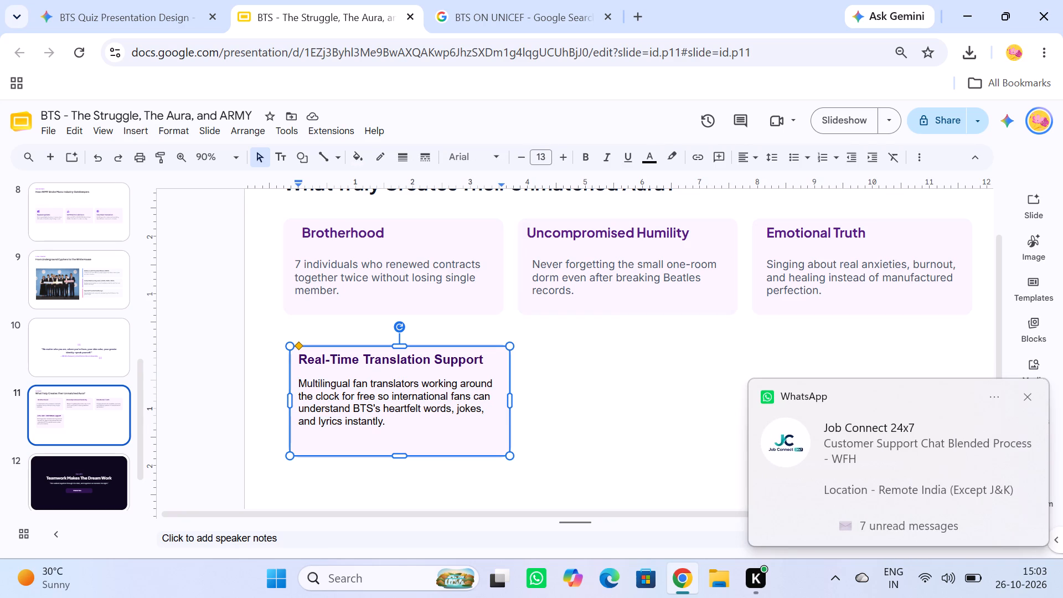
pyautogui.moveTo(298, 384); pyautogui.dragTo(393, 429)
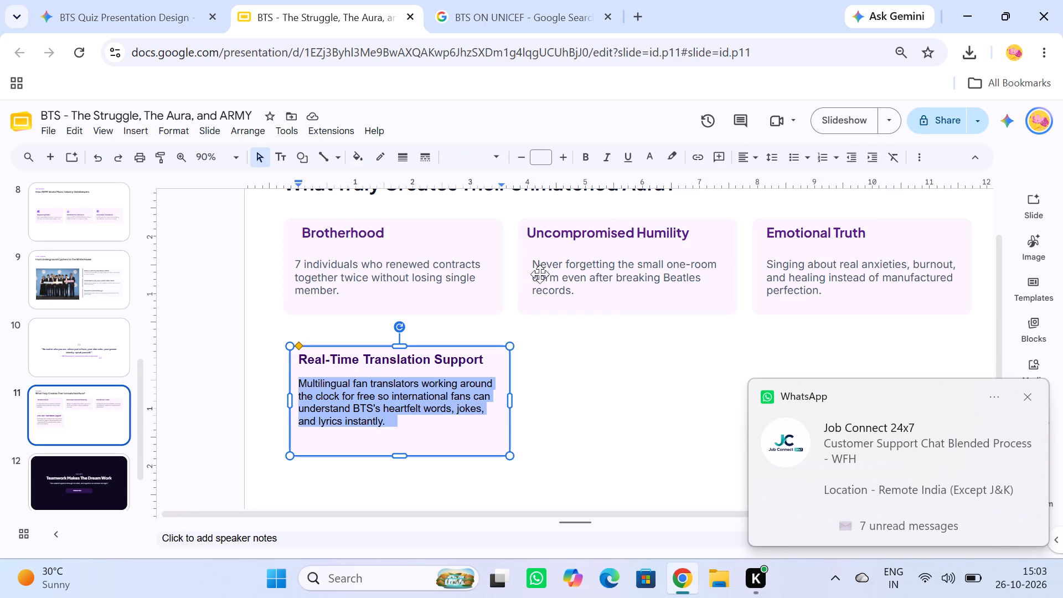
pyautogui.click(644, 156)
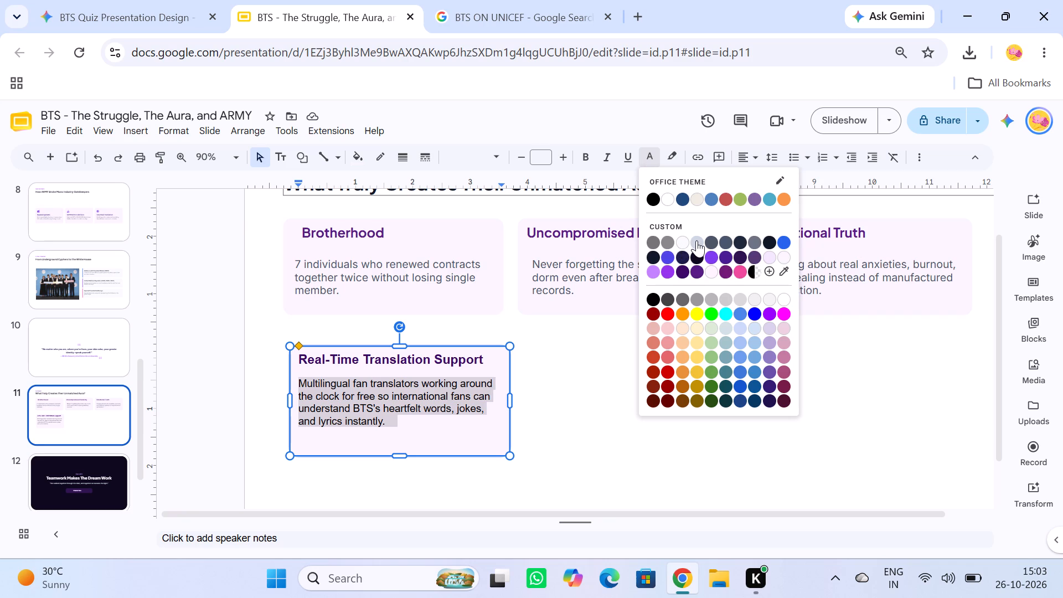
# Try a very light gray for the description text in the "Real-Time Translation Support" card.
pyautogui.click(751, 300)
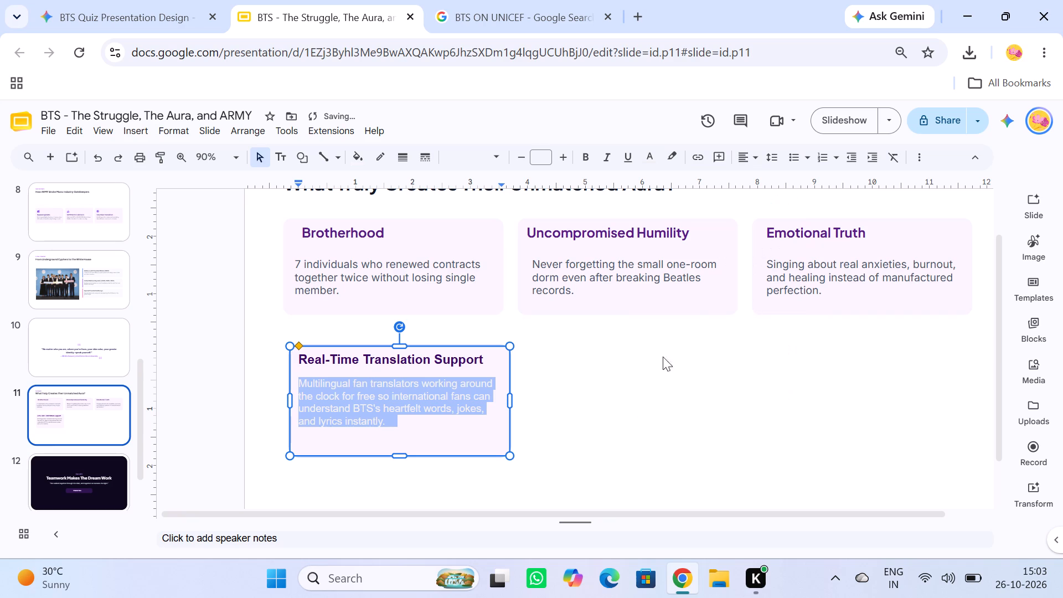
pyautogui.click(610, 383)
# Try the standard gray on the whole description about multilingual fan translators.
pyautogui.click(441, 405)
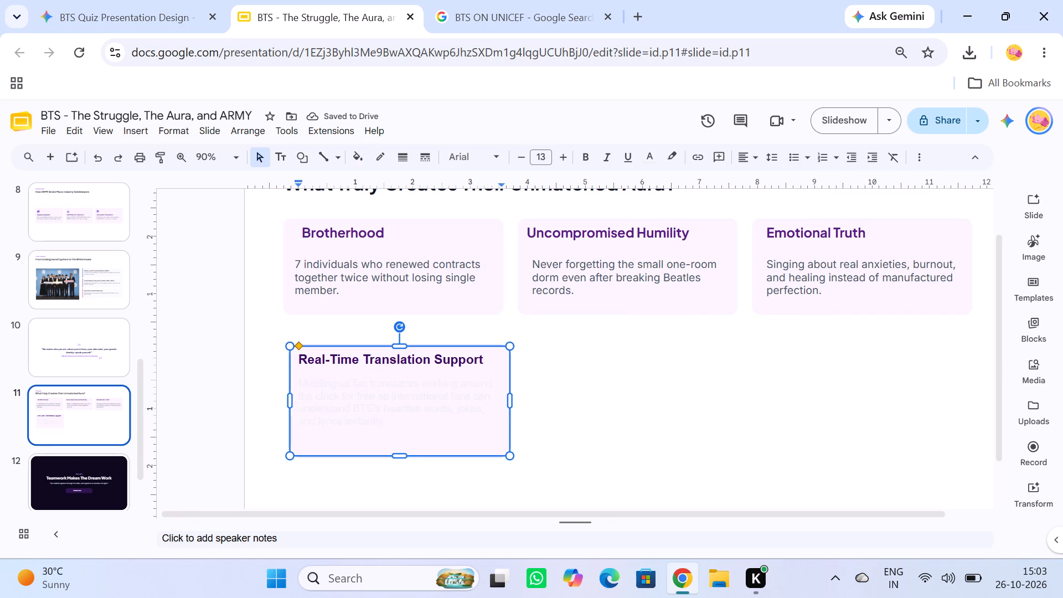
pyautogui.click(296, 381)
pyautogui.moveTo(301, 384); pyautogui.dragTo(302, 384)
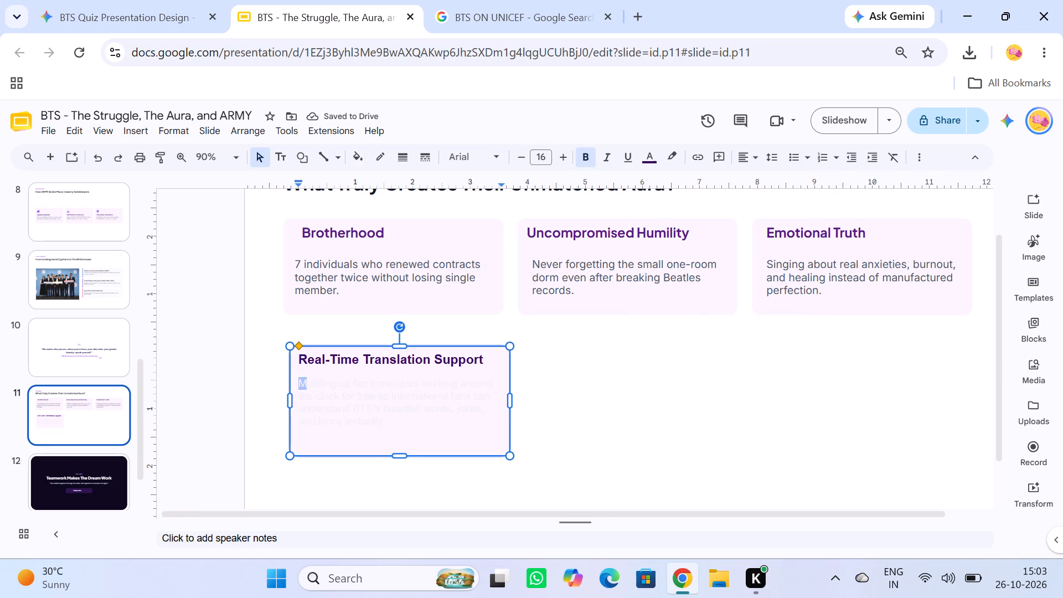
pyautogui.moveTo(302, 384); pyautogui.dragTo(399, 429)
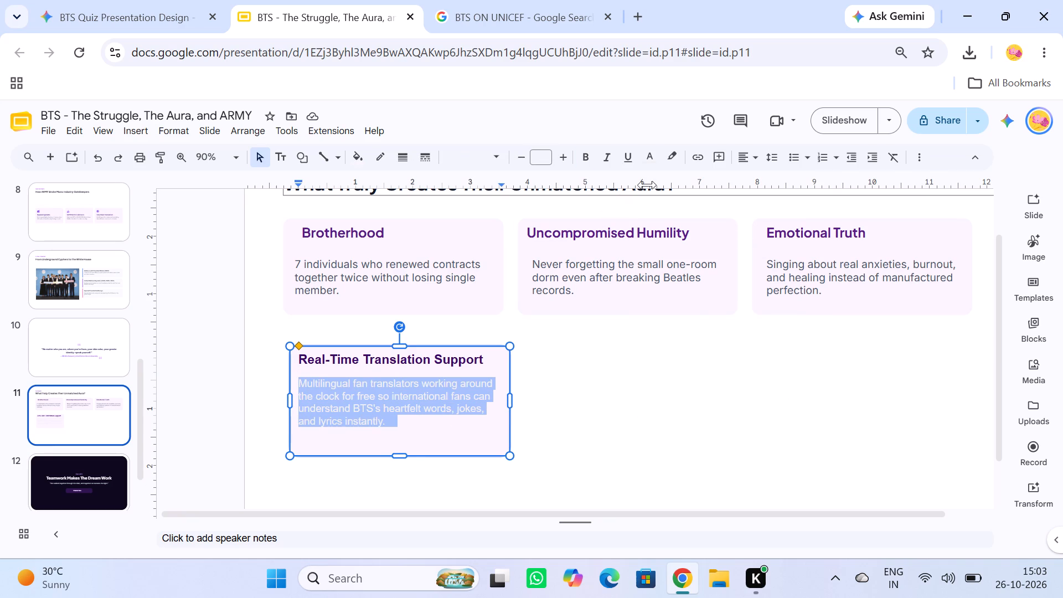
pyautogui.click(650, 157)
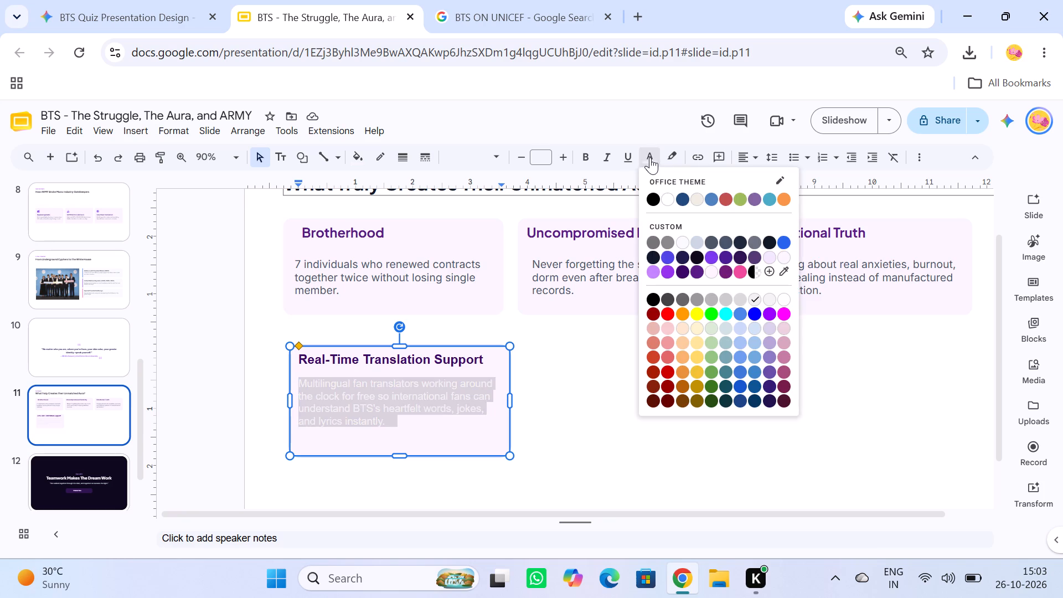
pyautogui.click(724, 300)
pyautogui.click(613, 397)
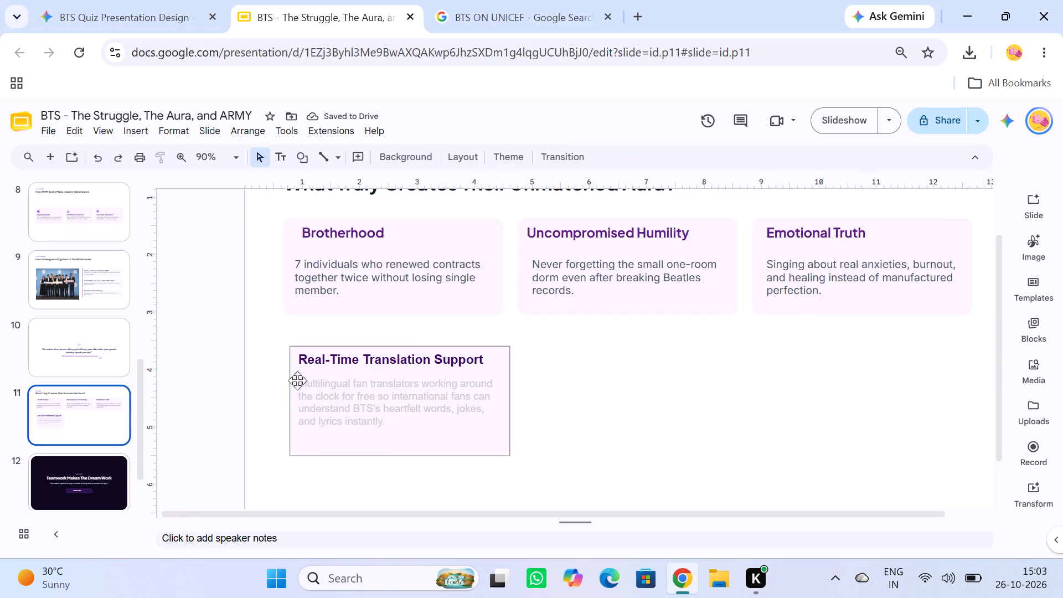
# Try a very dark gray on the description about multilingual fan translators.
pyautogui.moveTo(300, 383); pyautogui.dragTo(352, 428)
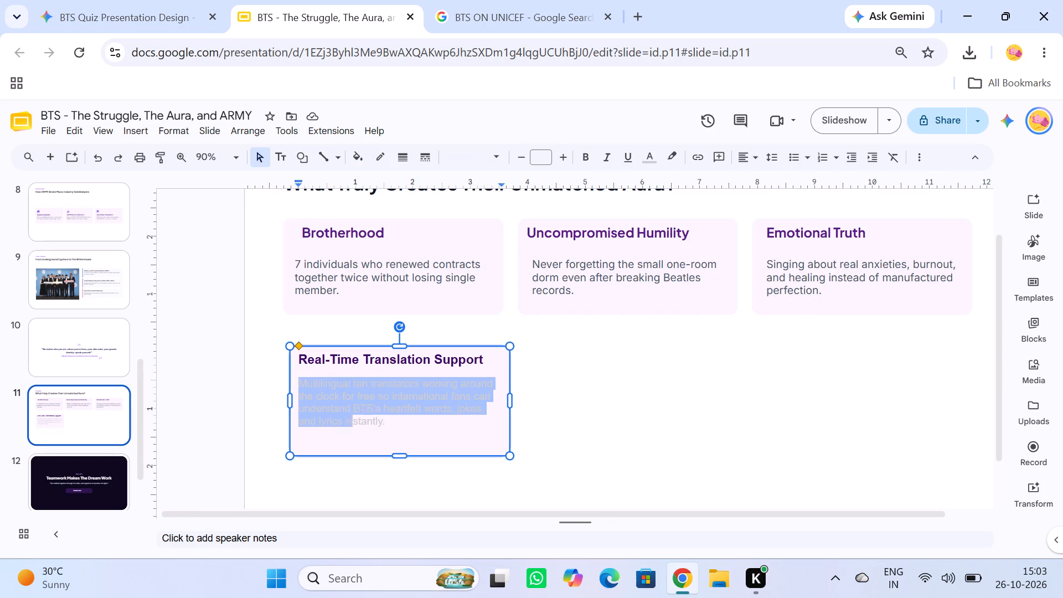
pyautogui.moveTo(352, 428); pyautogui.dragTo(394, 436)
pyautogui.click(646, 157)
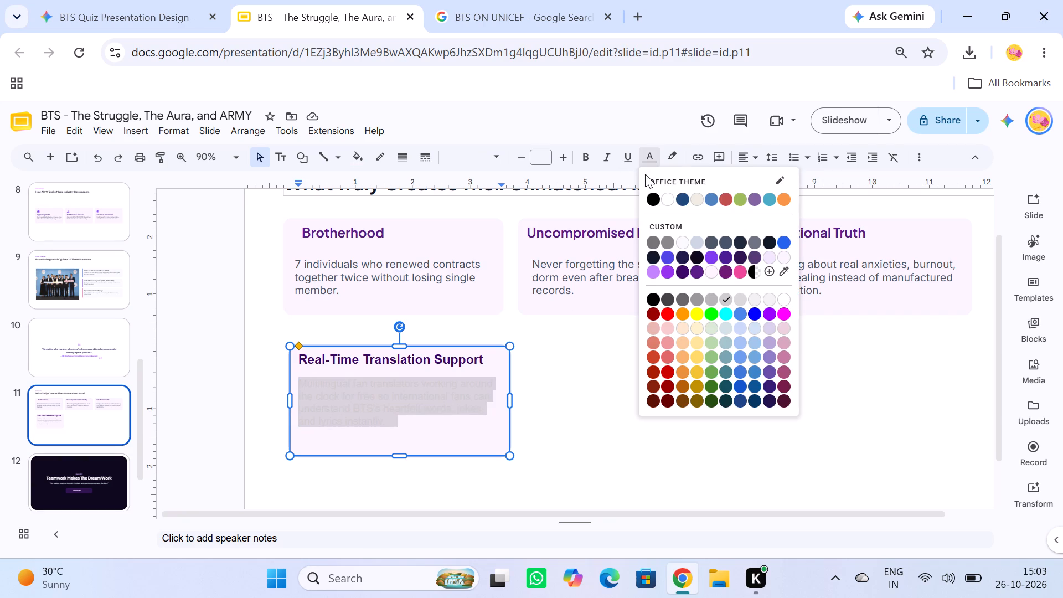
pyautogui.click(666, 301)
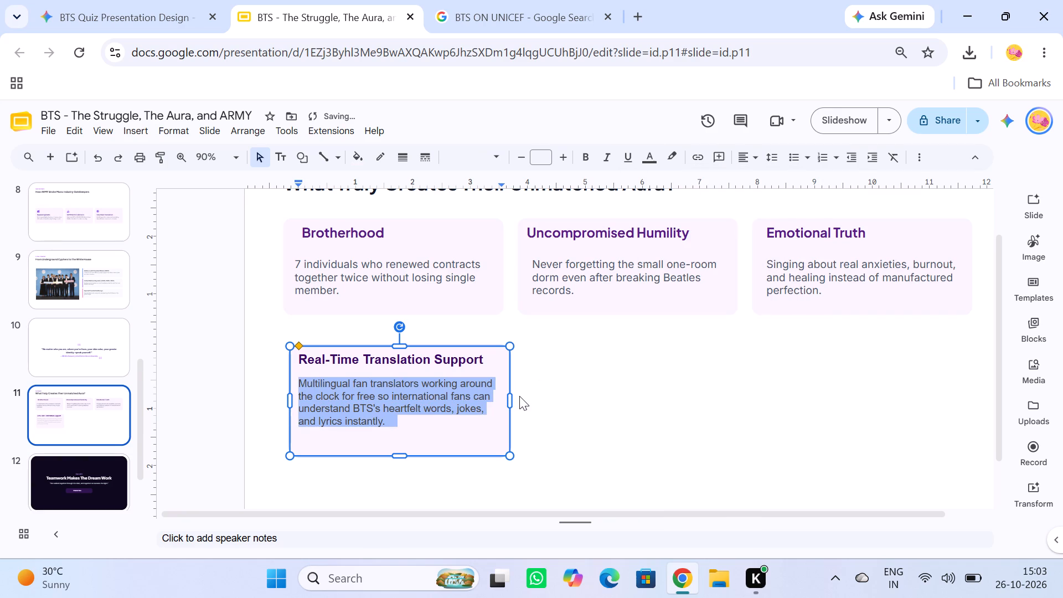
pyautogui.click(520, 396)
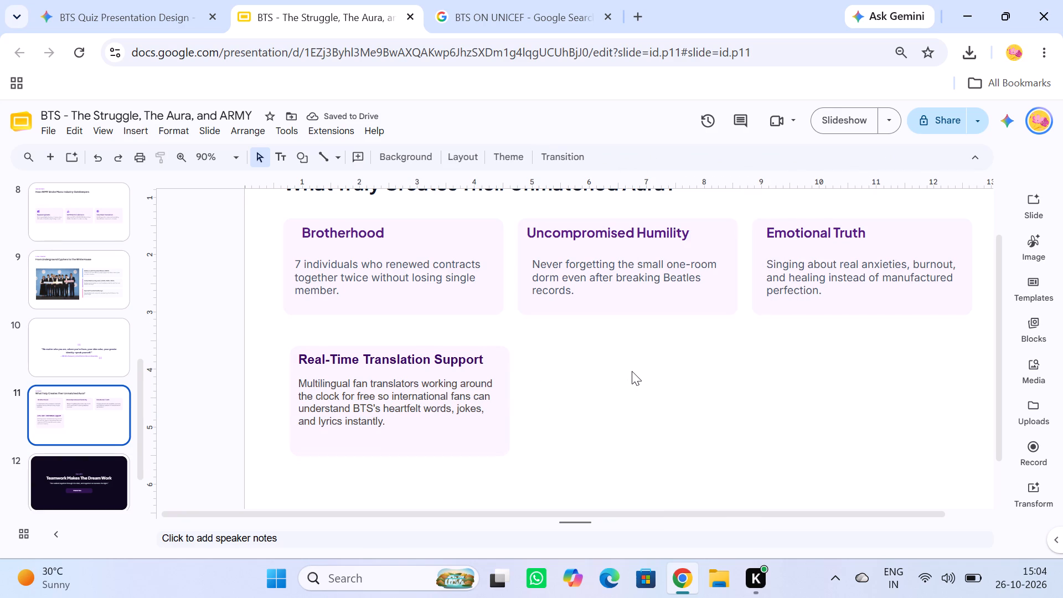
# Colour the multilingual fan translators description the same custom slate gray as the description in the "Brotherhood" card.
pyautogui.click(309, 273)
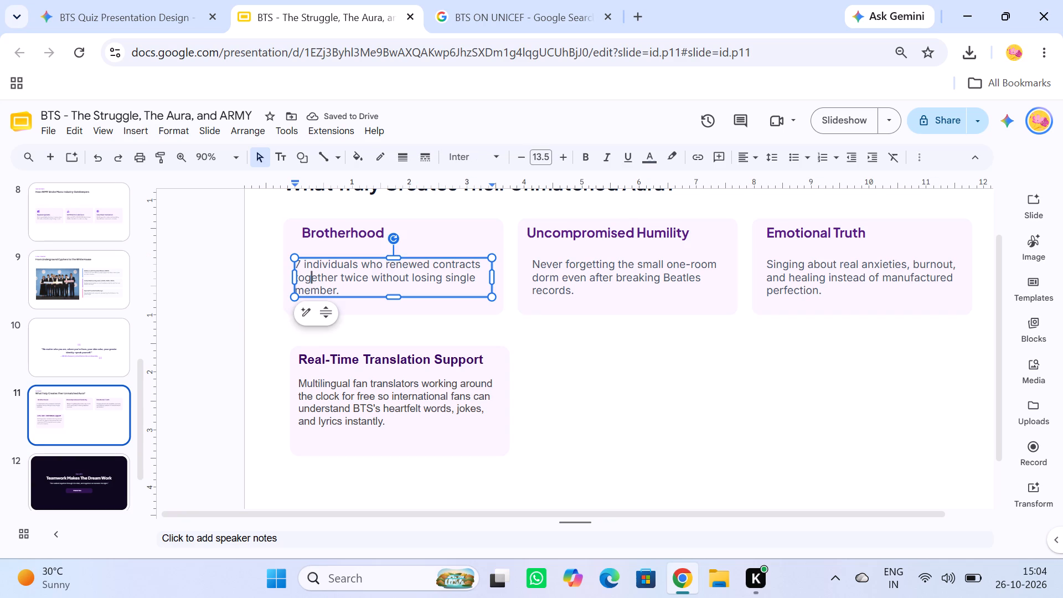
pyautogui.click(649, 155)
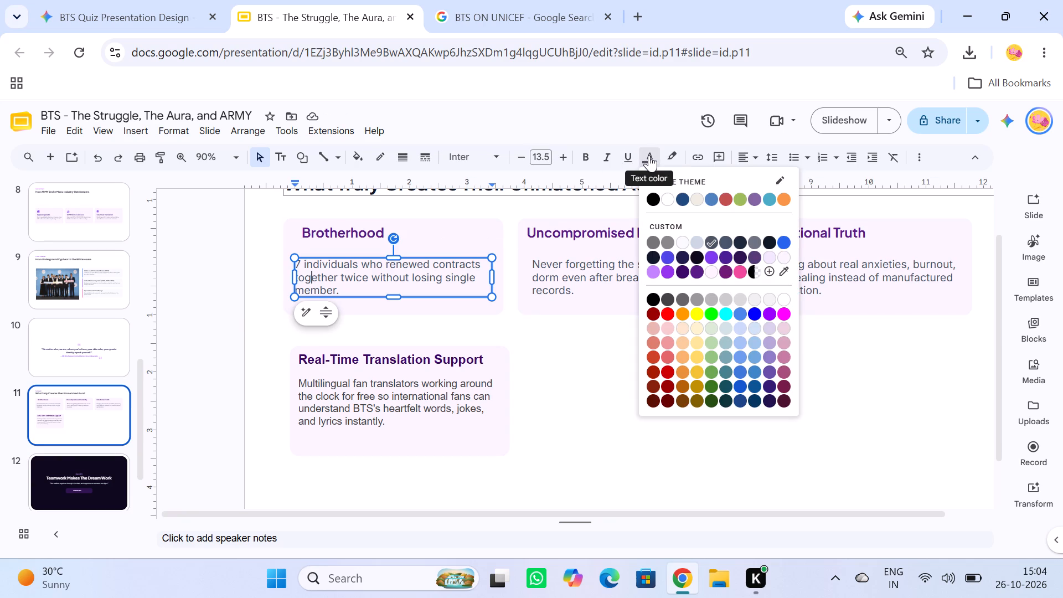
pyautogui.click(595, 346)
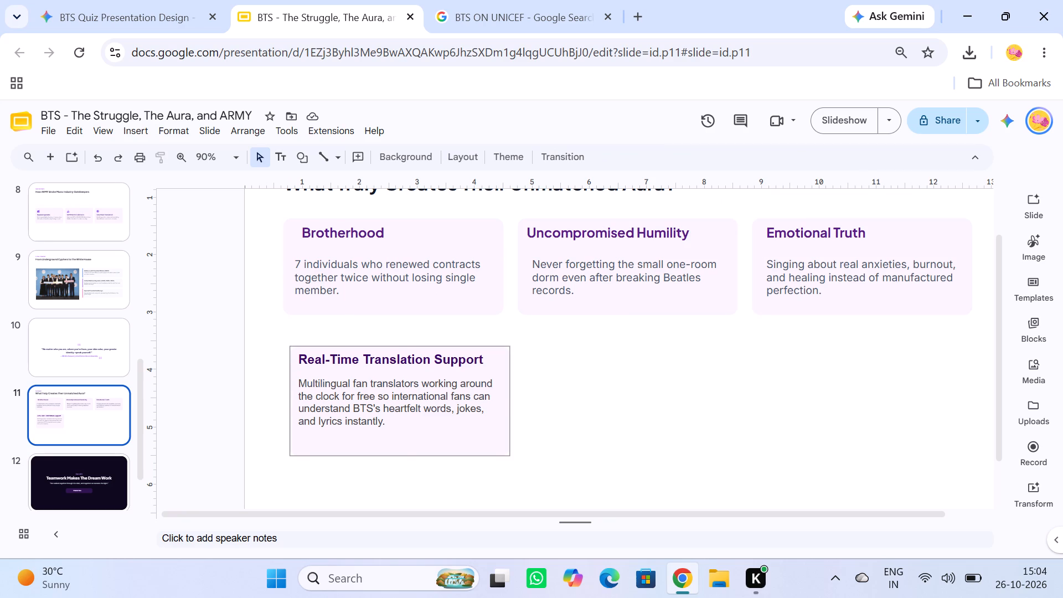
pyautogui.moveTo(301, 381); pyautogui.dragTo(388, 430)
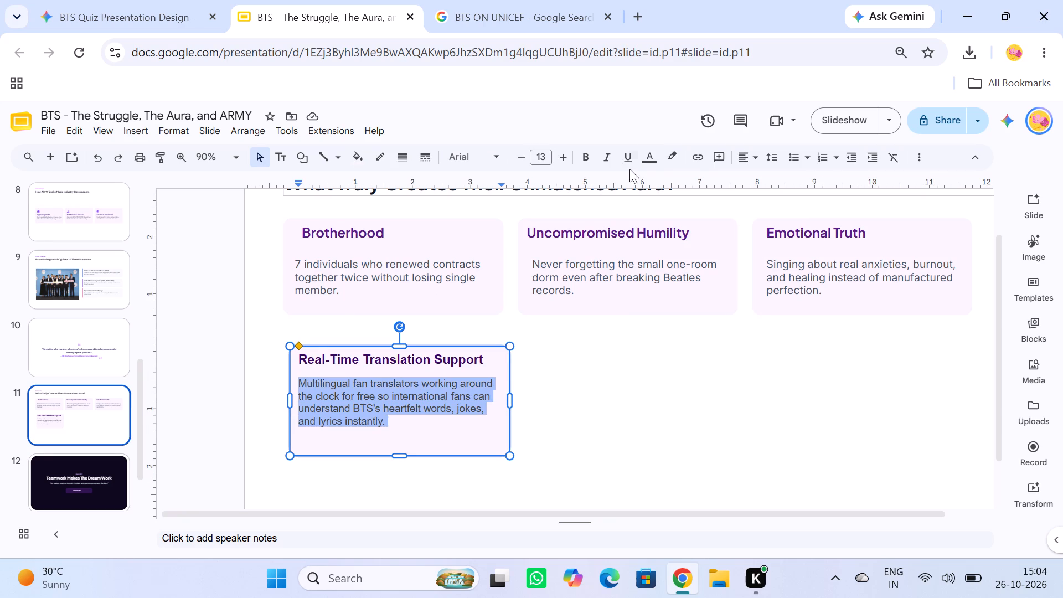
pyautogui.click(643, 159)
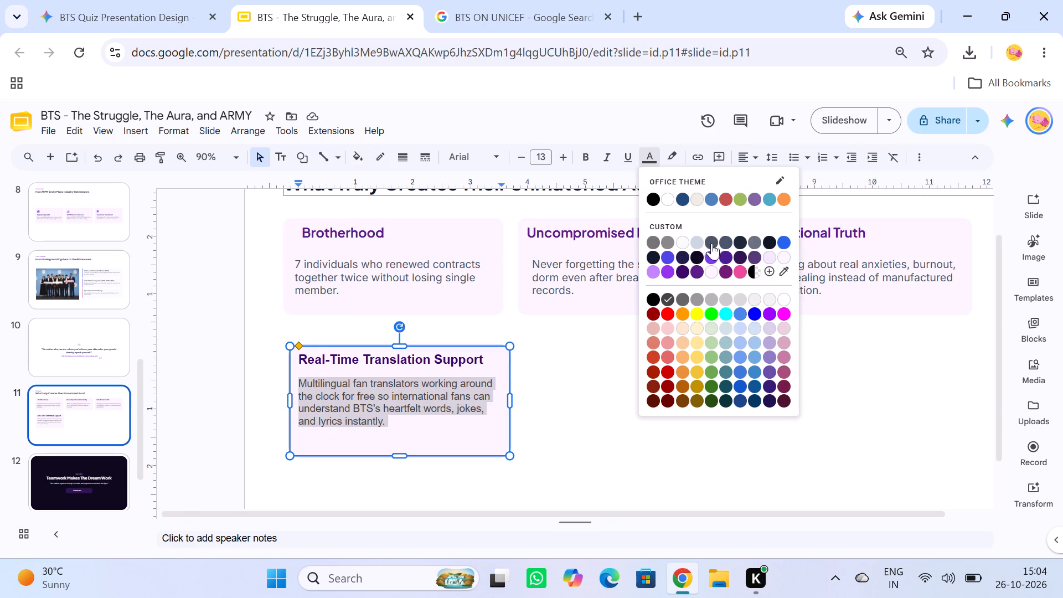
pyautogui.click(713, 243)
pyautogui.click(620, 403)
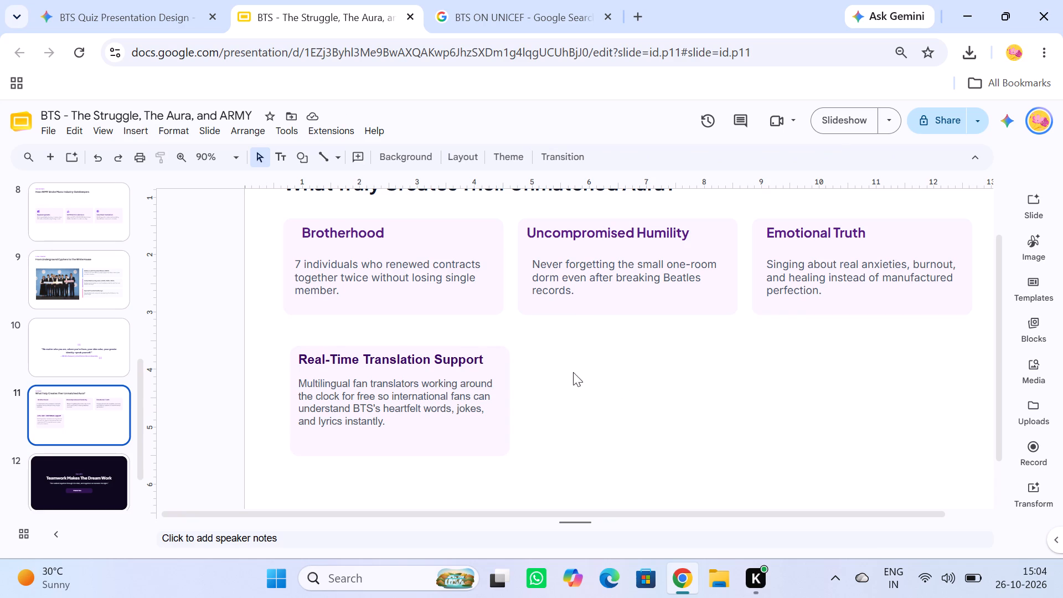
# Duplicate the background shape of the "Uncompromised Humility" card and place the copy in the second row, beside the "Real-Time Translation Support" card.
pyautogui.click(612, 307)
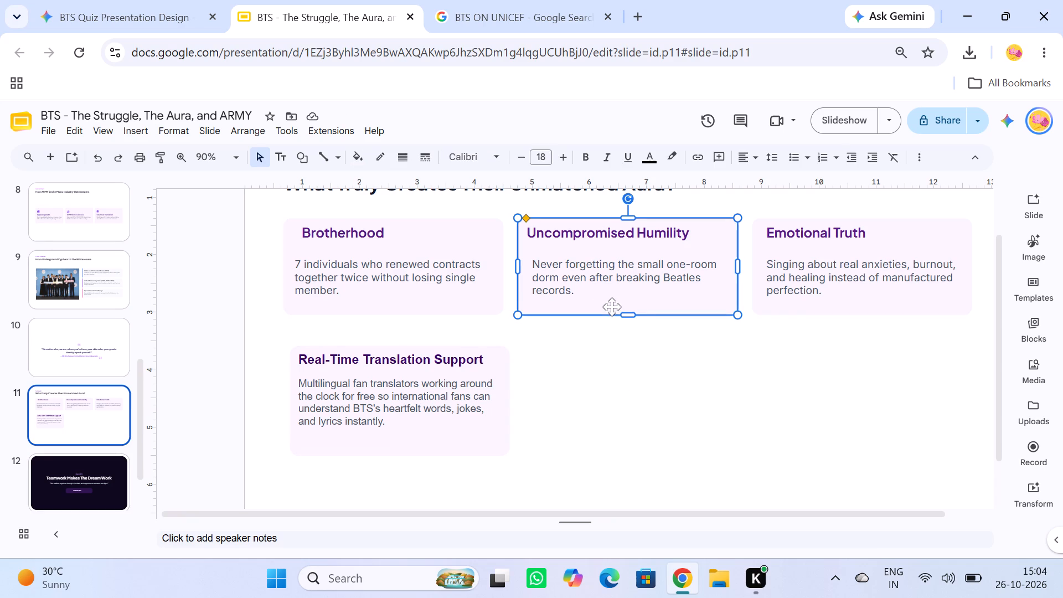
pyautogui.hotkey('ctrl', 'c')
pyautogui.click(655, 380)
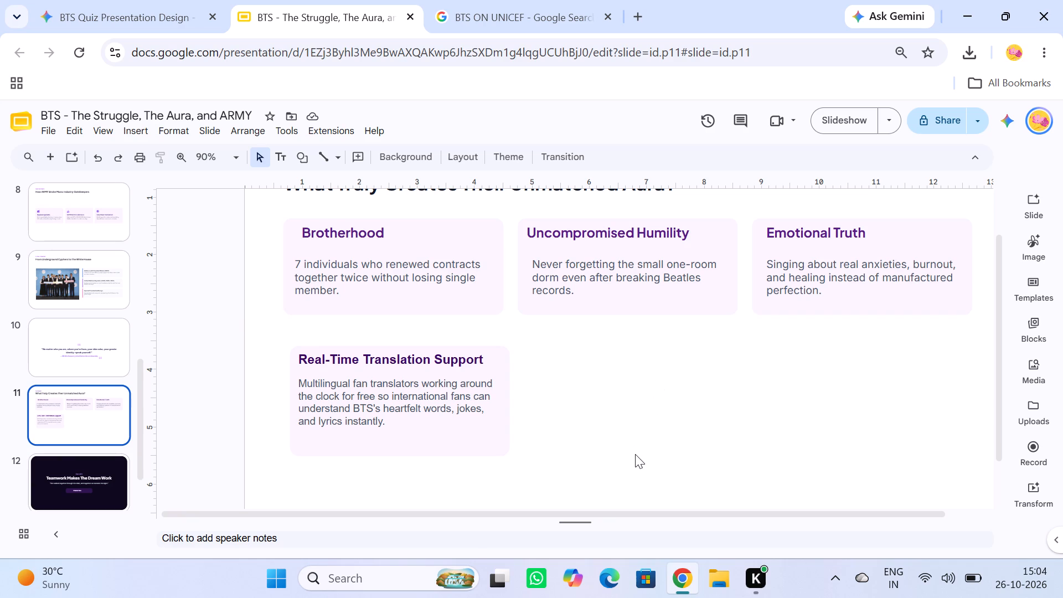
pyautogui.hotkey('ctrl', 'v')
pyautogui.moveTo(633, 284); pyautogui.dragTo(632, 406)
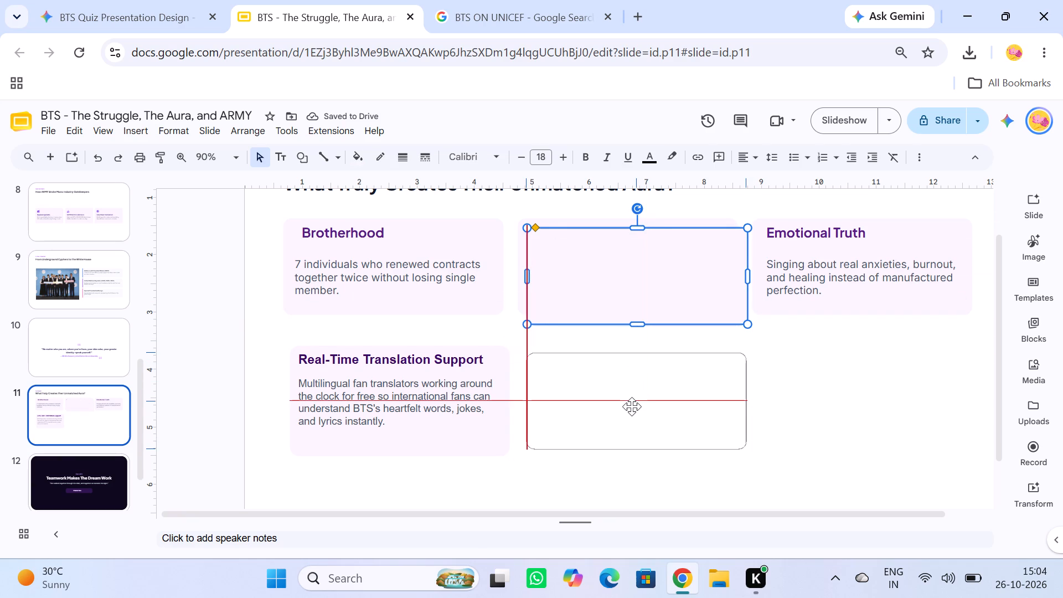
pyautogui.moveTo(632, 406); pyautogui.dragTo(632, 407)
pyautogui.click(820, 429)
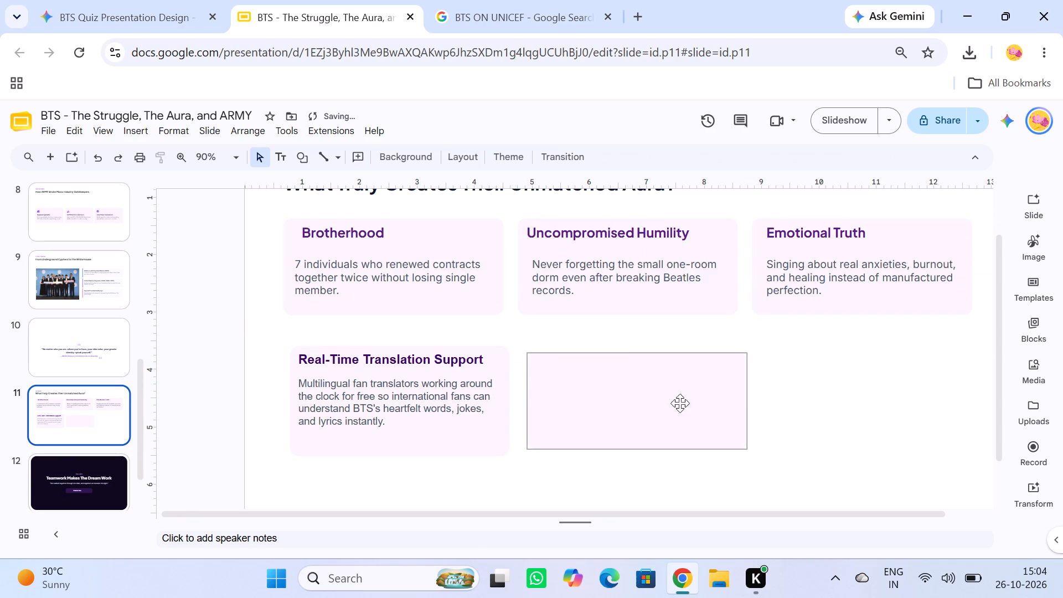
pyautogui.click(669, 406)
pyautogui.moveTo(747, 349); pyautogui.dragTo(747, 347)
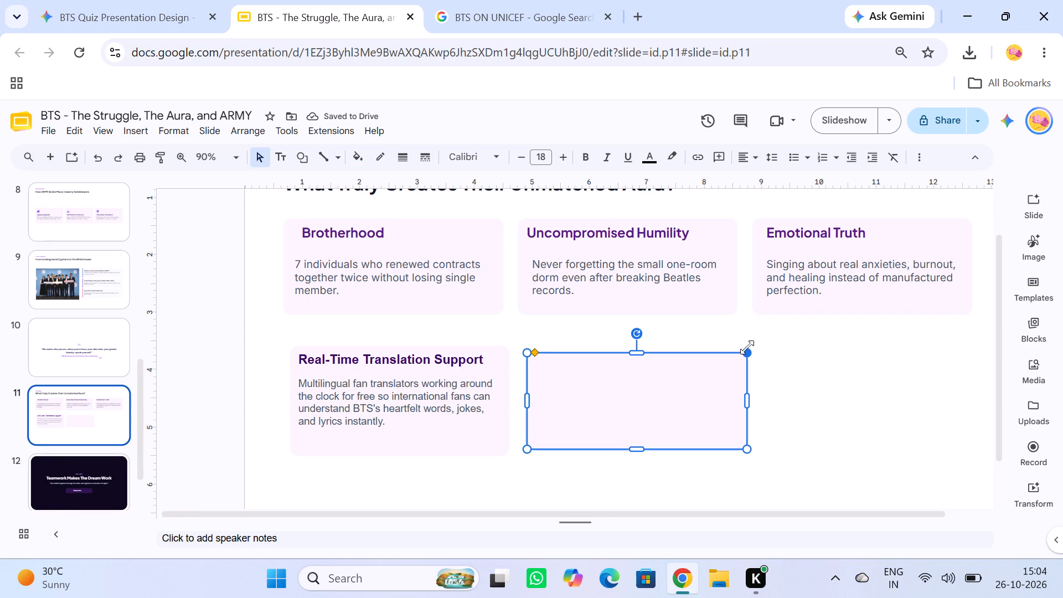
pyautogui.moveTo(747, 347); pyautogui.dragTo(741, 341)
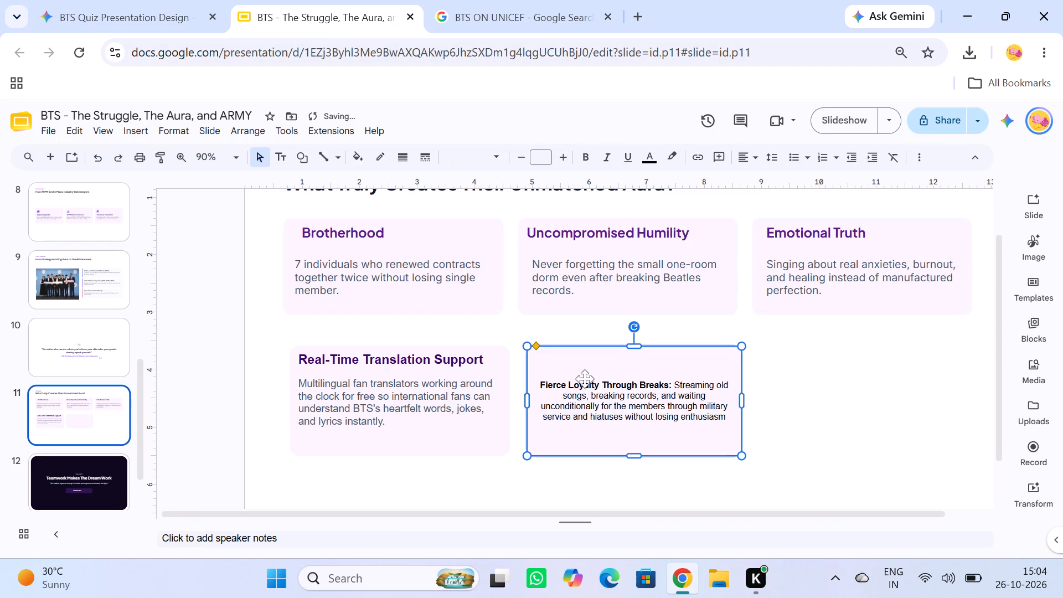
# Remove the colon after "Fierce Loyalty Through Breaks" and separate this title from its description with a blank line.
pyautogui.click(671, 384)
pyautogui.press('BackSpace')
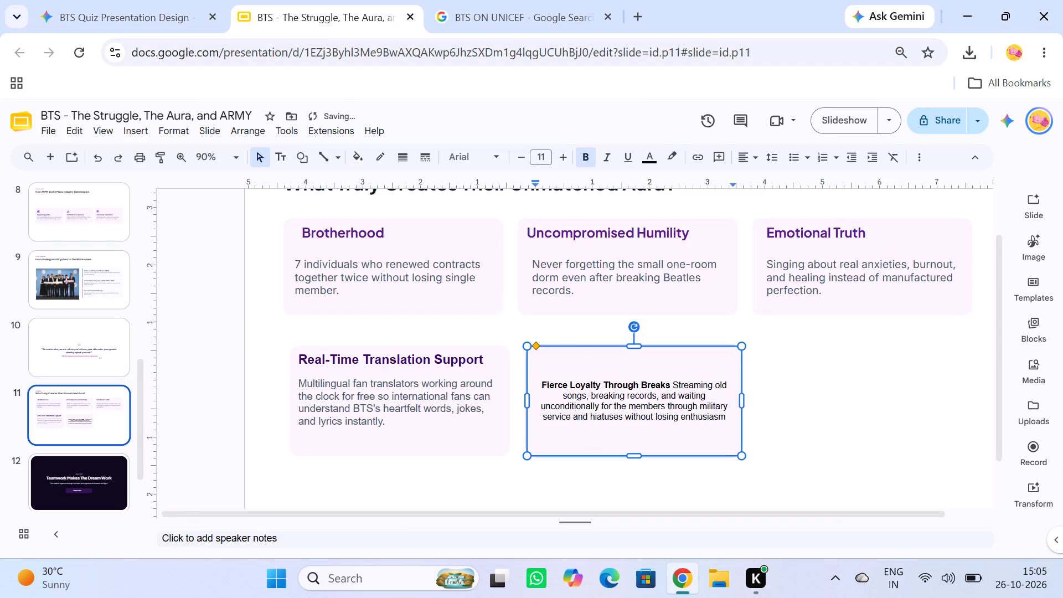
pyautogui.hotkey('shift', 'Return')
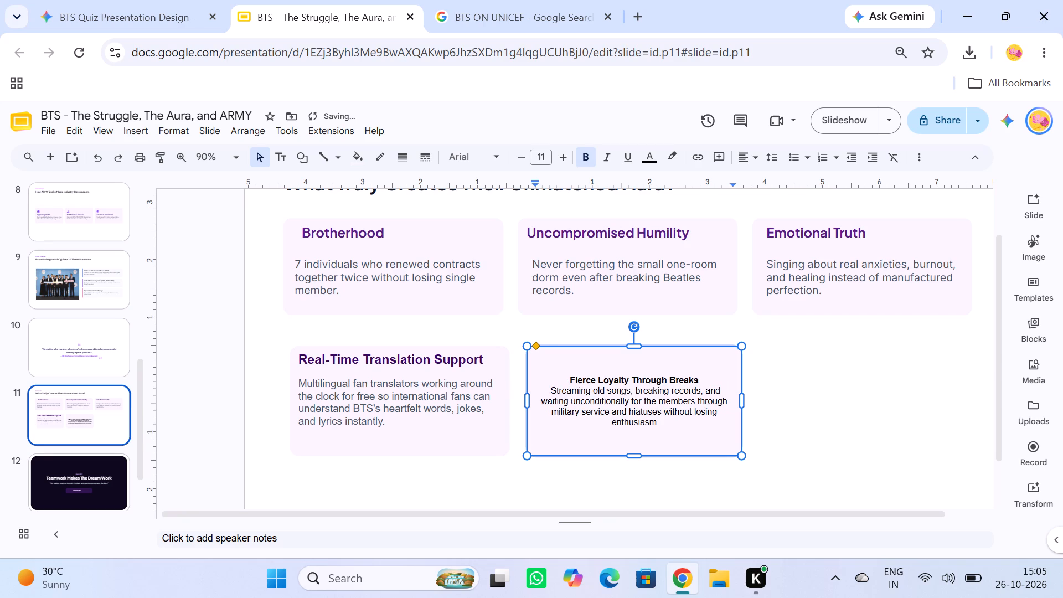
pyautogui.hotkey('shift', 'Return')
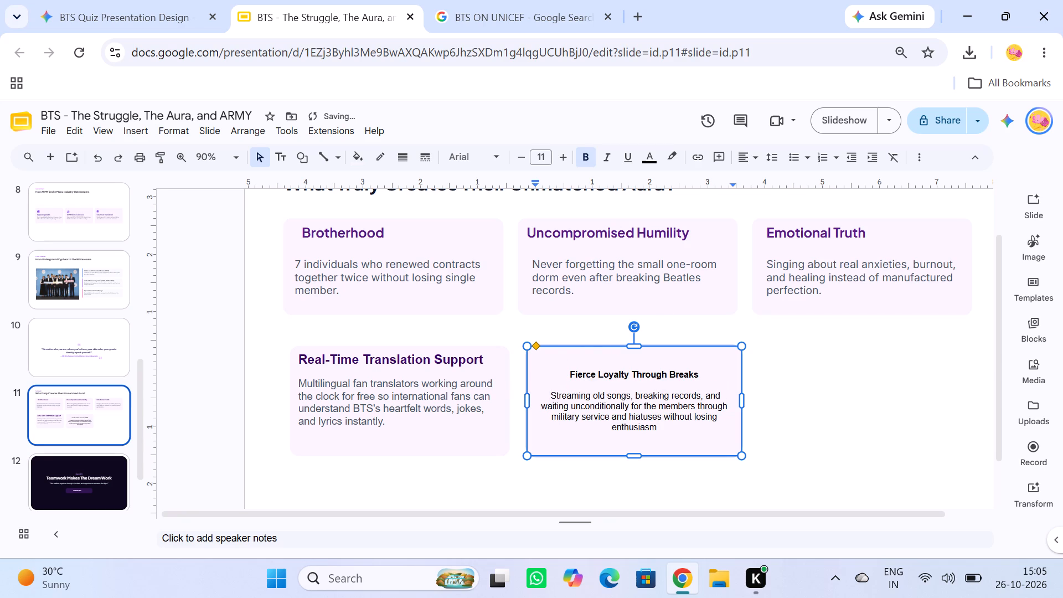
# Left-align the text in the "Fierce Loyalty Through Breaks" card and set its title to size 16.
pyautogui.moveTo(570, 377); pyautogui.dragTo(702, 377)
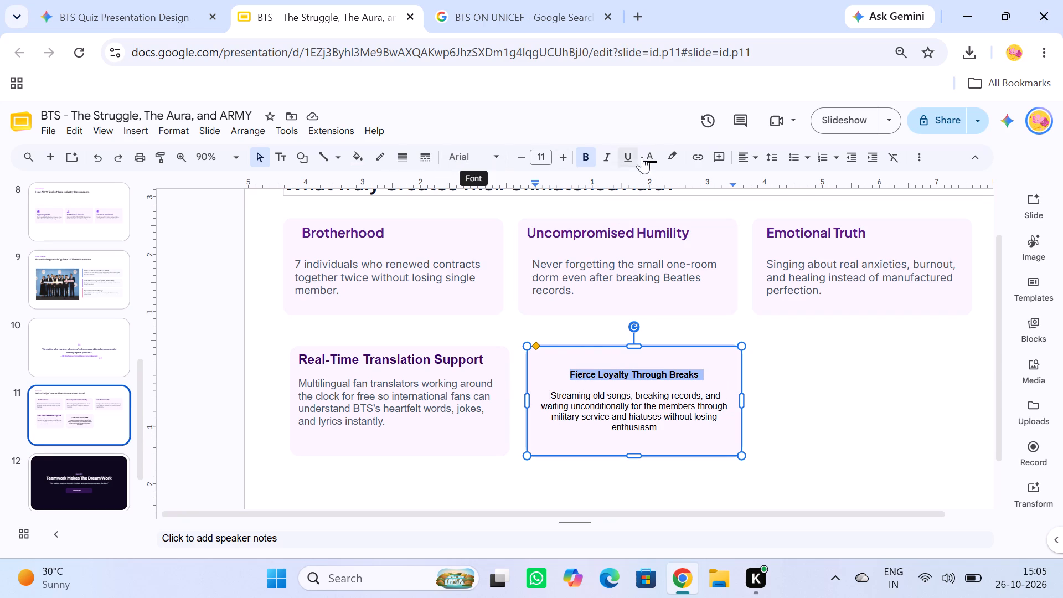
pyautogui.click(738, 158)
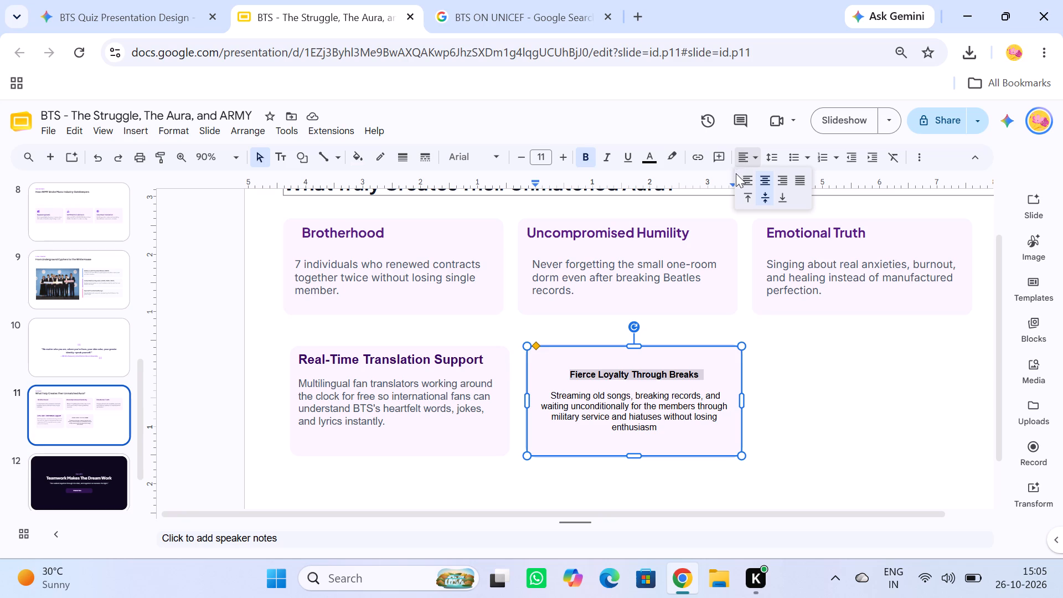
pyautogui.click(742, 178)
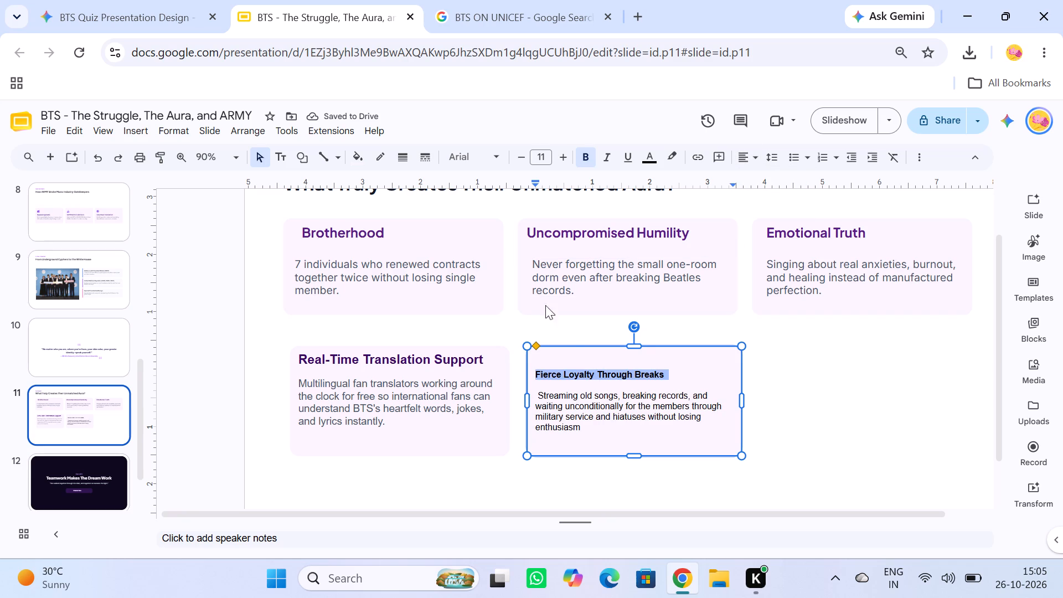
pyautogui.click(565, 158)
pyautogui.tripleClick(565, 158)
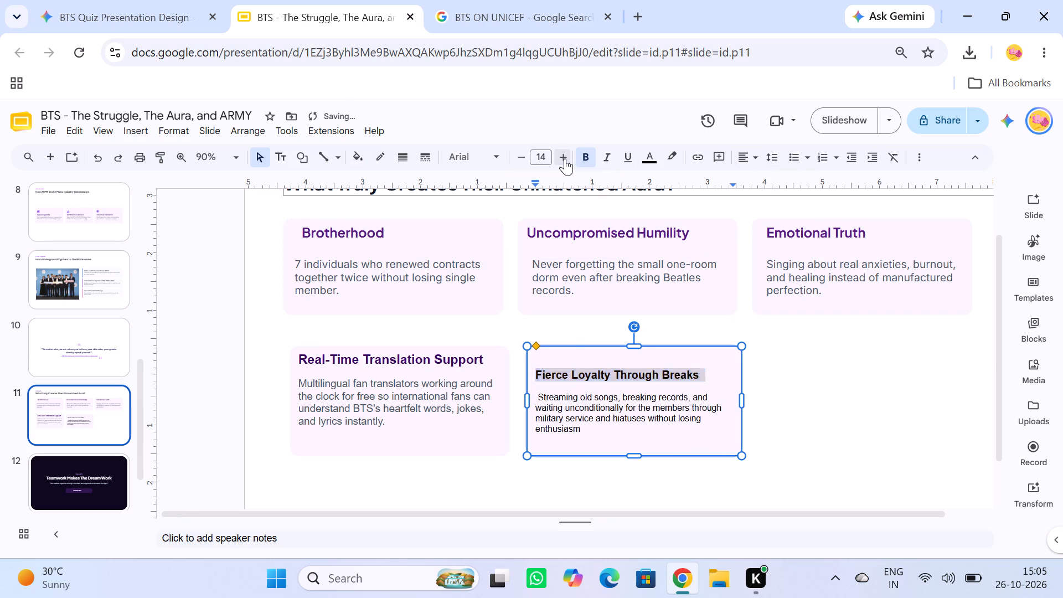
pyautogui.click(565, 158)
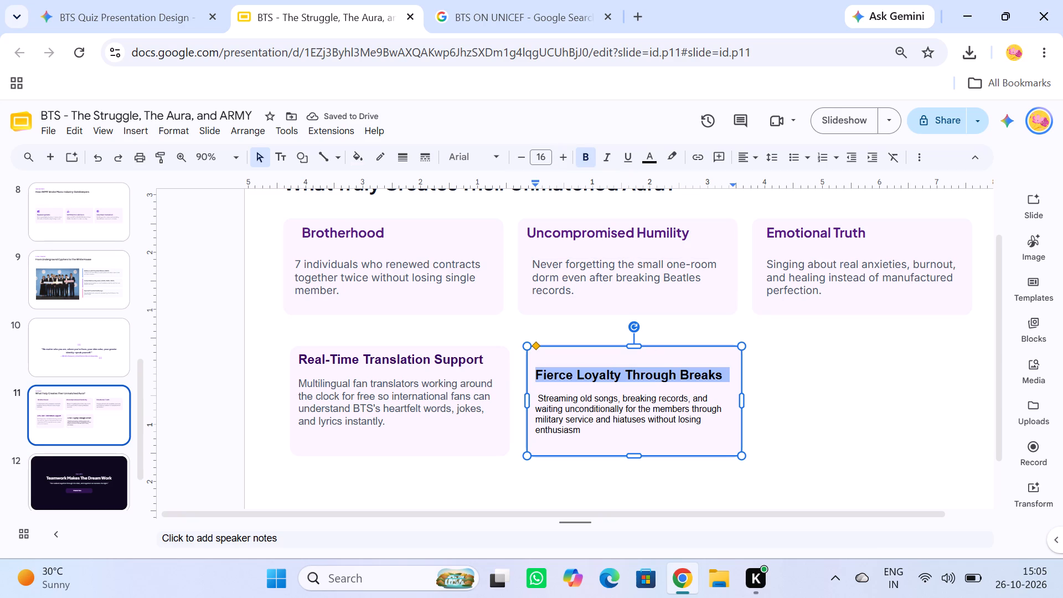
pyautogui.click(729, 373)
pyautogui.moveTo(647, 410); pyautogui.dragTo(644, 389)
pyautogui.click(715, 395)
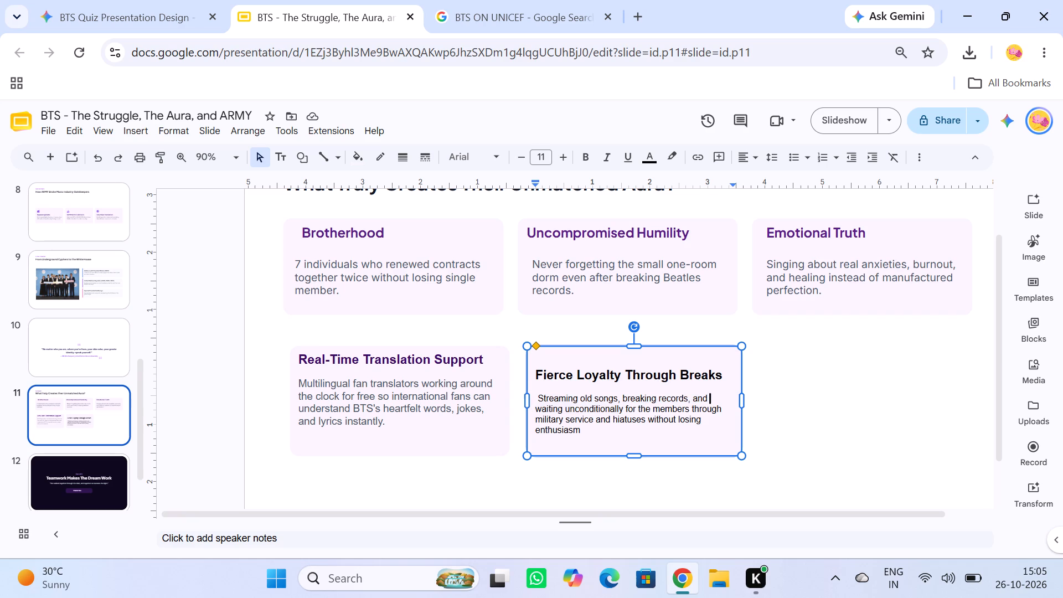
# Add space after the paragraph containing the "Fierce Loyalty Through Breaks" title.
pyautogui.click(564, 369)
pyautogui.moveTo(535, 372); pyautogui.dragTo(723, 375)
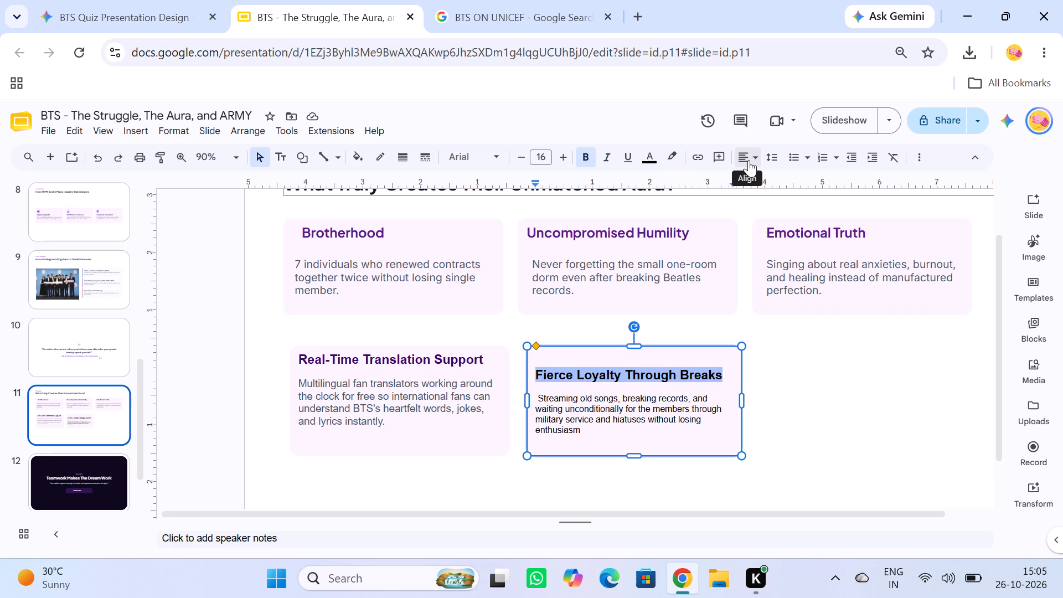
pyautogui.click(768, 156)
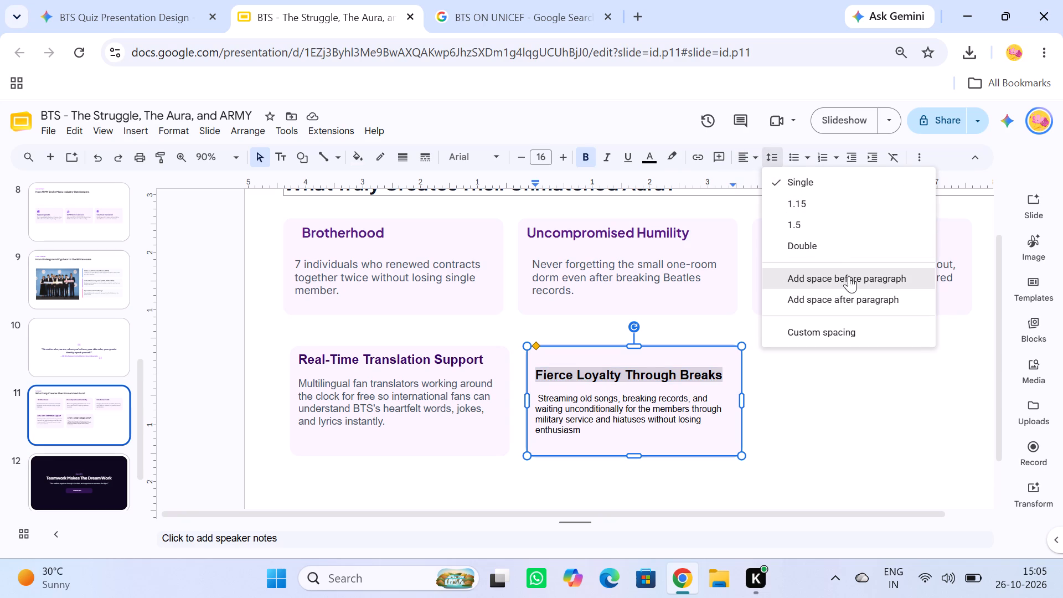
pyautogui.click(816, 301)
pyautogui.click(767, 360)
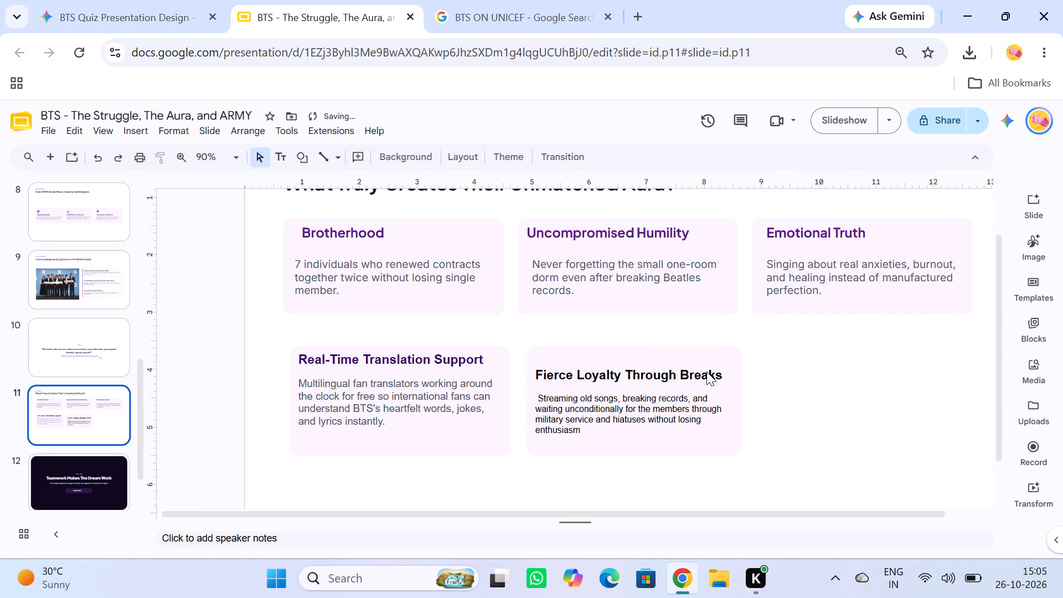
# Align the text of the "Fierce Loyalty Through Breaks" card to the top of its shape.
pyautogui.click(706, 372)
pyautogui.moveTo(725, 374); pyautogui.dragTo(687, 375)
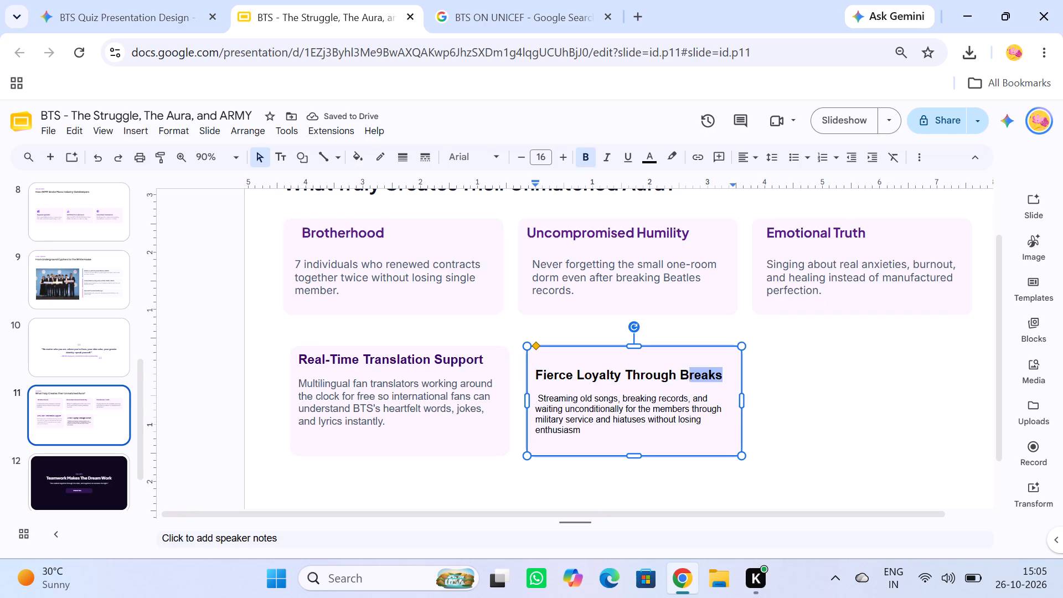
pyautogui.moveTo(687, 375); pyautogui.dragTo(532, 377)
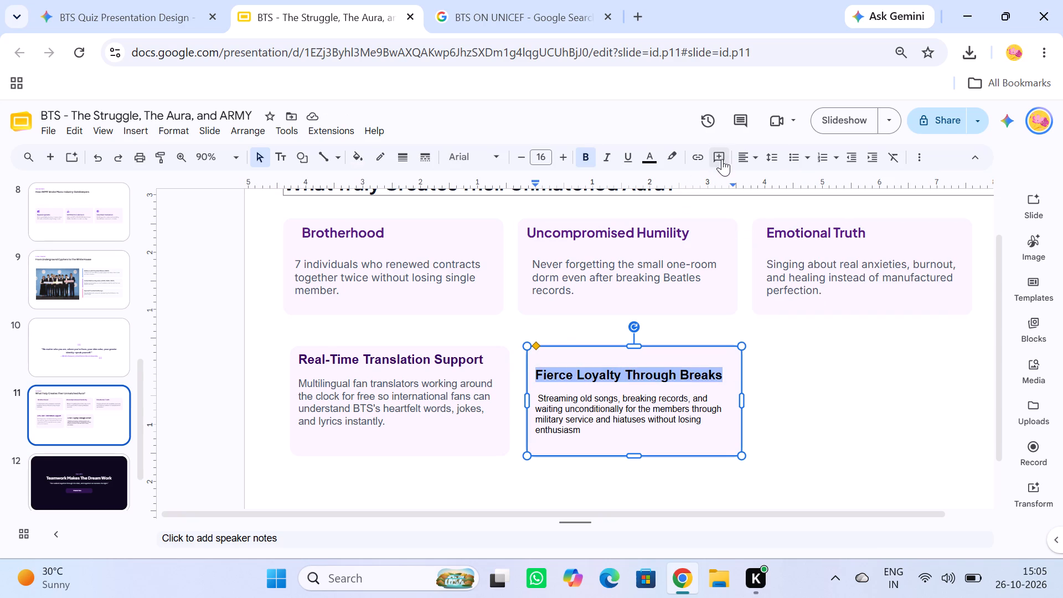
pyautogui.click(749, 156)
pyautogui.click(747, 199)
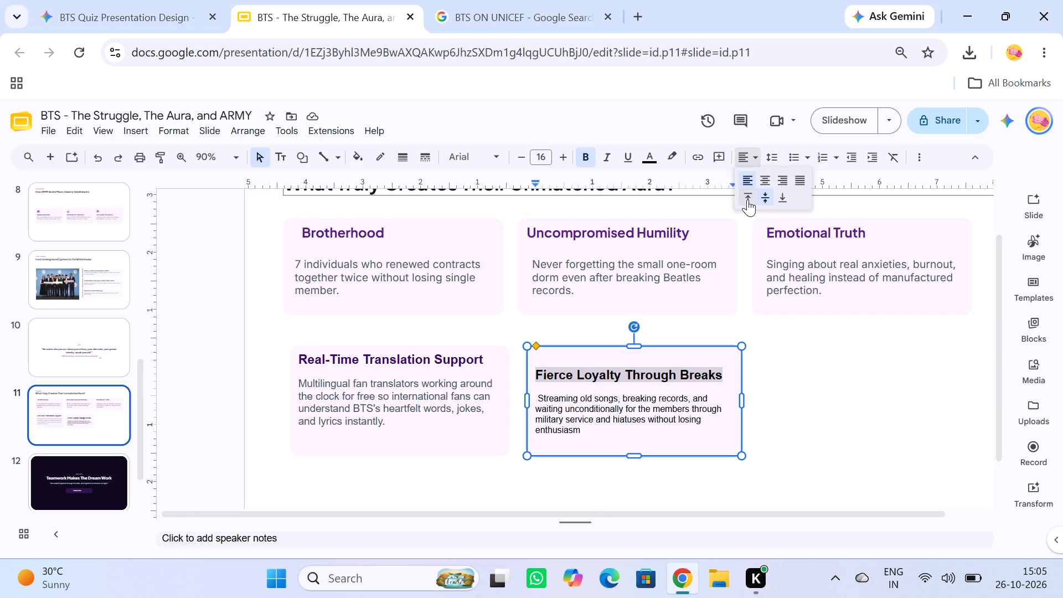
pyautogui.click(772, 401)
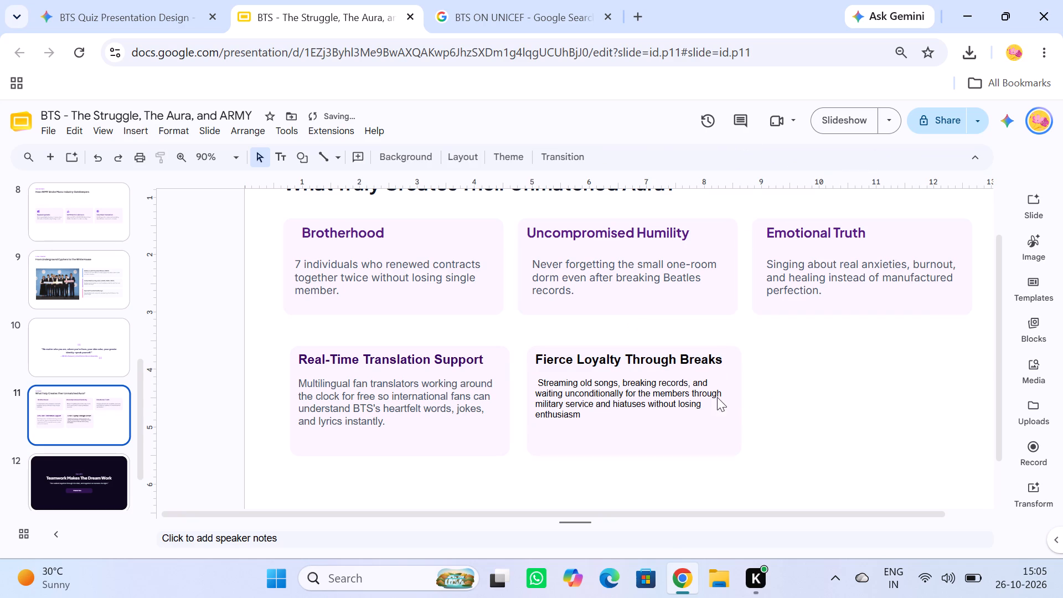
# Enlarge the description about streaming old songs by two font-size increments and colour it the custom slate gray of the neighbouring descriptions.
pyautogui.click(559, 374)
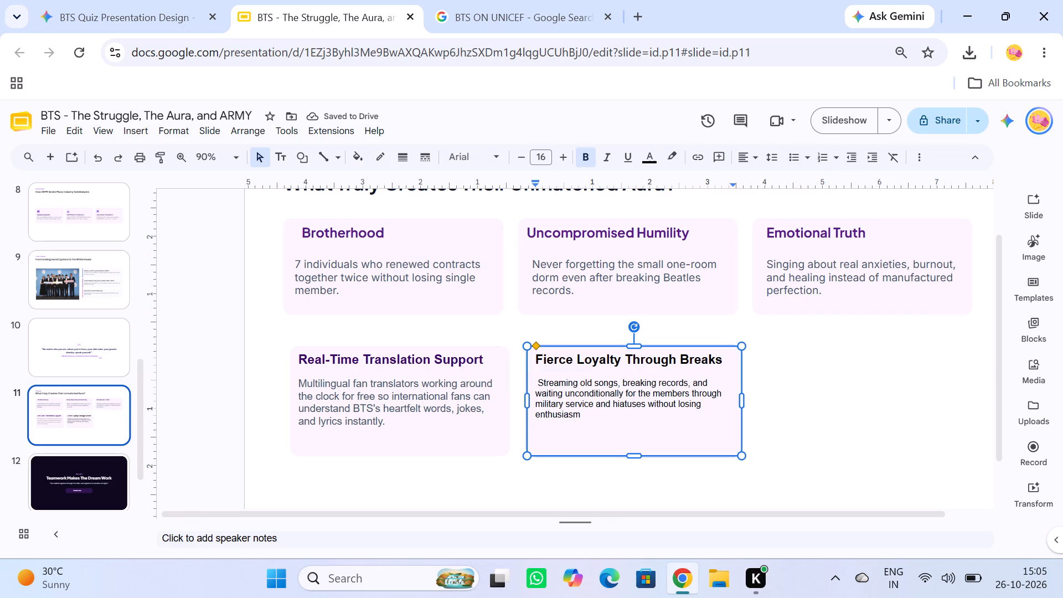
pyautogui.moveTo(538, 382); pyautogui.dragTo(594, 419)
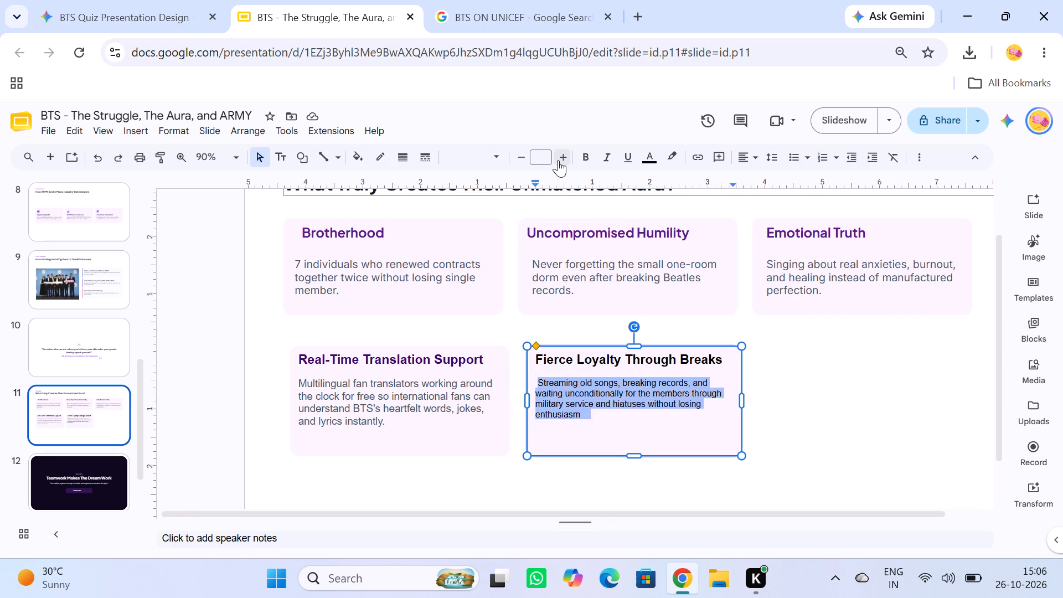
pyautogui.click(558, 160)
pyautogui.click(558, 160)
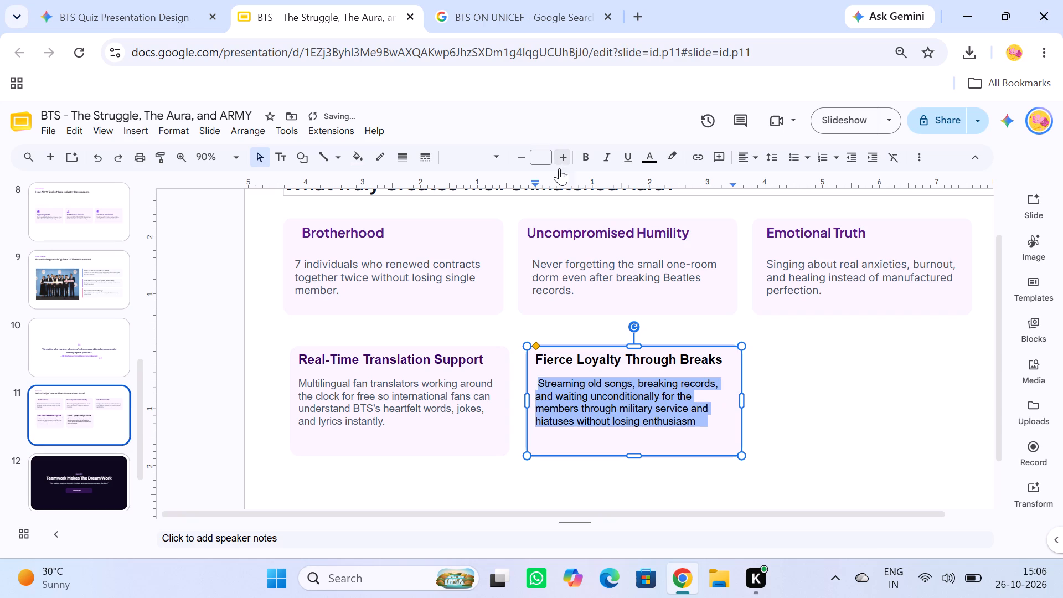
pyautogui.click(648, 156)
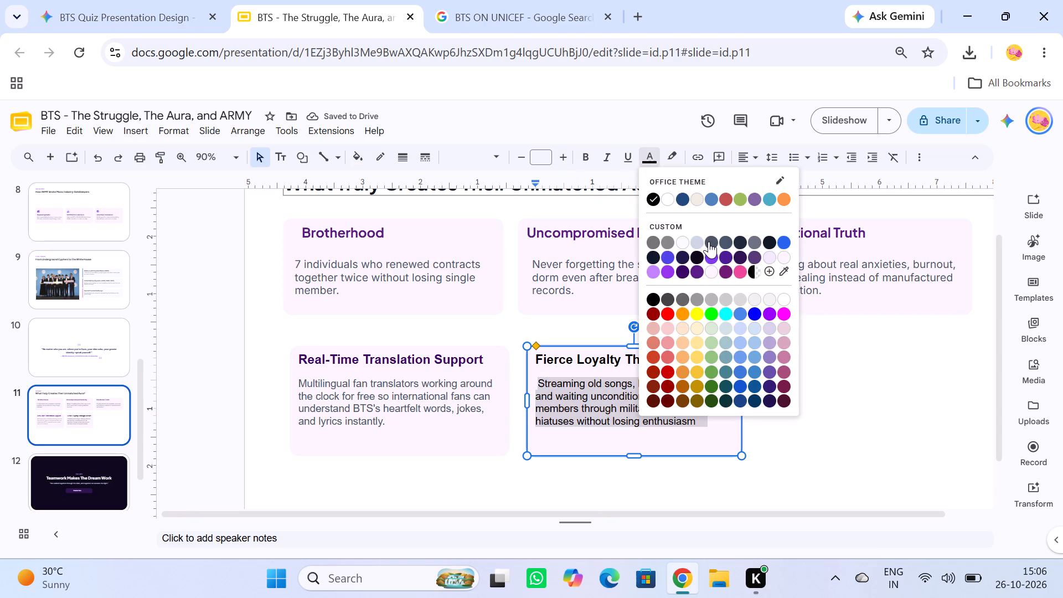
pyautogui.click(709, 241)
pyautogui.moveTo(846, 390); pyautogui.dragTo(840, 389)
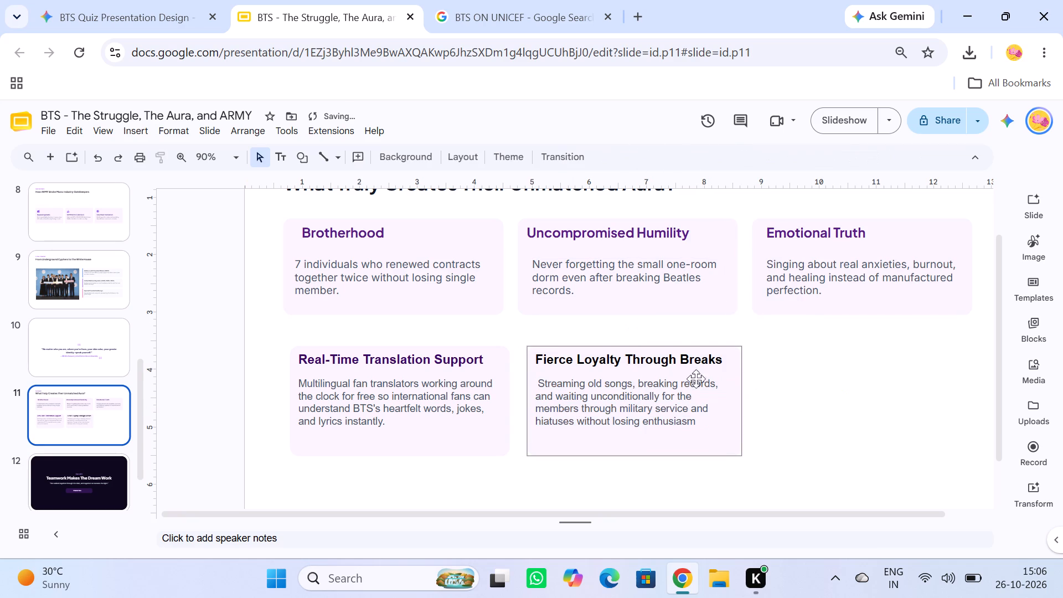
# Colour the "Fierce Loyalty Through Breaks" title custom dark purple #3b0764.
pyautogui.moveTo(536, 357); pyautogui.dragTo(678, 362)
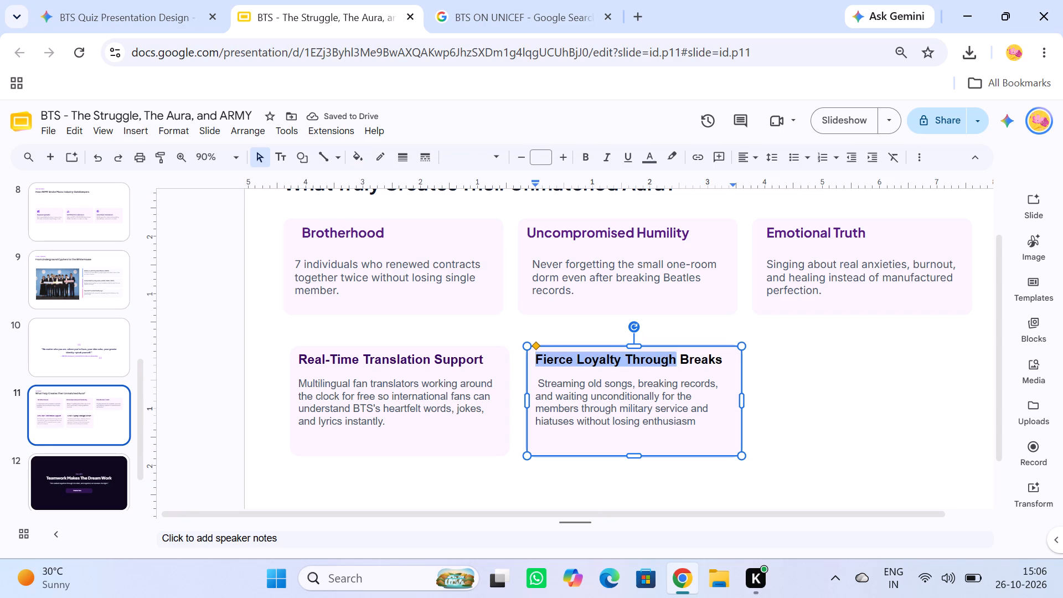
pyautogui.moveTo(678, 362); pyautogui.dragTo(724, 360)
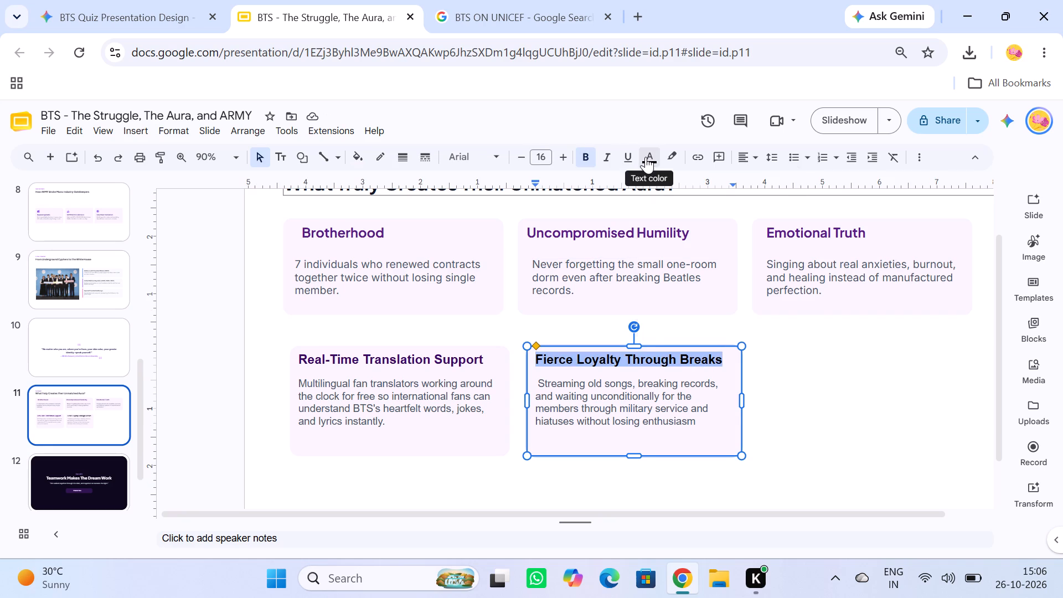
pyautogui.click(646, 157)
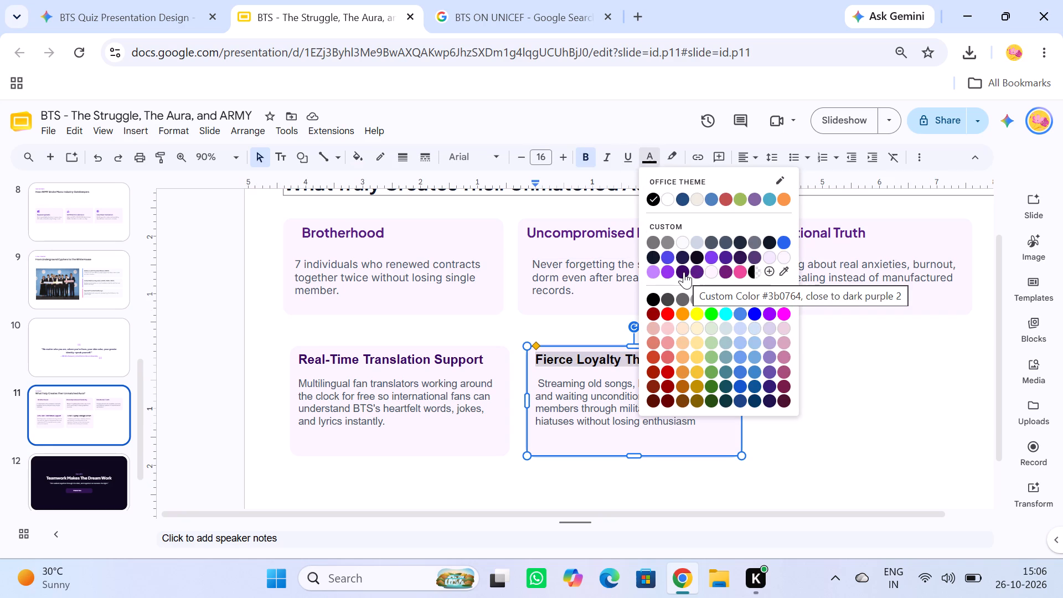
pyautogui.click(684, 272)
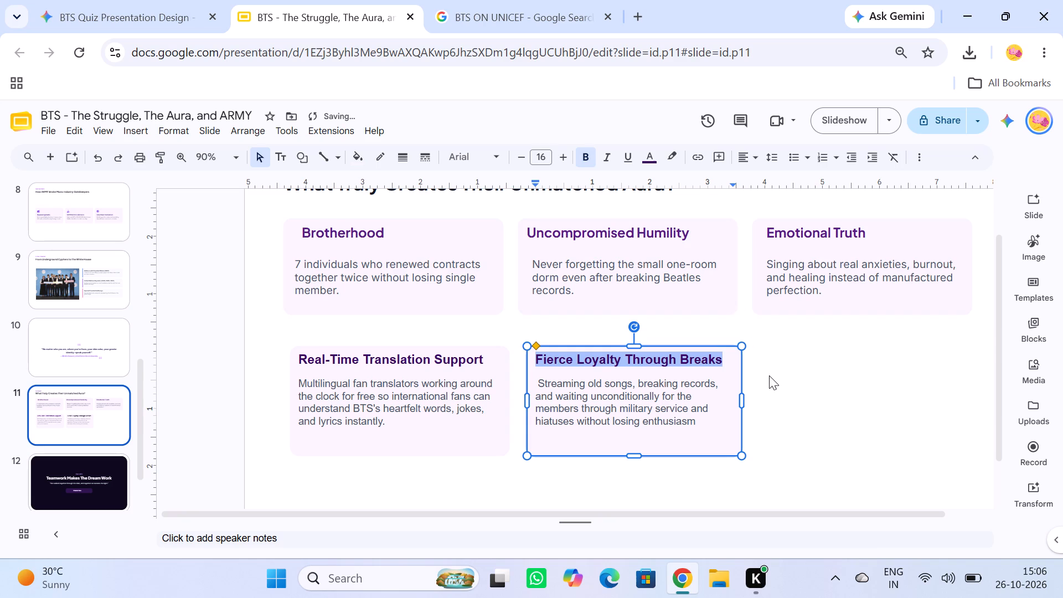
pyautogui.click(769, 375)
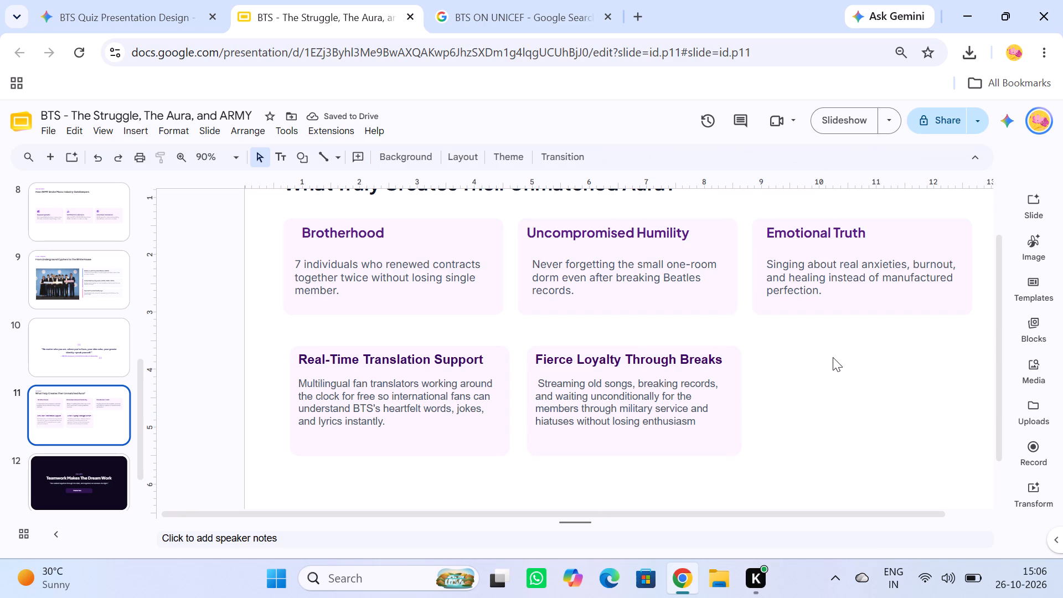
# Open slide 12, the closing "Teamwork Makes The Dream Work" slide.
pyautogui.scroll(3, 833, 357)
pyautogui.scroll(-6, 833, 357)
pyautogui.scroll(2, 833, 355)
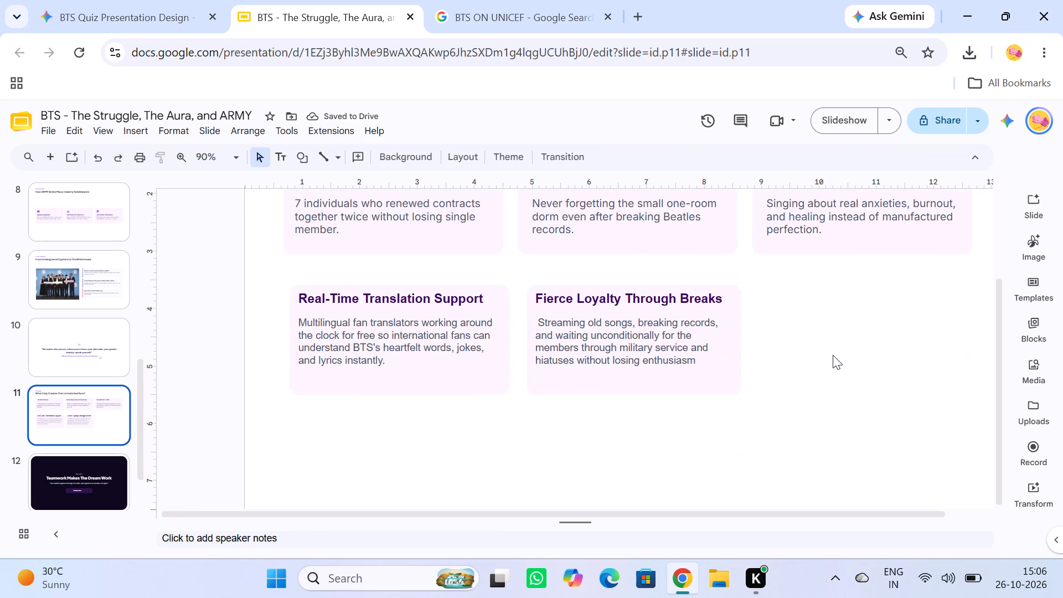
pyautogui.scroll(3, 833, 355)
pyautogui.click(51, 494)
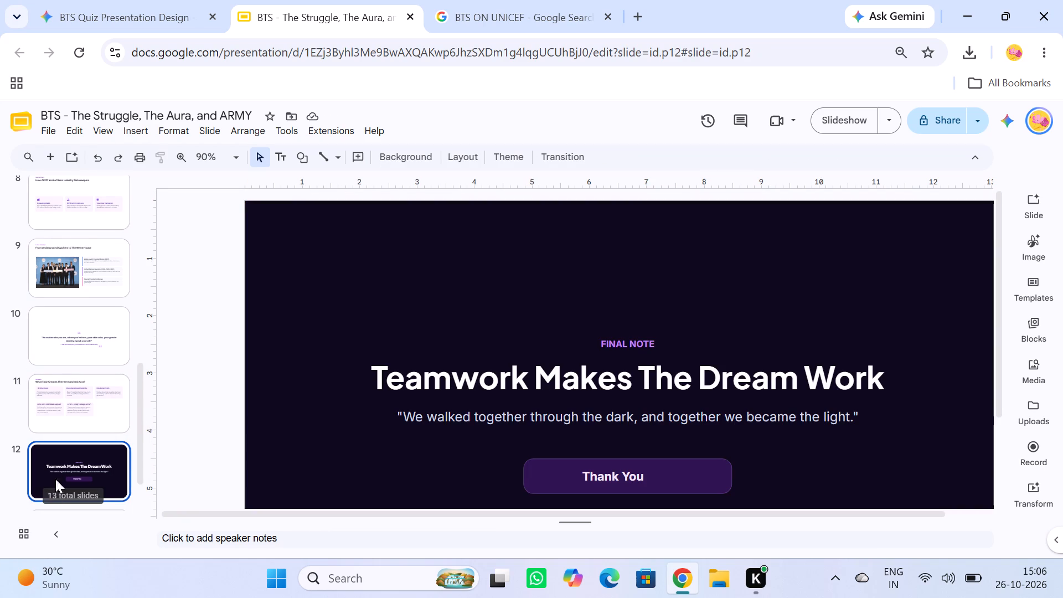
# Delete the "FINAL NOTE" label above the "Teamwork Makes The Dream Work" title on slide 12.
pyautogui.scroll(-1, 380, 364)
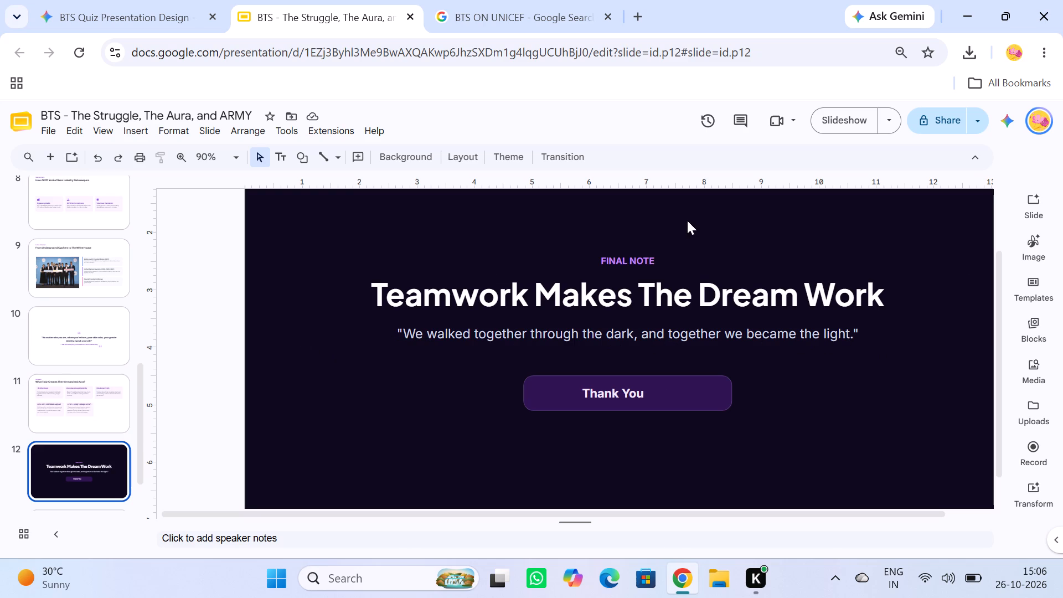
pyautogui.click(642, 251)
pyautogui.click(637, 258)
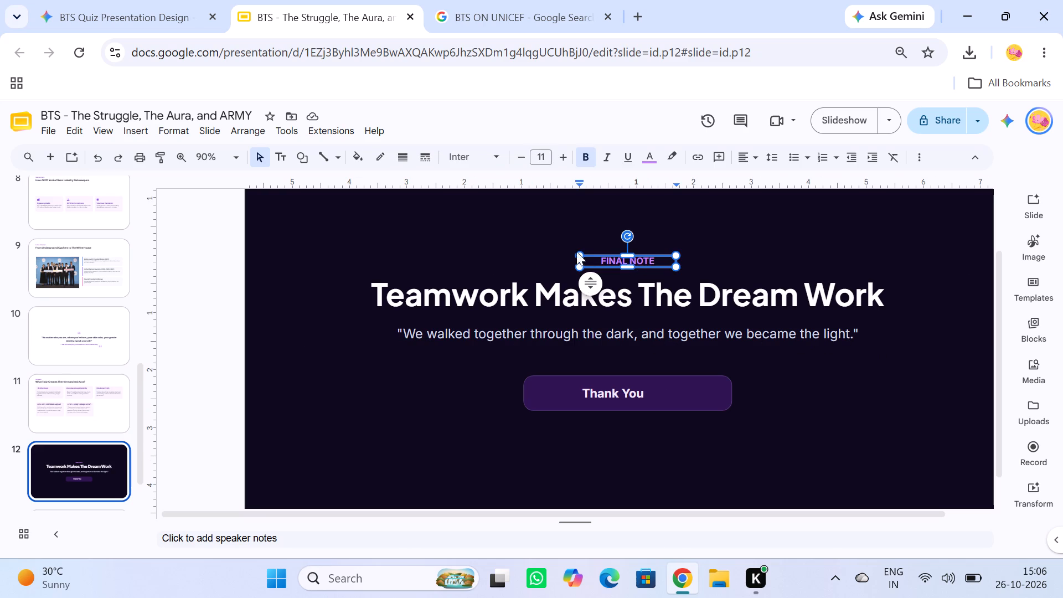
pyautogui.press('BackSpace')
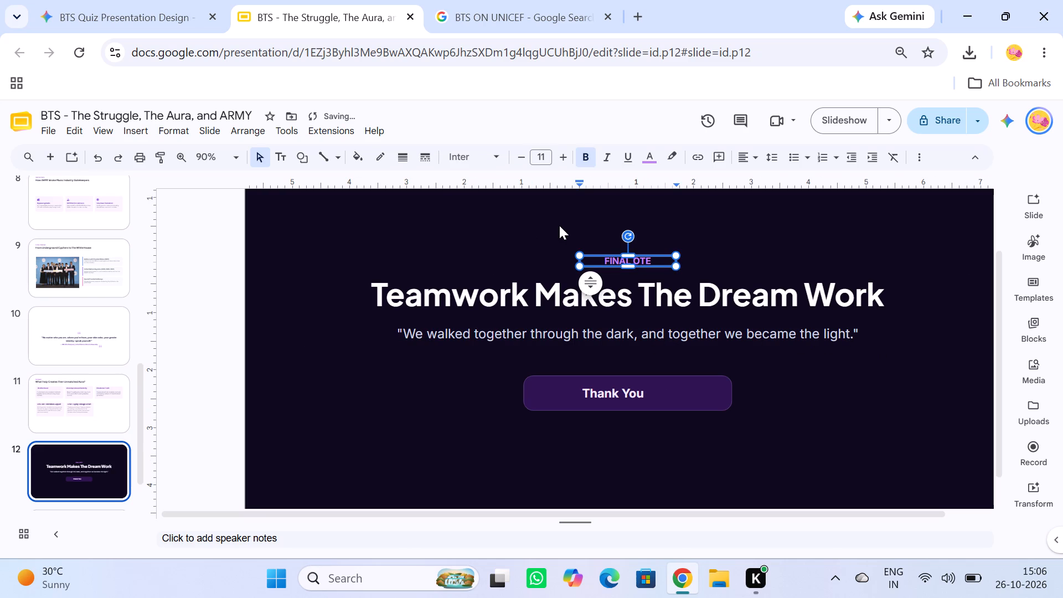
pyautogui.press('BackSpace')
pyautogui.press('BackSpace')
pyautogui.press('BackSpace')
pyautogui.press('BackSpace')
pyautogui.press('BackSpace')
pyautogui.press('BackSpace')
pyautogui.press('BackSpace')
pyautogui.press('BackSpace')
pyautogui.press('BackSpace')
pyautogui.press('BackSpace')
pyautogui.press('BackSpace')
pyautogui.press('BackSpace')
pyautogui.press('BackSpace')
pyautogui.press('BackSpace')
pyautogui.press('BackSpace')
pyautogui.press('BackSpace')
pyautogui.press('BackSpace')
pyautogui.press('BackSpace')
pyautogui.press('BackSpace')
pyautogui.press('BackSpace')
pyautogui.press('BackSpace')
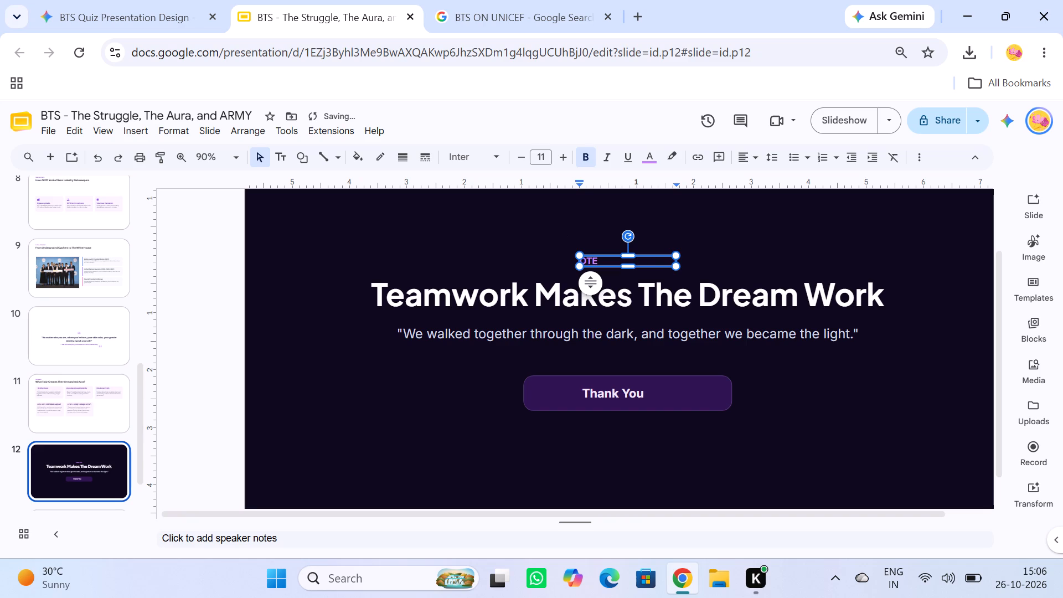
pyautogui.click(601, 259)
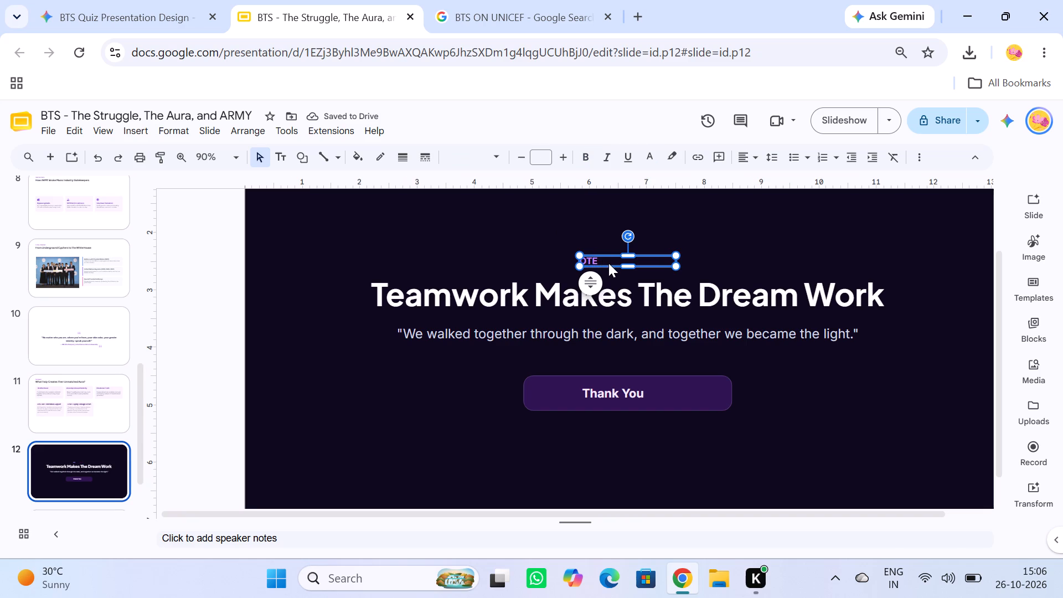
pyautogui.click(607, 261)
pyautogui.click(602, 253)
pyautogui.doubleClick(602, 256)
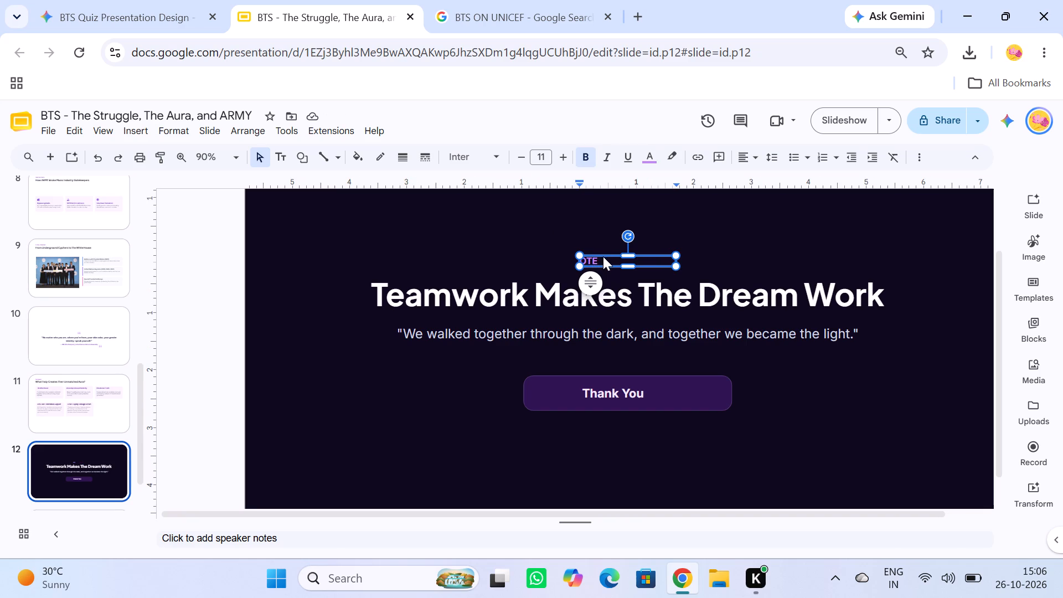
pyautogui.click(603, 256)
pyautogui.press('BackSpace')
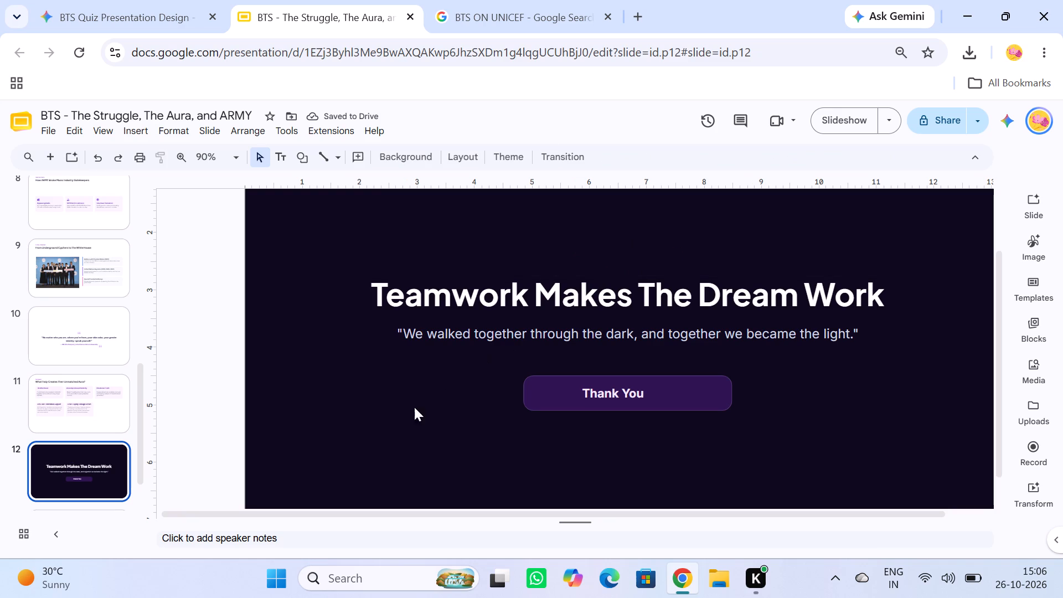
pyautogui.click(398, 417)
# Reword slide 1's title to "BTS ,The Struggle & The Purple Ocean", removing "The Aura" and adding BTS at the start.
pyautogui.scroll(-6, 353, 368)
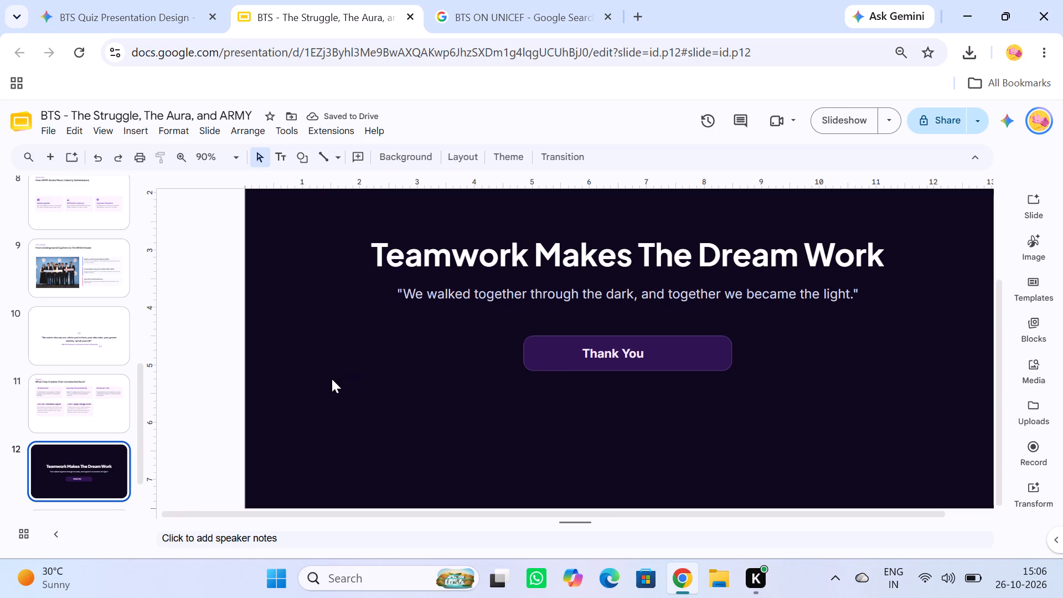
pyautogui.scroll(6, 330, 379)
pyautogui.scroll(6, 68, 373)
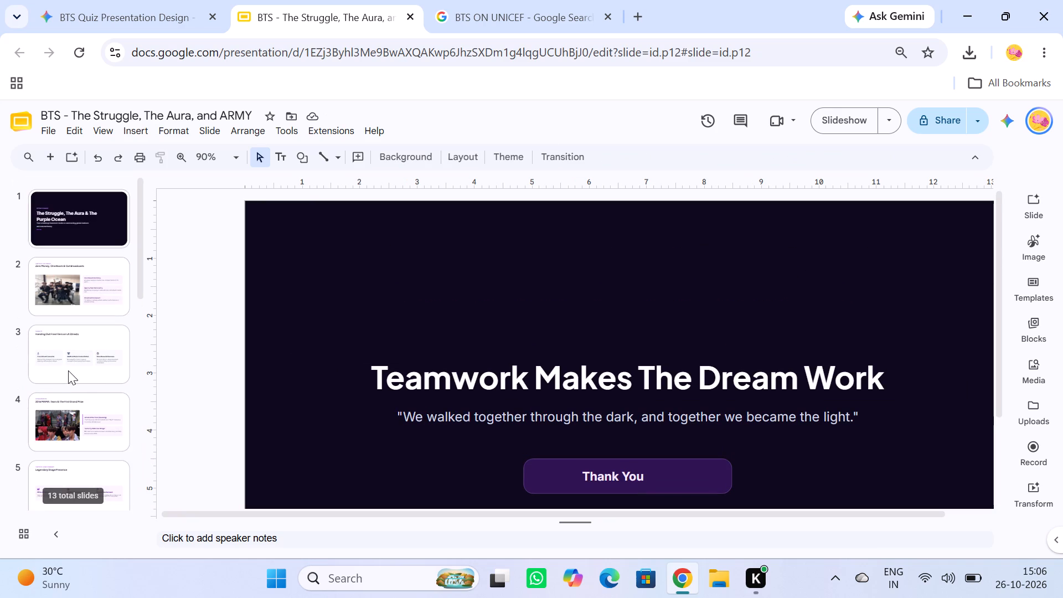
pyautogui.scroll(4, 68, 370)
pyautogui.click(48, 214)
pyautogui.scroll(-1, 359, 291)
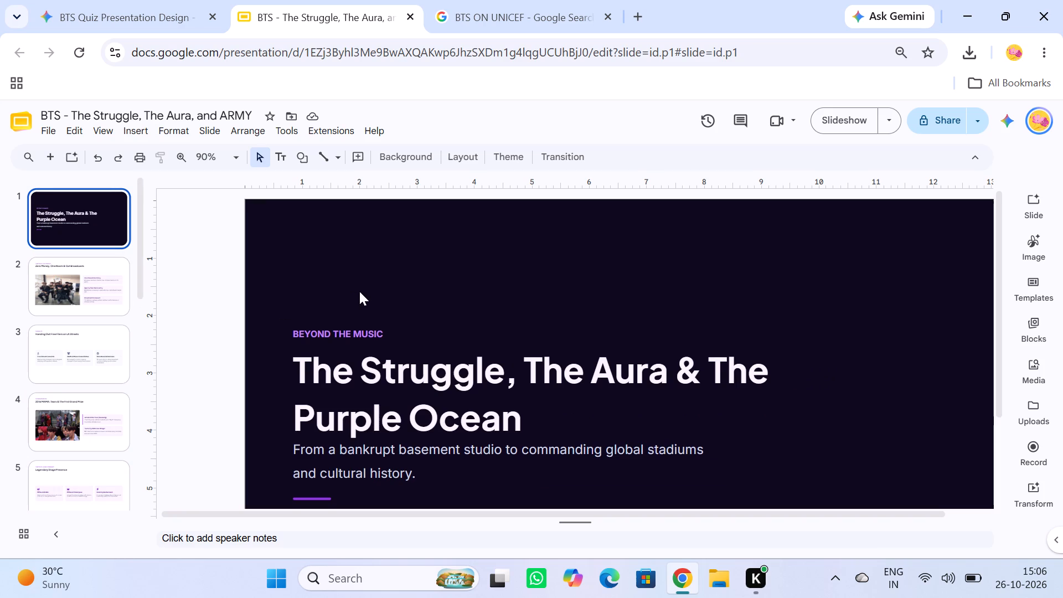
pyautogui.scroll(-4, 359, 291)
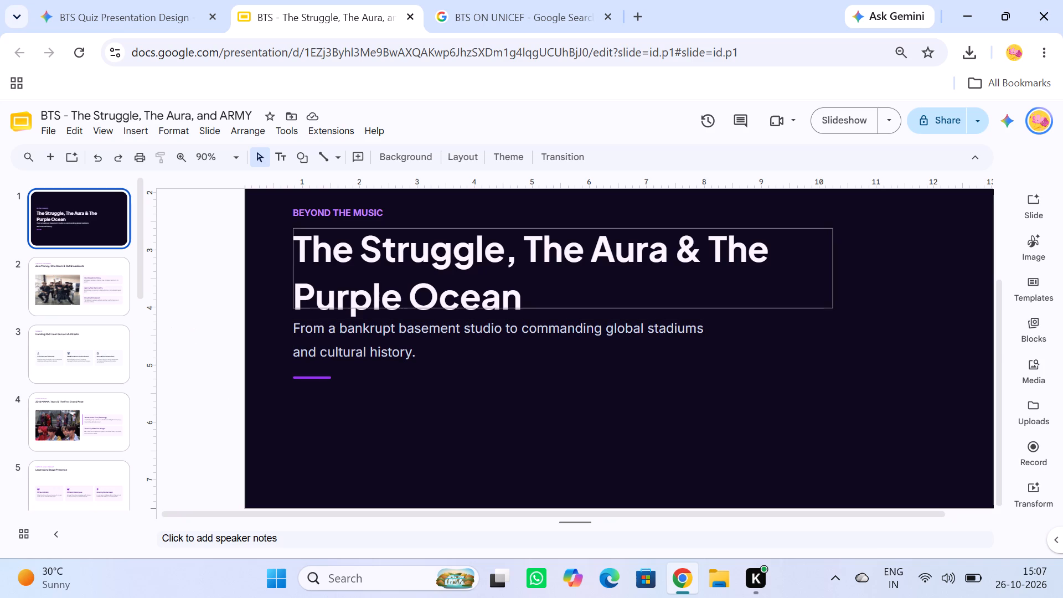
pyautogui.click(668, 245)
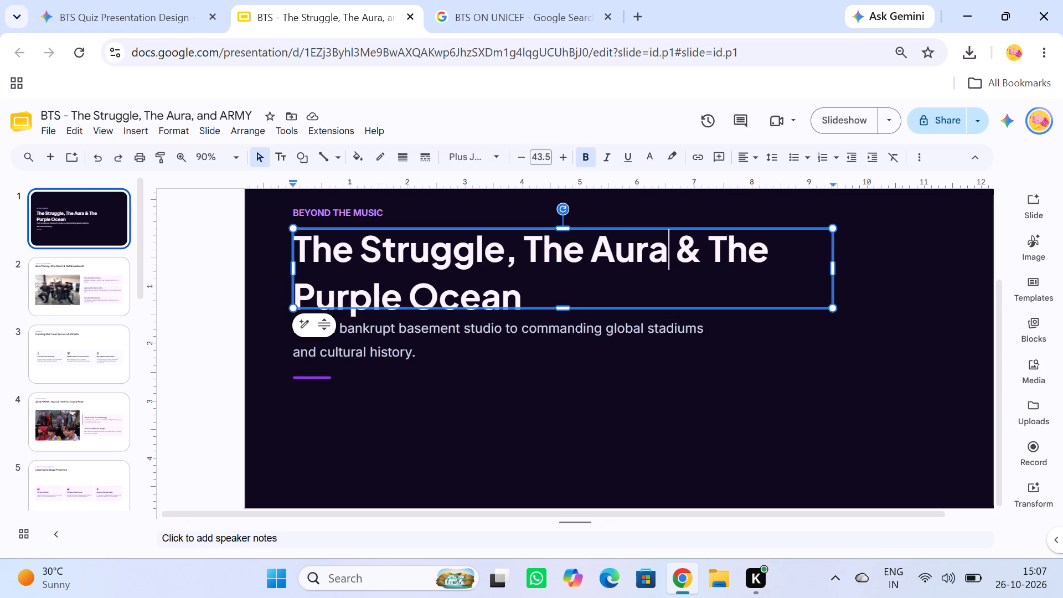
pyautogui.press('BackSpace')
pyautogui.press('BackSpace')
pyautogui.press('BackSpace')
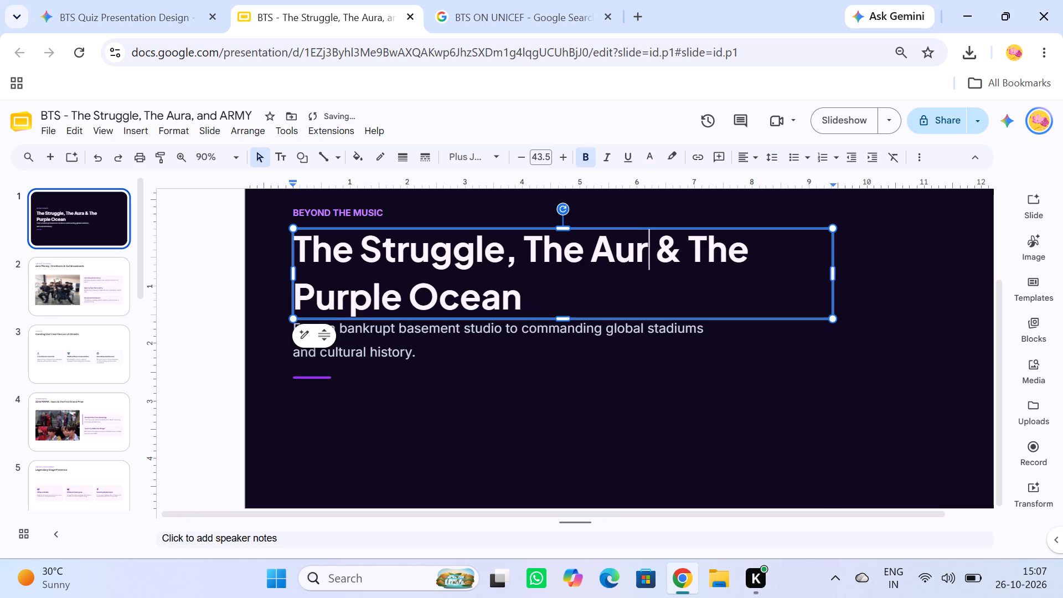
pyautogui.press('BackSpace')
pyautogui.press('BackSpace')
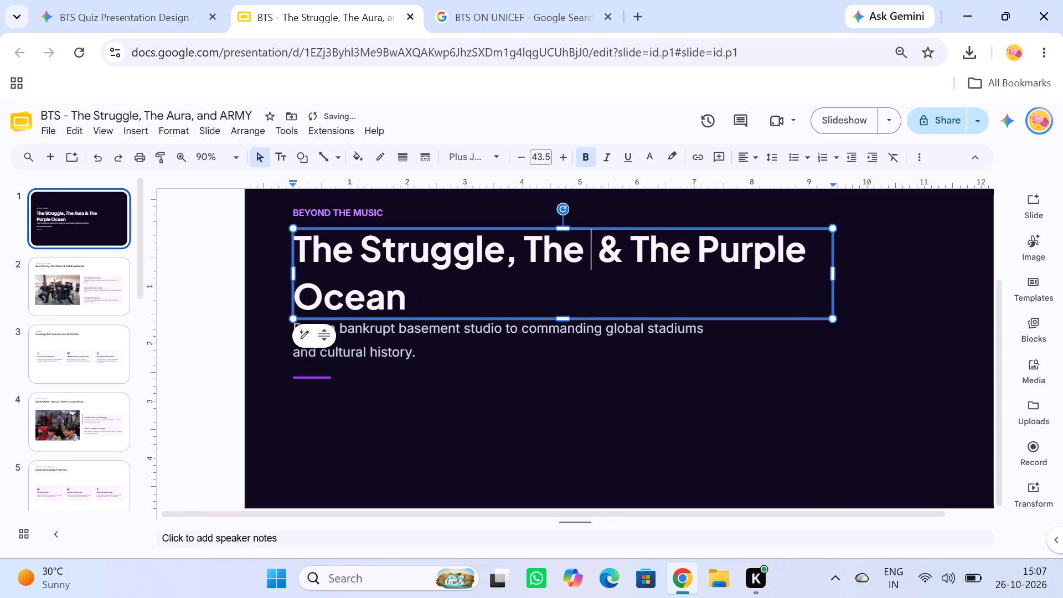
pyautogui.press('BackSpace')
pyautogui.press('BackSpace')
pyautogui.press('BackSpace')
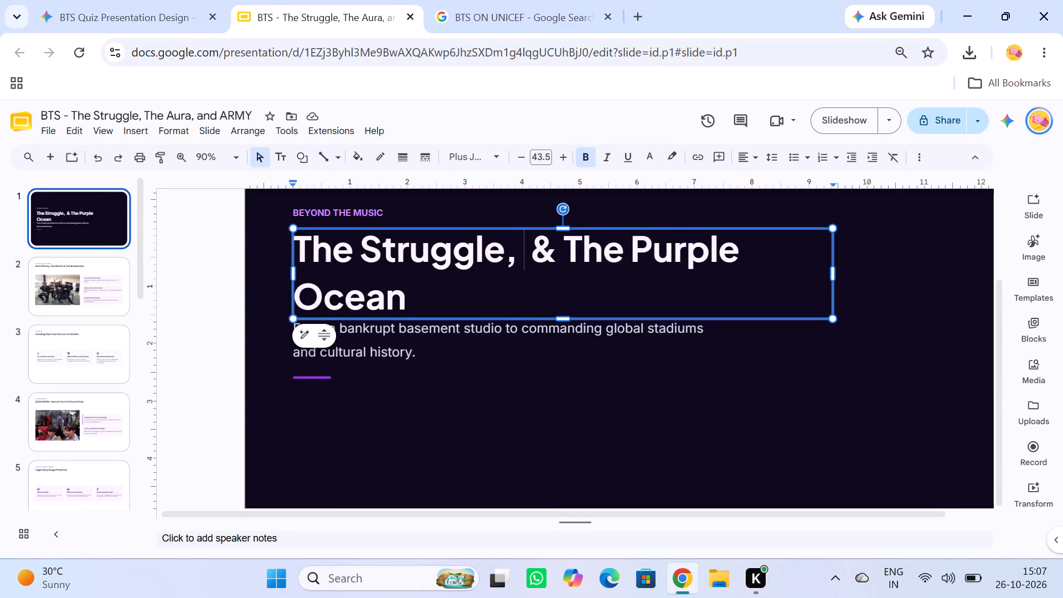
pyautogui.click(296, 243)
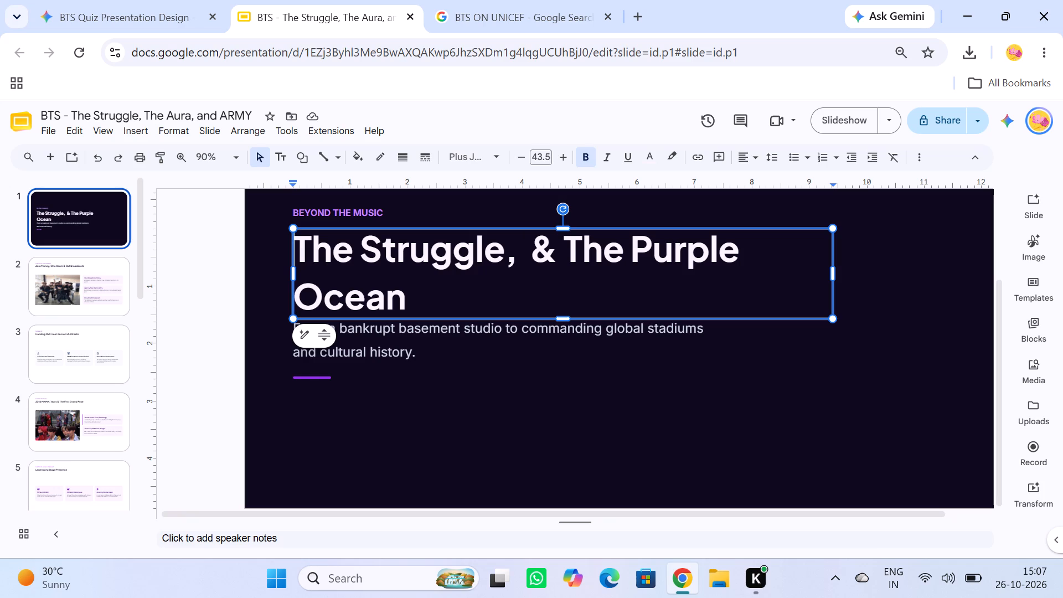
# In slide 1's title, remove the comma after "Struggle" and add "BTS ," in capitals at the start, before "The Struggle".
pyautogui.click(520, 255)
pyautogui.press('BackSpace')
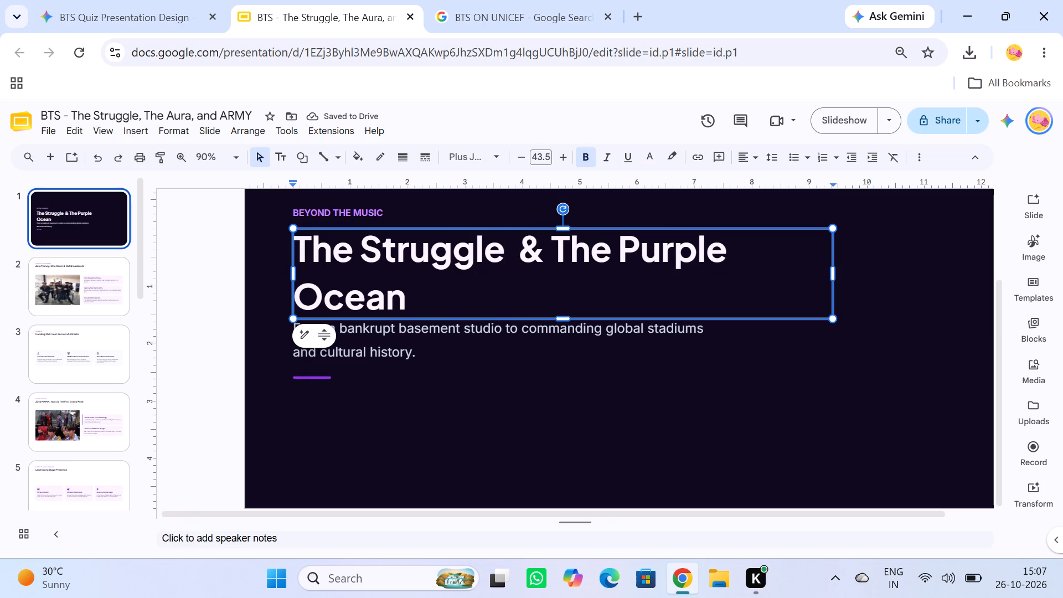
pyautogui.press('Left')
pyautogui.press('Left')
pyautogui.press('Left')
pyautogui.press('Left')
pyautogui.press('Left')
pyautogui.press('Left')
pyautogui.press('Left')
pyautogui.press('Left')
pyautogui.press('Left')
pyautogui.press('Left')
pyautogui.press('Left')
pyautogui.press('Left')
pyautogui.press('Left')
pyautogui.press('Left')
pyautogui.press('Left')
pyautogui.press('Left')
pyautogui.press('Left')
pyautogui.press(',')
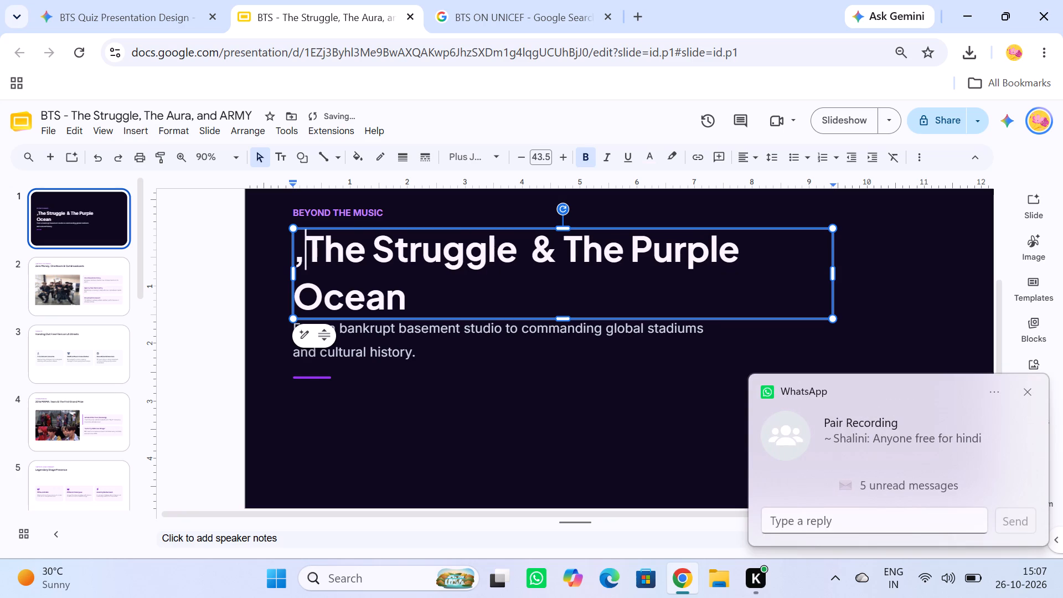
pyautogui.press('Left')
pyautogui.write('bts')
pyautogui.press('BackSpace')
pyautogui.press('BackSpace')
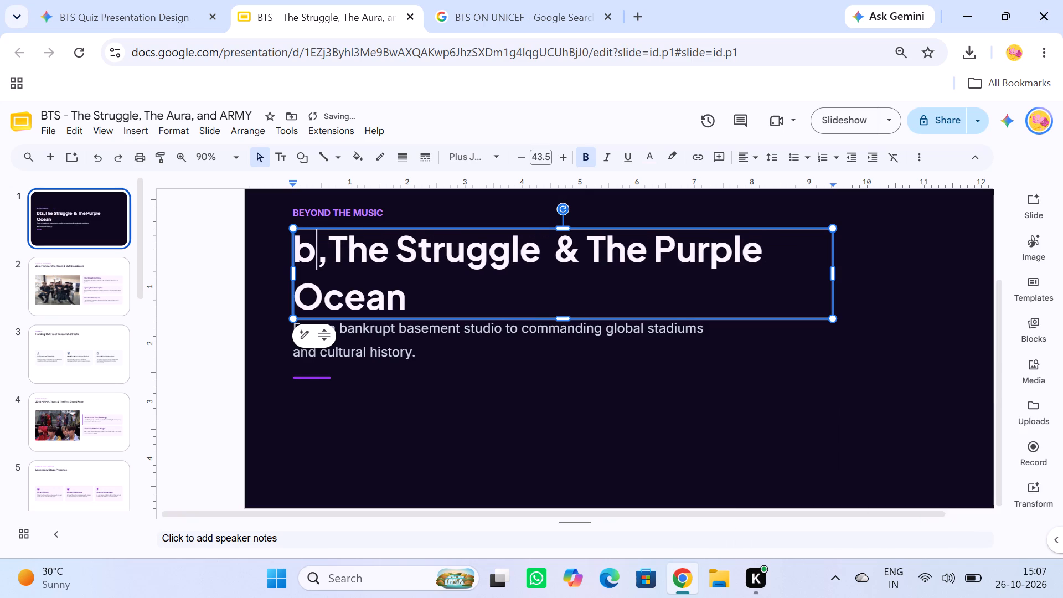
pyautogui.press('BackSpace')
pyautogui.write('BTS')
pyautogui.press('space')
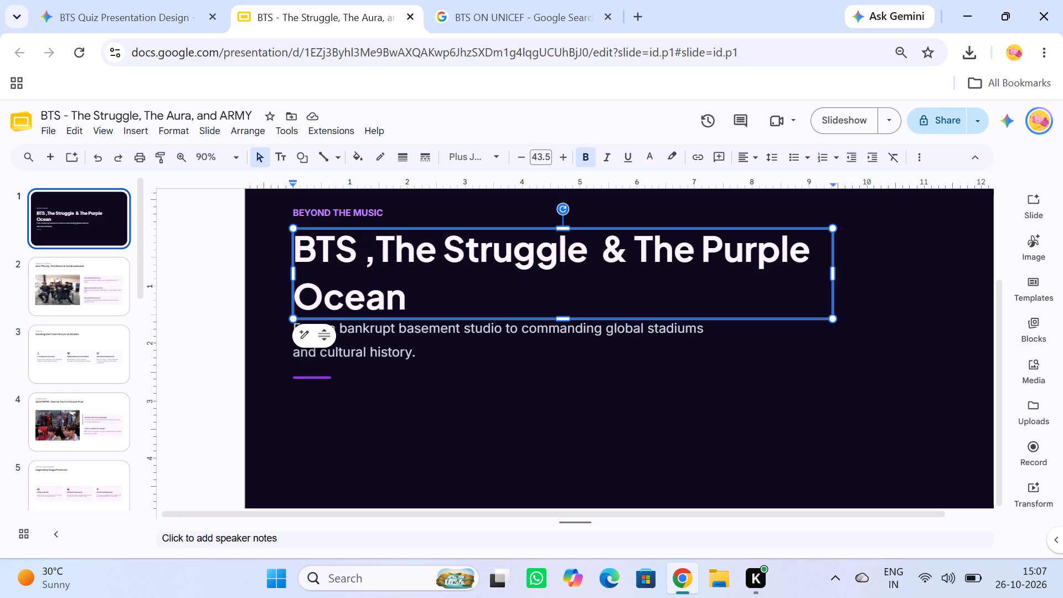
# Open slide 2, with the group photo and the "One Shared Dormitory" card.
pyautogui.click(82, 277)
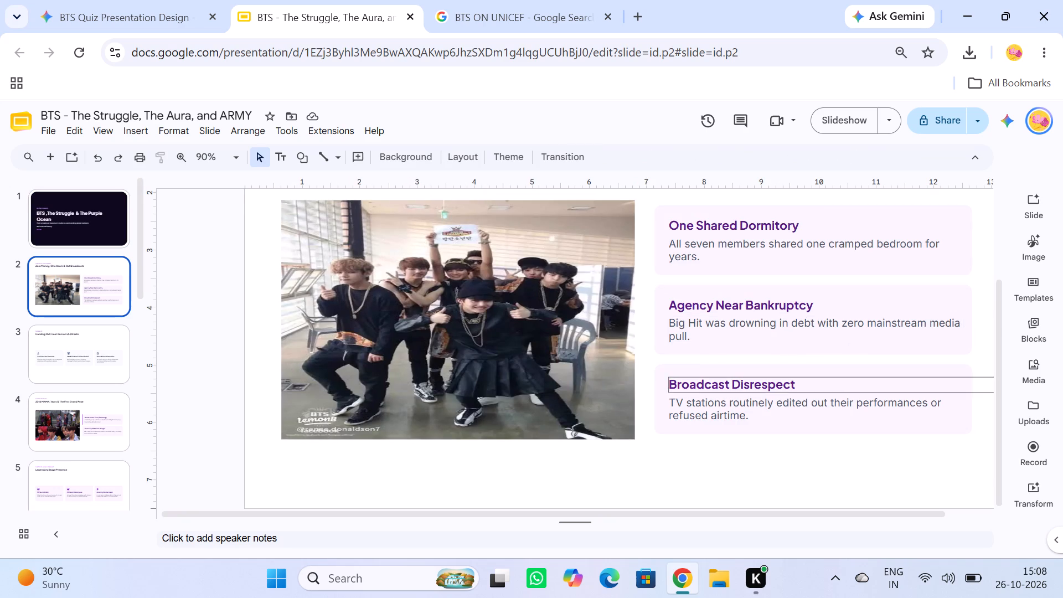
# Delete slide 13, the closing list of image sources.
pyautogui.click(92, 368)
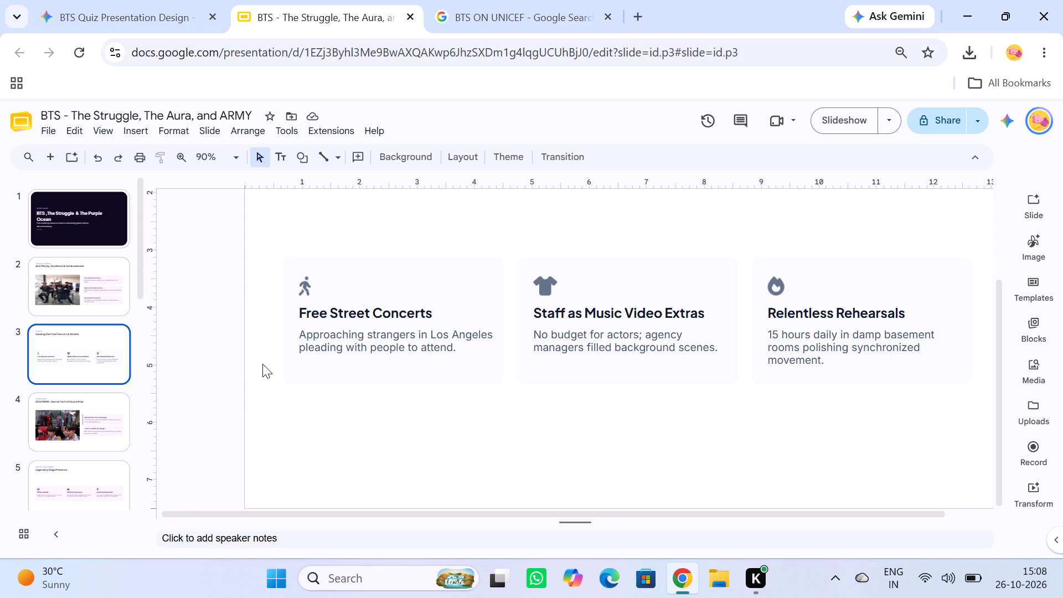
pyautogui.click(44, 406)
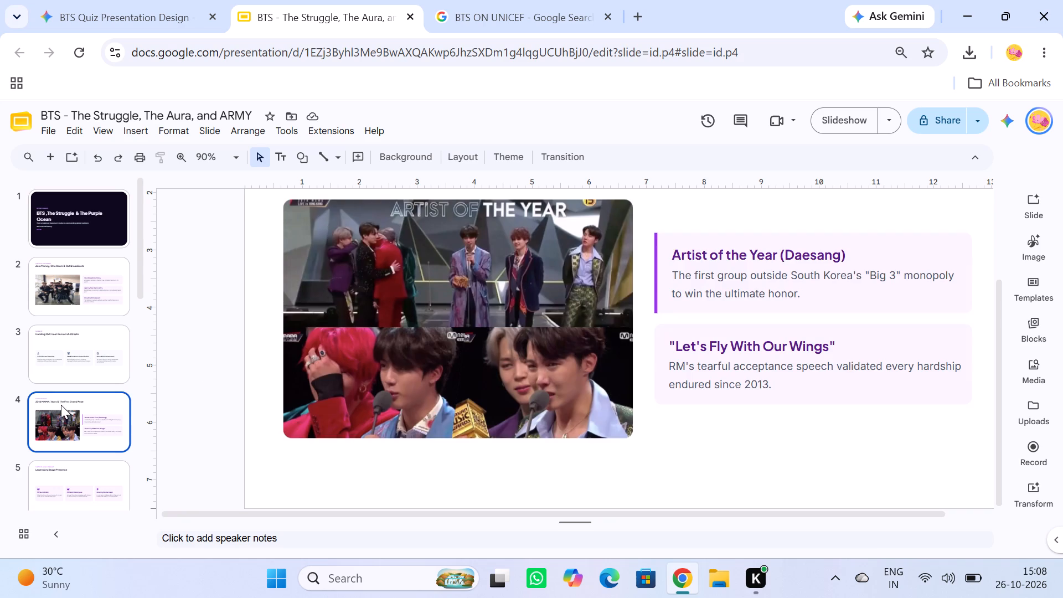
pyautogui.click(51, 488)
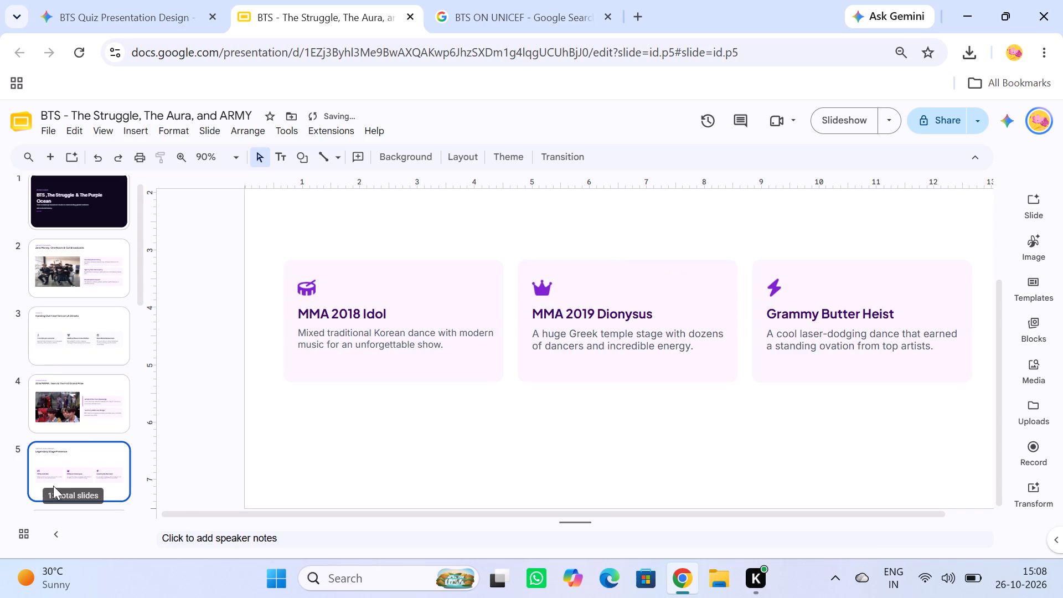
pyautogui.scroll(-4, 83, 430)
pyautogui.scroll(-5, 50, 389)
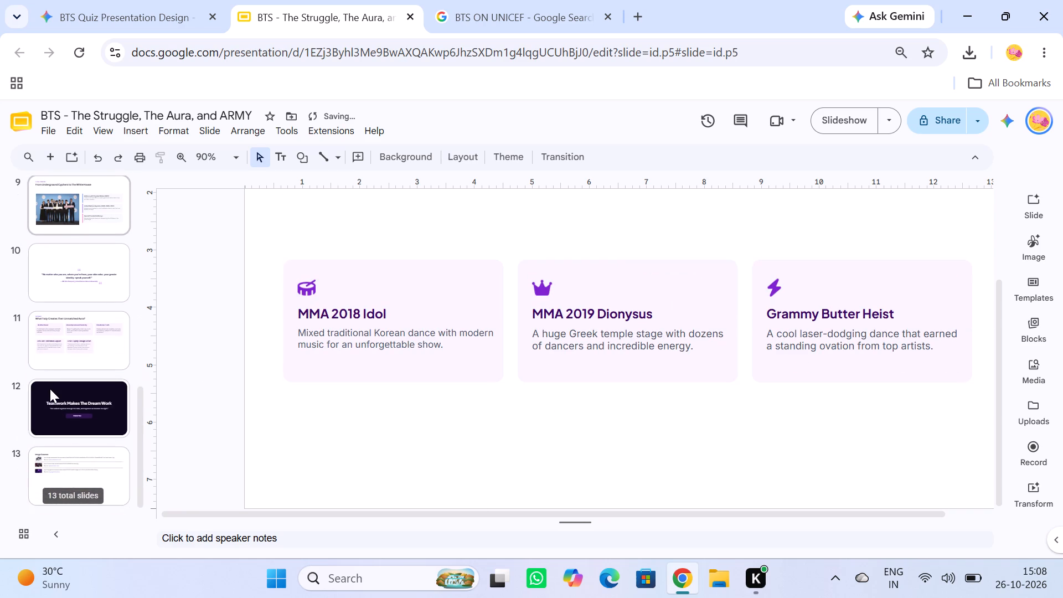
pyautogui.scroll(-5, 49, 389)
pyautogui.click(66, 466)
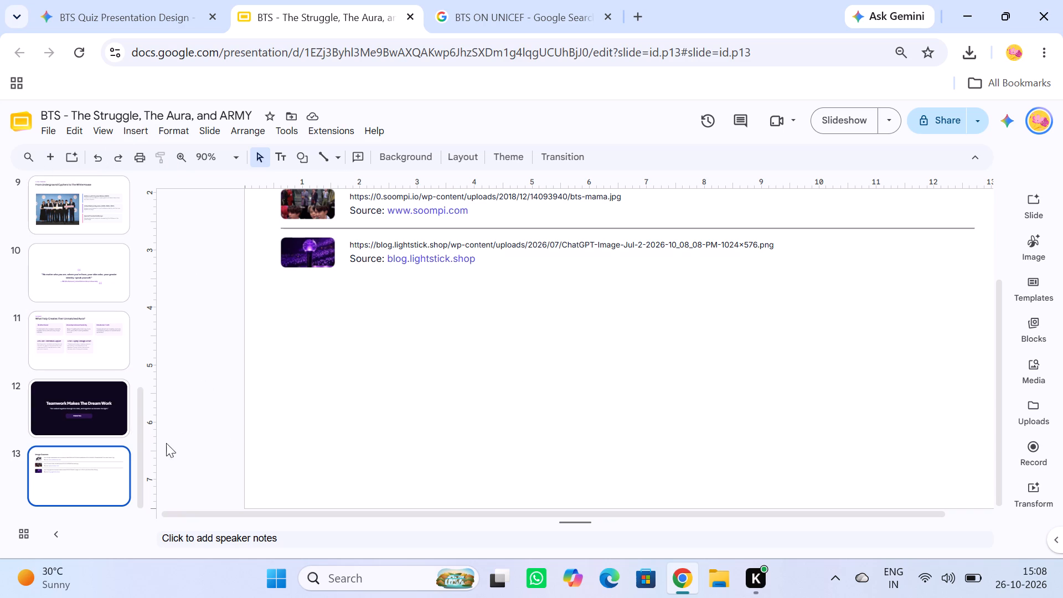
pyautogui.press('BackSpace')
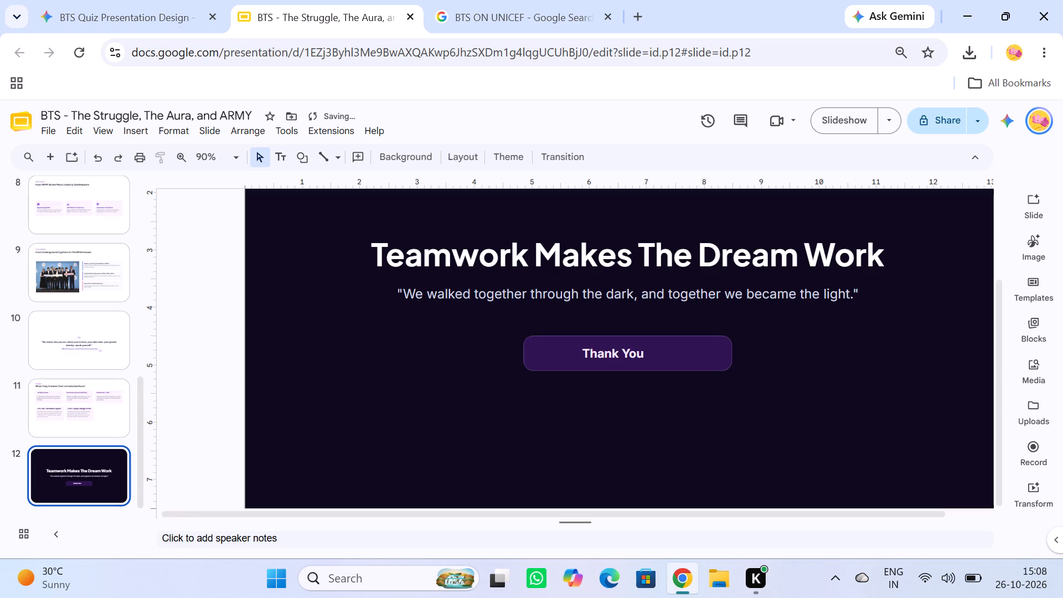
# Review the content of slides 4, 5 and 8: the 2016 MAMA, Legendary Stage Presence and ARMY support cards.
pyautogui.scroll(5, 46, 439)
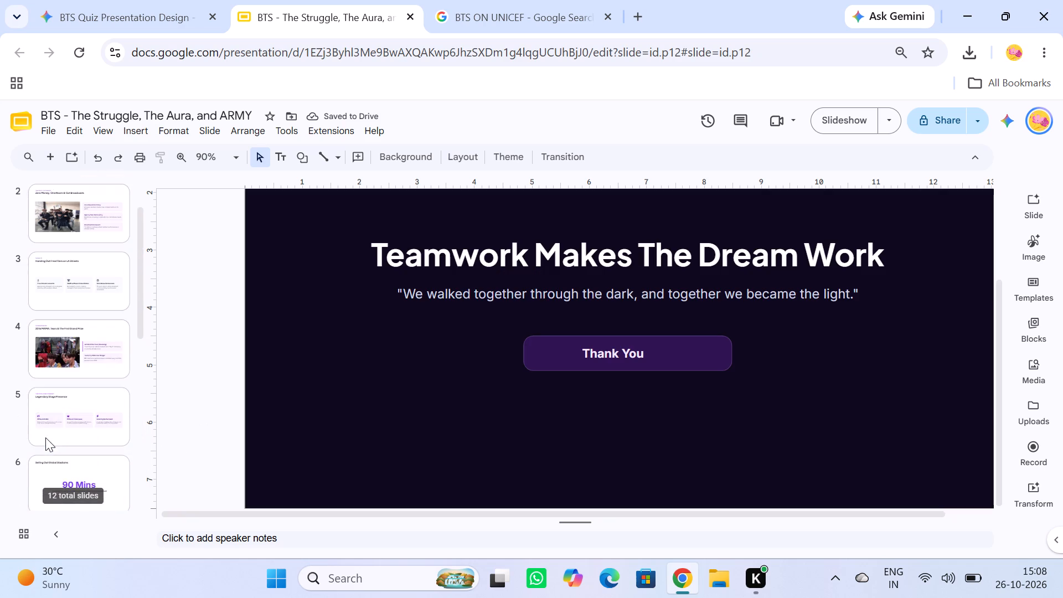
pyautogui.scroll(8, 45, 436)
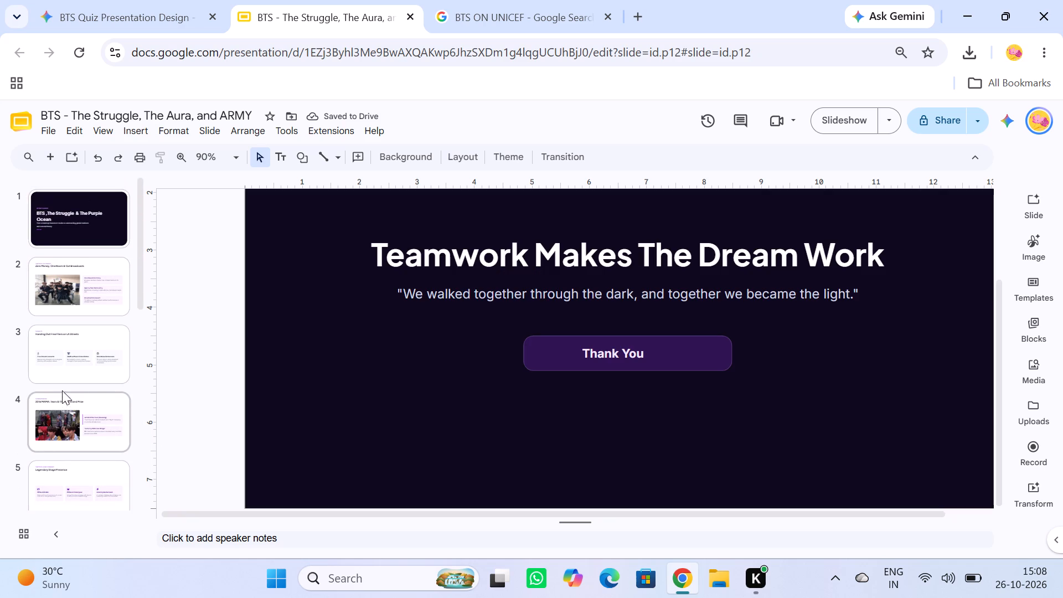
pyautogui.click(64, 426)
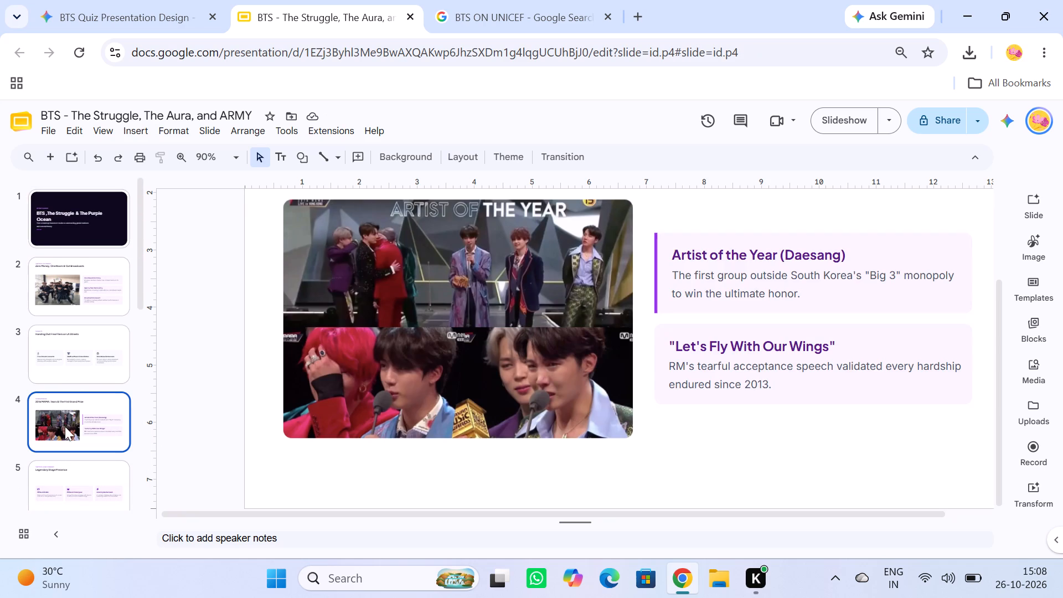
pyautogui.scroll(5, 515, 373)
pyautogui.scroll(-5, 515, 371)
pyautogui.scroll(4, 515, 371)
pyautogui.scroll(-4, 479, 364)
pyautogui.scroll(3, 461, 367)
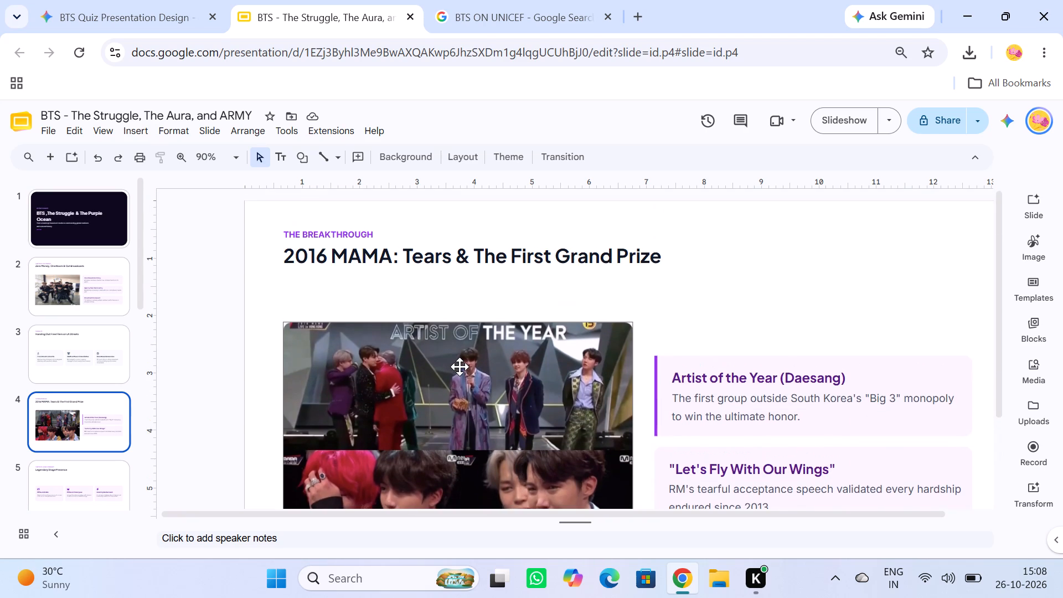
pyautogui.scroll(-4, 455, 364)
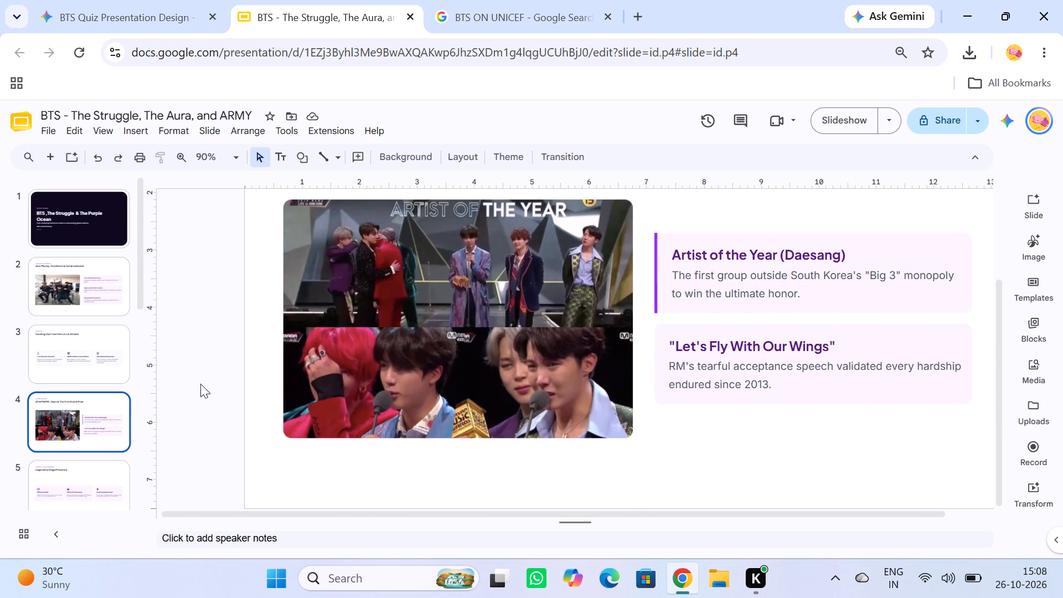
pyautogui.click(80, 471)
pyautogui.scroll(-2, 94, 401)
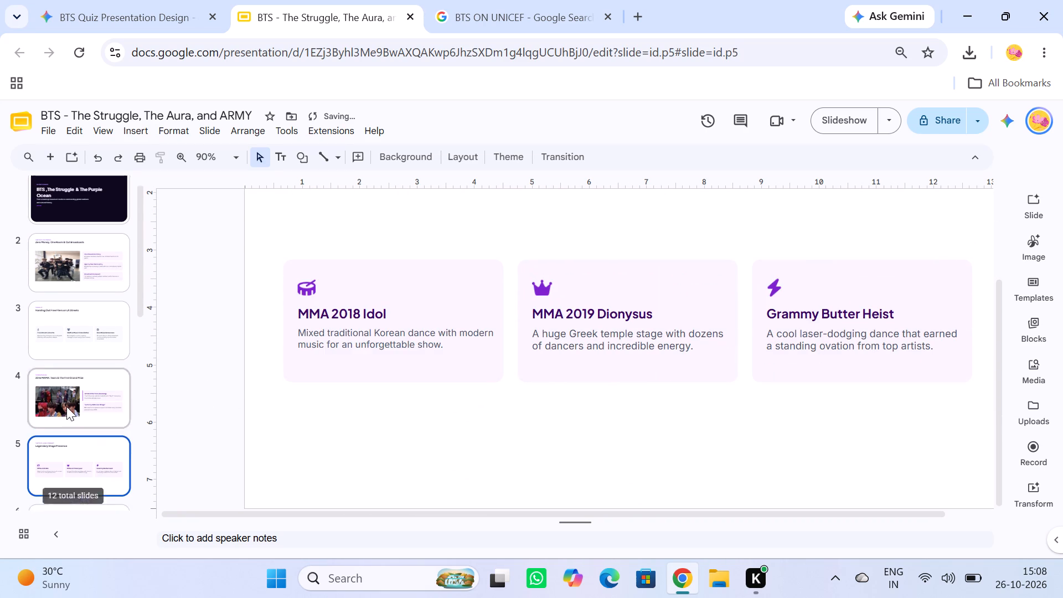
pyautogui.scroll(-2, 66, 406)
pyautogui.scroll(3, 521, 377)
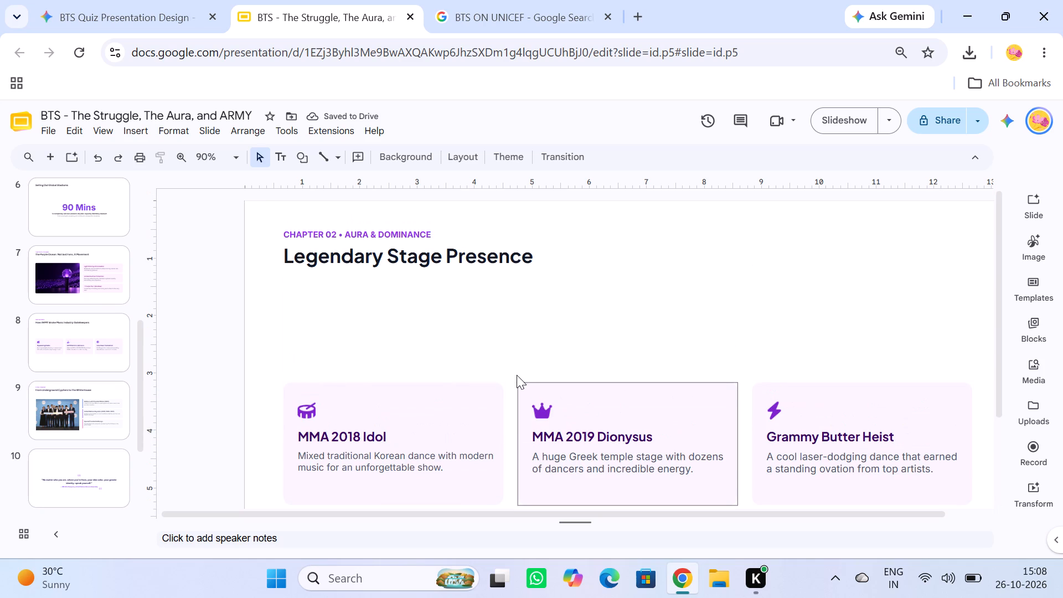
pyautogui.scroll(-2, 427, 347)
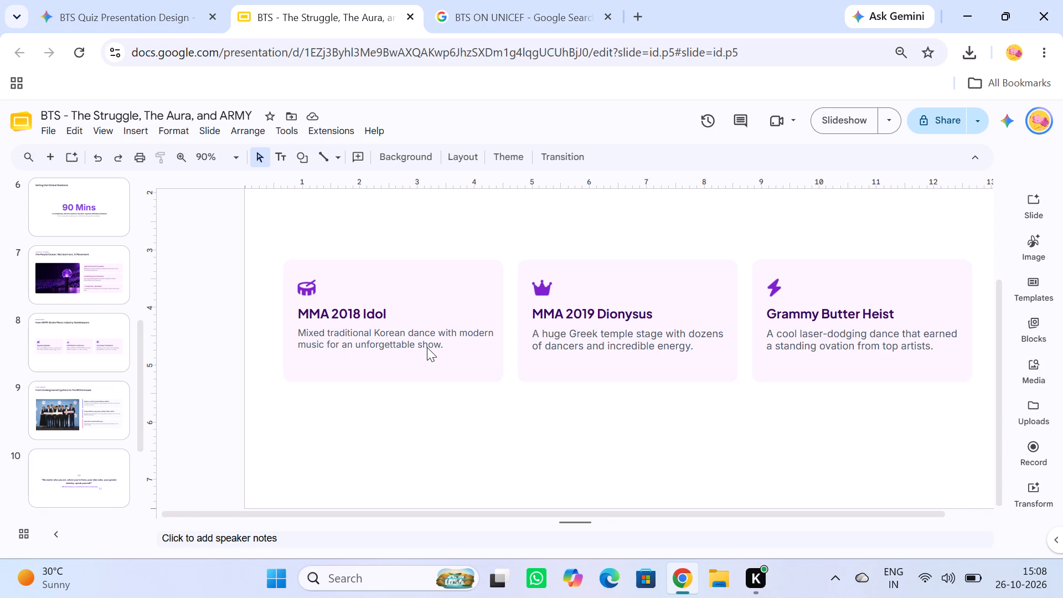
pyautogui.click(88, 343)
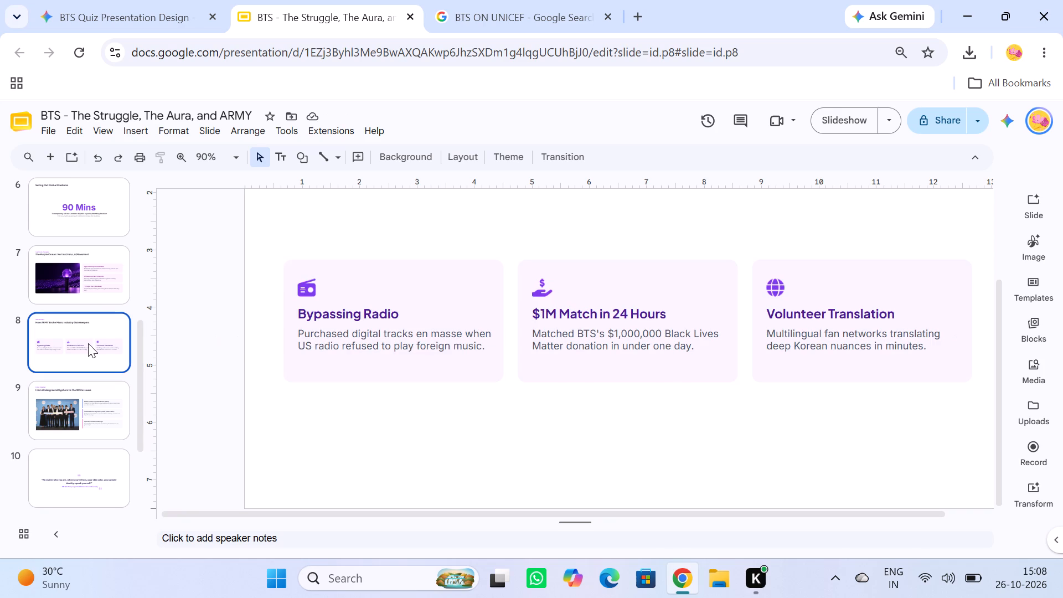
# Delete slide 5, "Legendary Stage Presence".
pyautogui.scroll(3, 85, 342)
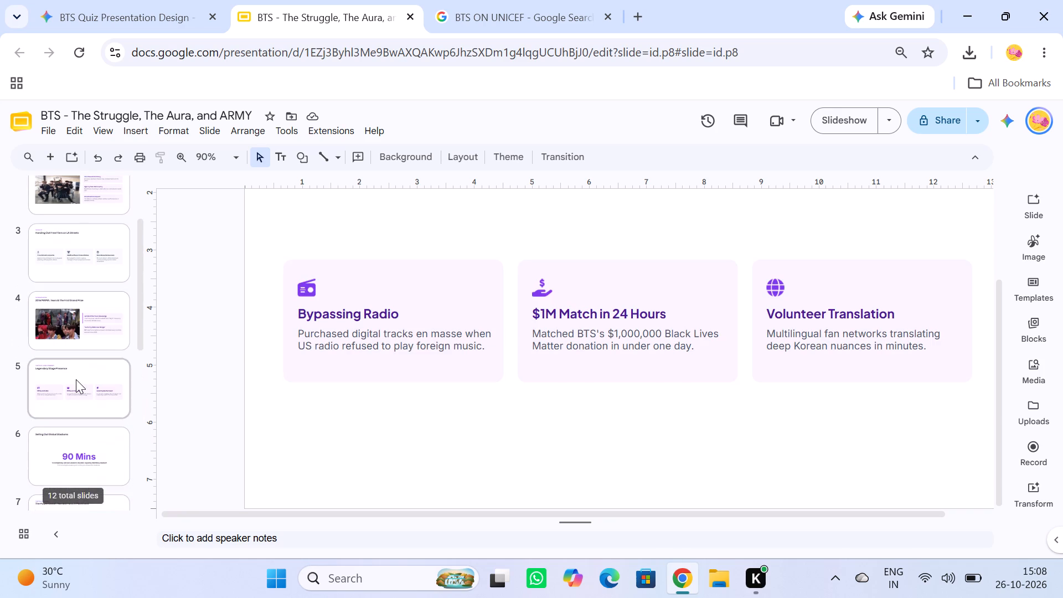
pyautogui.click(76, 379)
pyautogui.press('BackSpace')
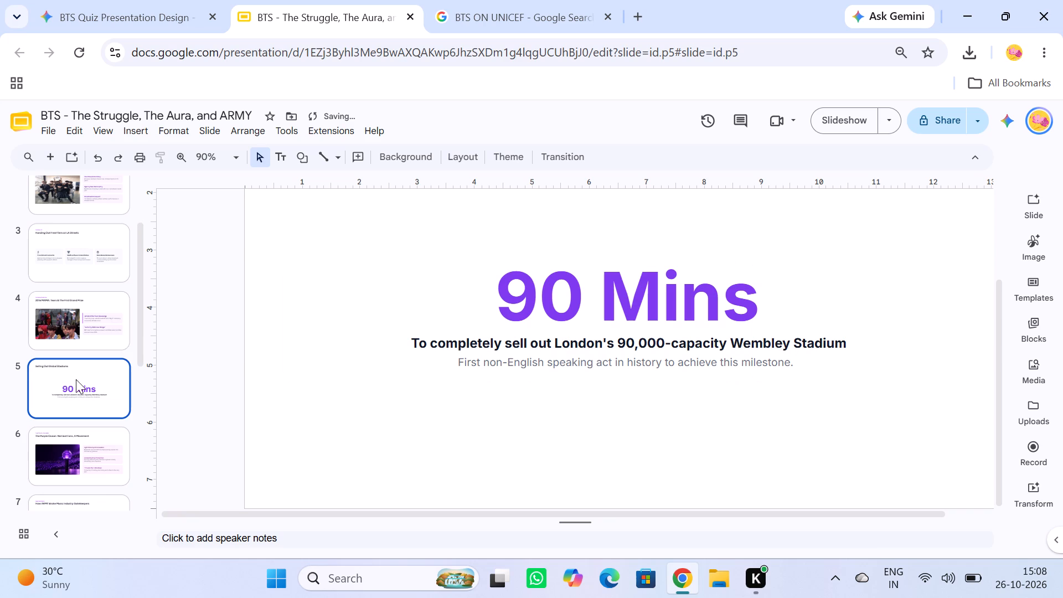
# Review the "Selling Out Global Stadiums" slide, the slide order and the "Zero Money, One Room & Cut Broadcasts" slide.
pyautogui.scroll(-3, 396, 286)
pyautogui.scroll(4, 387, 293)
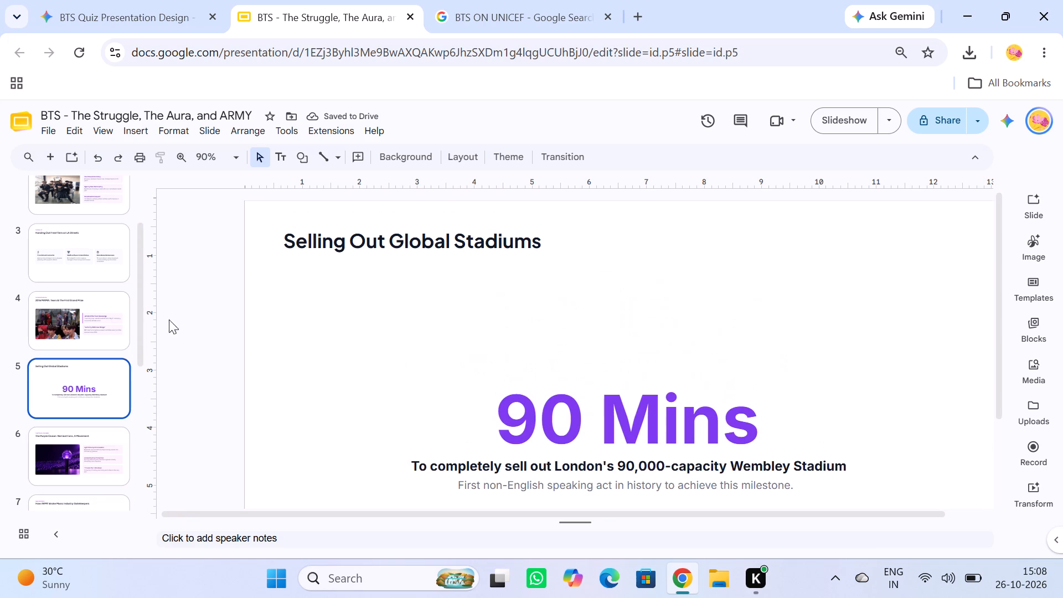
pyautogui.scroll(-4, 120, 337)
pyautogui.scroll(6, 54, 311)
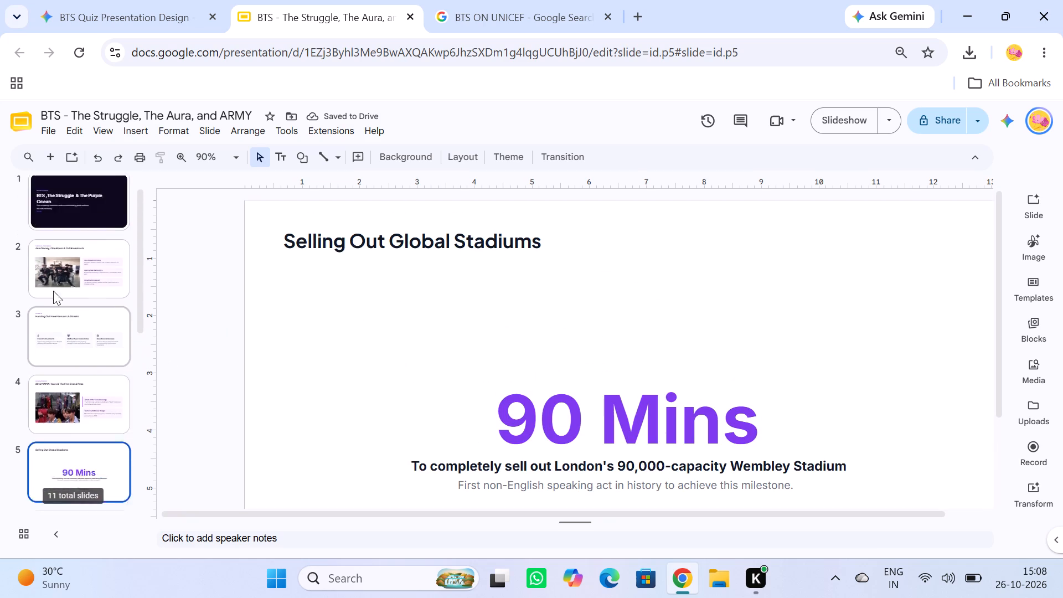
pyautogui.scroll(-10, 53, 291)
pyautogui.scroll(6, 53, 293)
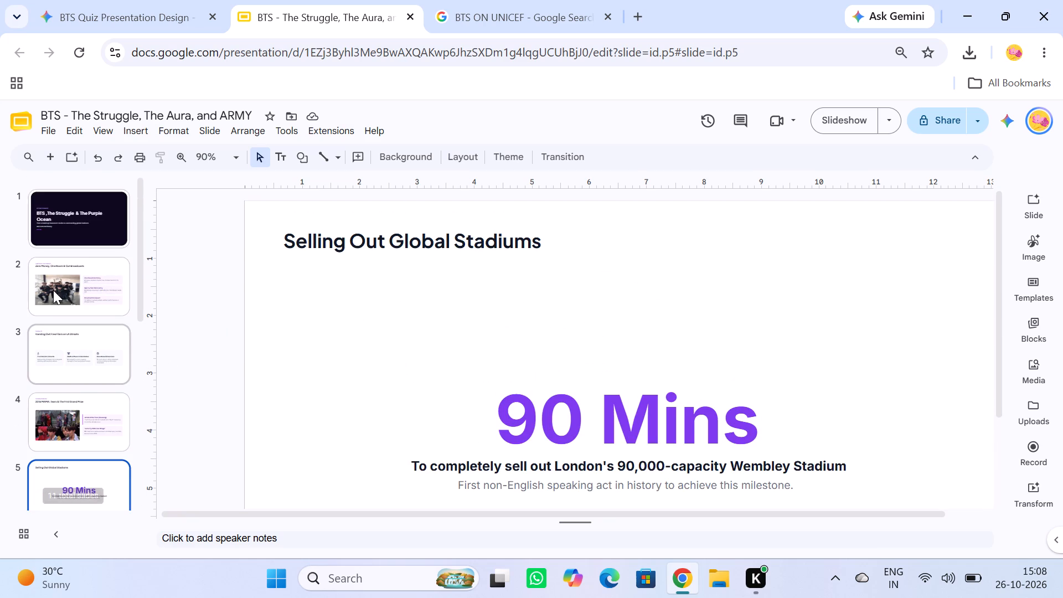
pyautogui.scroll(-5, 53, 285)
pyautogui.scroll(5, 49, 287)
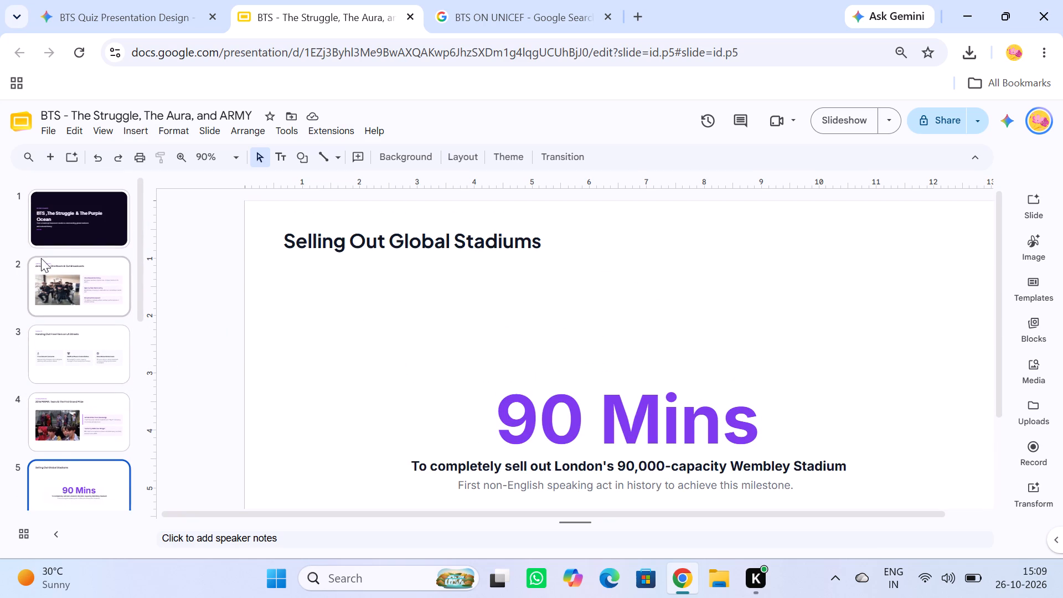
pyautogui.click(69, 274)
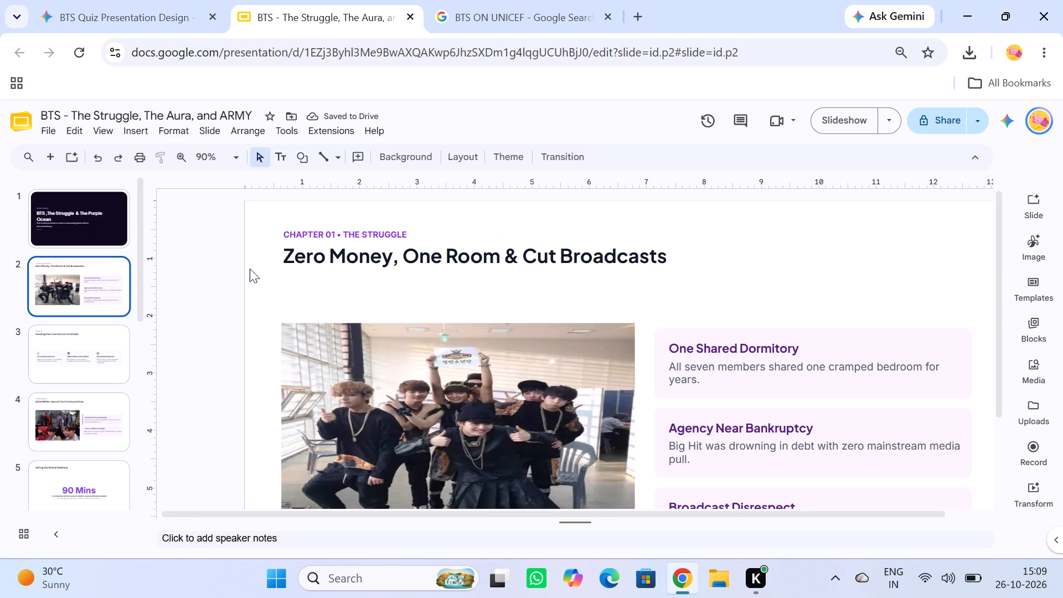
pyautogui.click(59, 234)
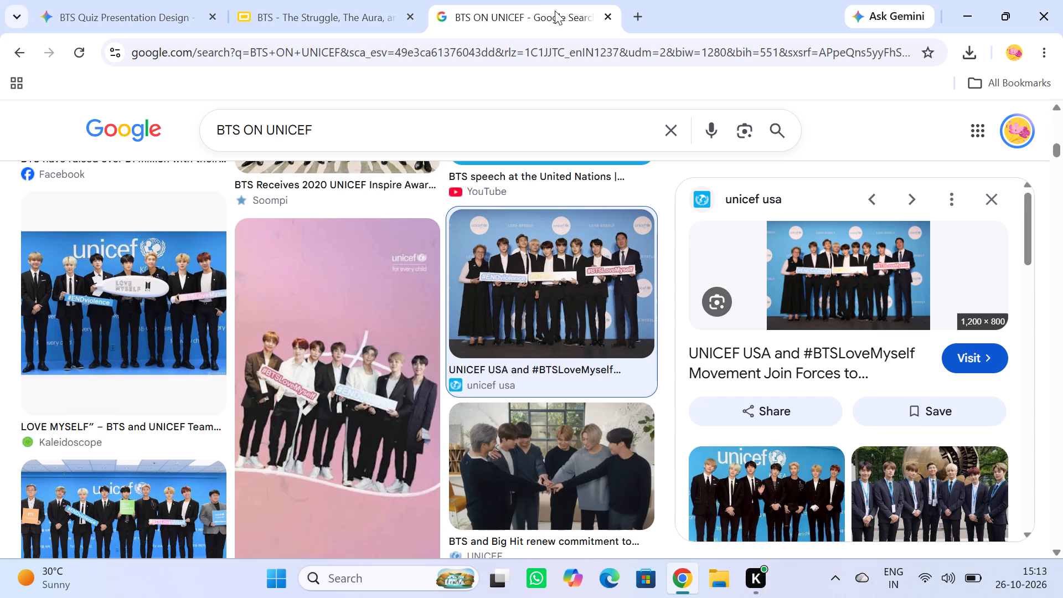
pyautogui.click(313, 125)
pyautogui.press('BackSpace')
pyautogui.press('BackSpace')
pyautogui.press('BackSpace')
pyautogui.press('BackSpace')
pyautogui.press('BackSpace')
pyautogui.press('BackSpace')
pyautogui.press('BackSpace')
pyautogui.press('BackSpace')
pyautogui.press('BackSpace')
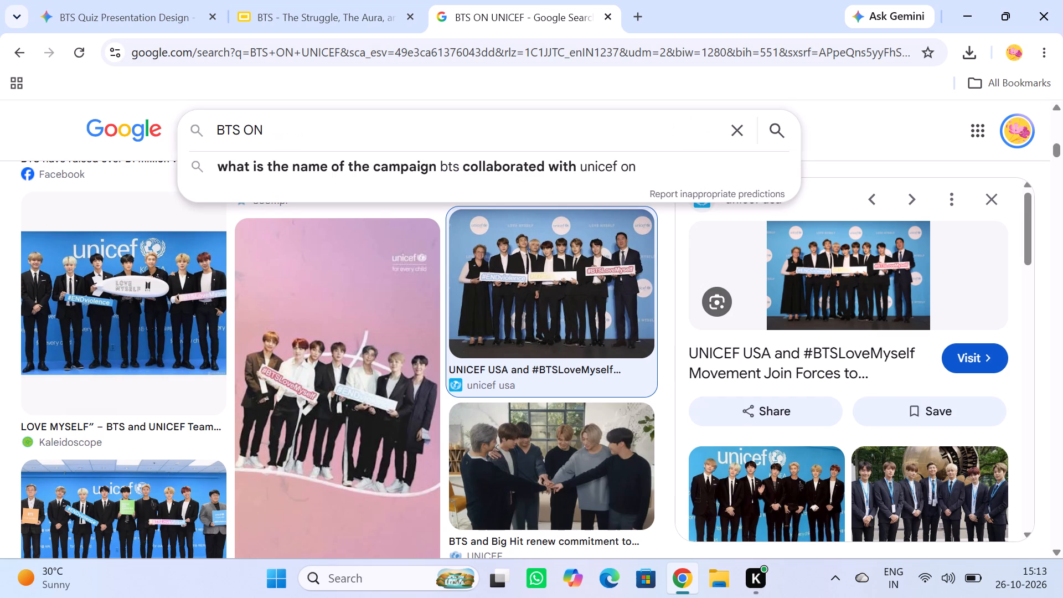
pyautogui.press('BackSpace')
pyautogui.press('BackSpace')
pyautogui.press('BackSpace')
pyautogui.press('BackSpace')
pyautogui.press('BackSpace')
pyautogui.press('BackSpace')
pyautogui.press('BackSpace')
pyautogui.press('BackSpace')
pyautogui.press('BackSpace')
pyautogui.press('BackSpace')
pyautogui.press('BackSpace')
pyautogui.press('BackSpace')
pyautogui.press('BackSpace')
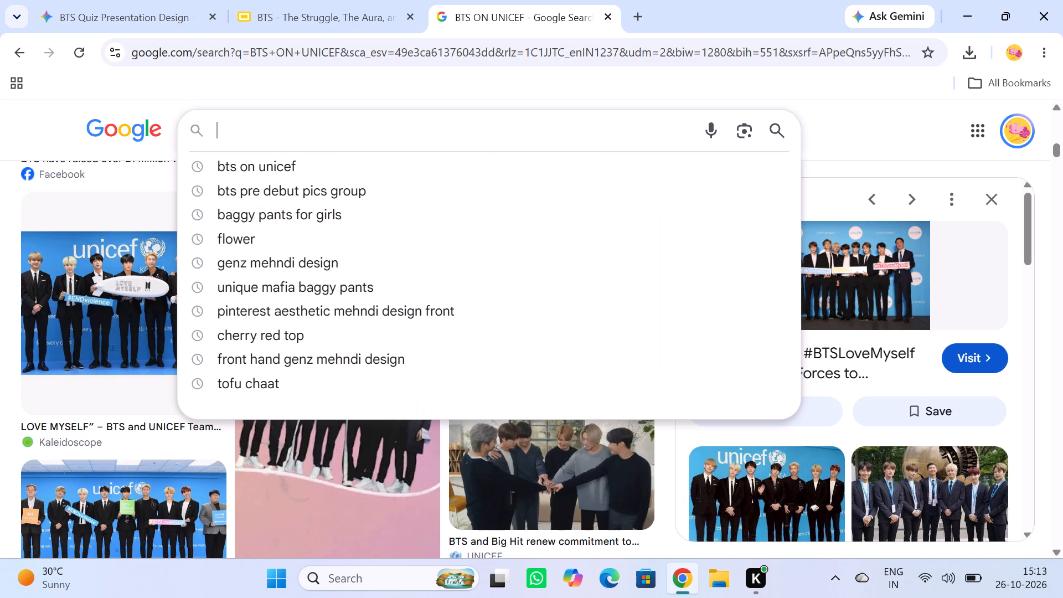
pyautogui.write('NAMES OF')
pyautogui.press('space')
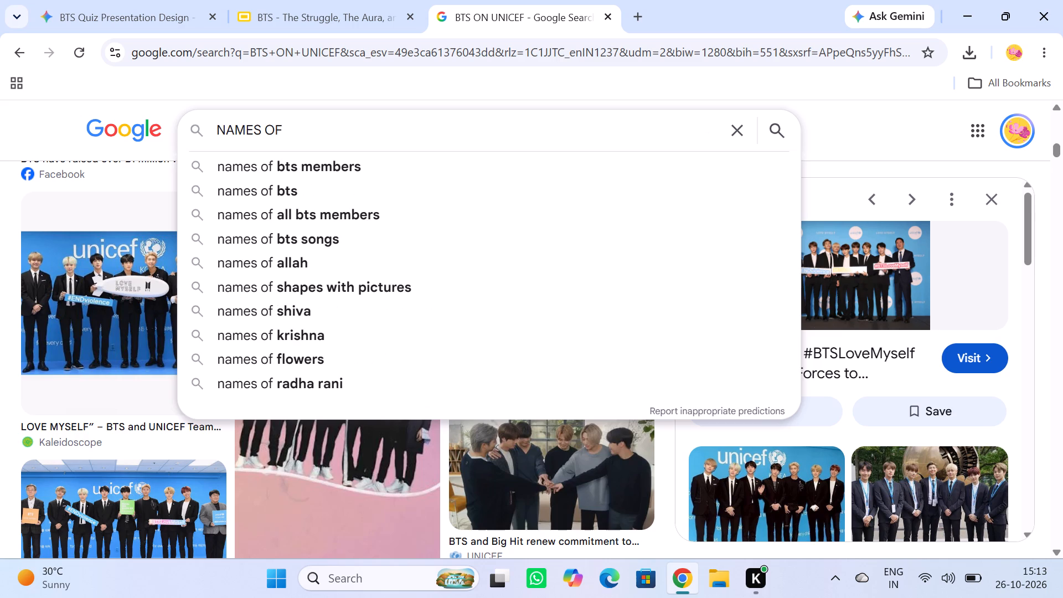
pyautogui.write('BTS ACCO')
pyautogui.write('RDING TO ARMIO')
pyautogui.press('BackSpace')
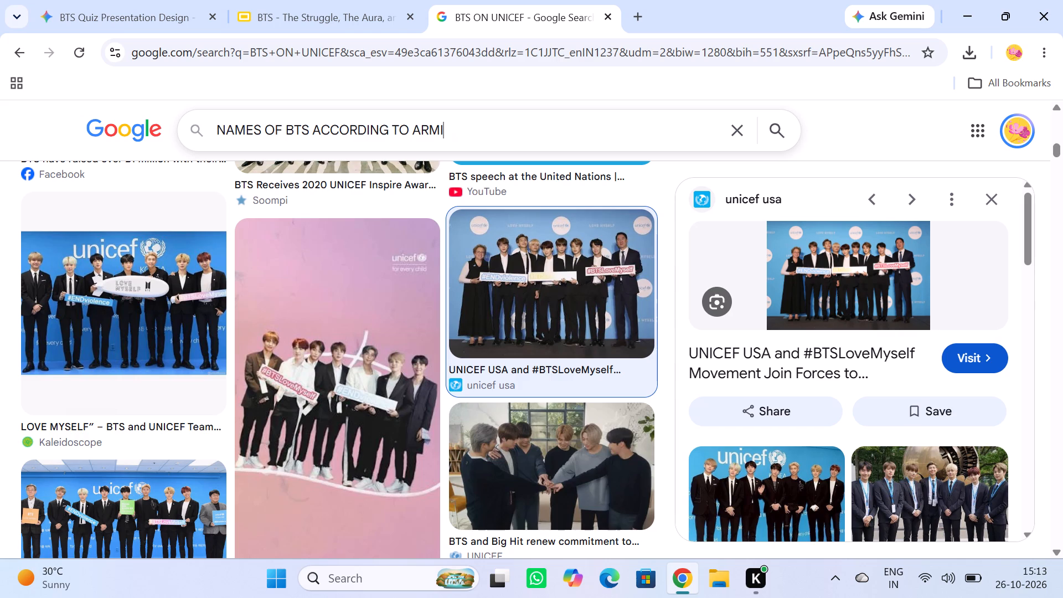
pyautogui.write('Y IN')
pyautogui.press('space')
pyautogui.write('WHOLE KPOP LIOKE IDOLS OF IDOLS')
pyautogui.press('space')
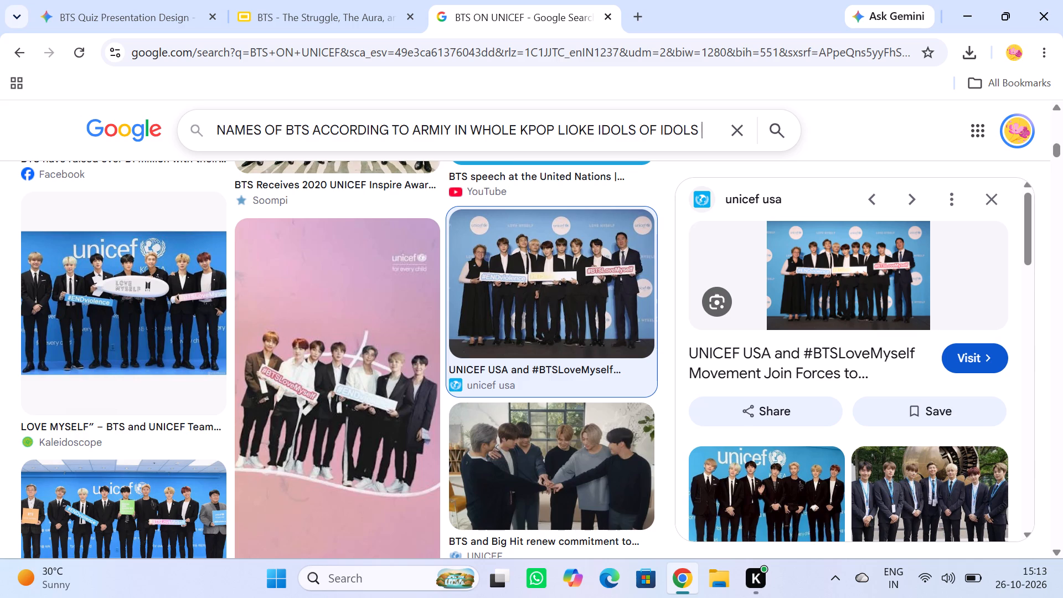
pyautogui.write('GOLDEN VOICE')
pyautogui.press('space')
pyautogui.write('..ETC\\')
pyautogui.press('Return')
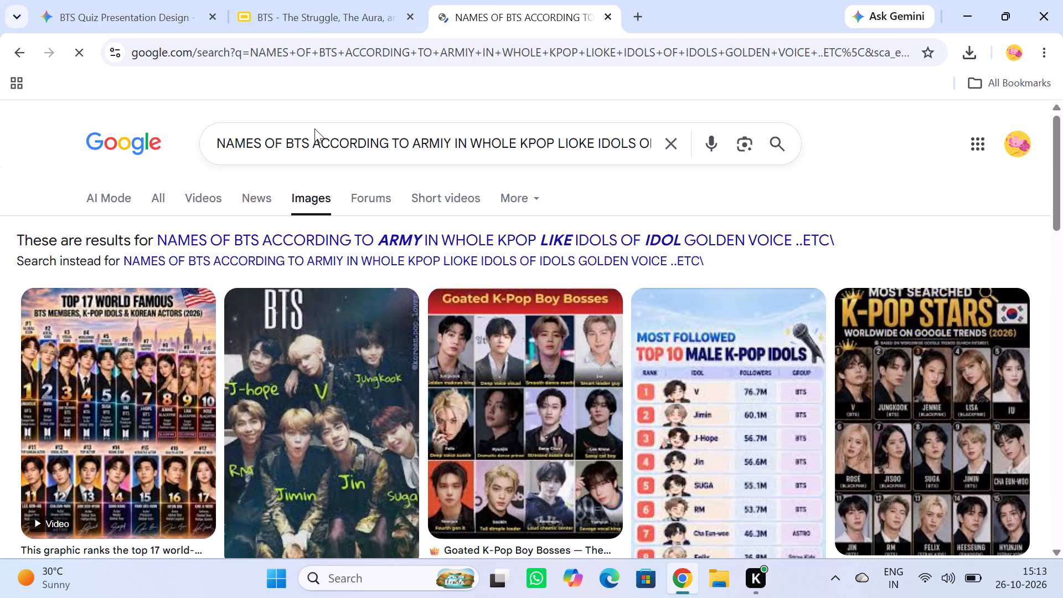
pyautogui.click(96, 195)
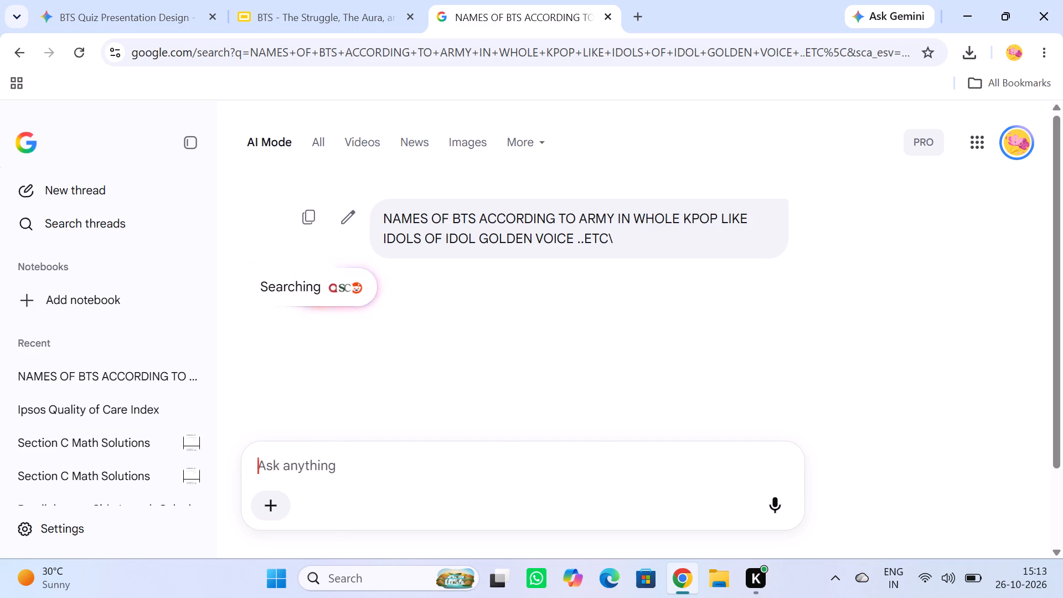
pyautogui.scroll(-7, 487, 256)
pyautogui.scroll(-4, 373, 259)
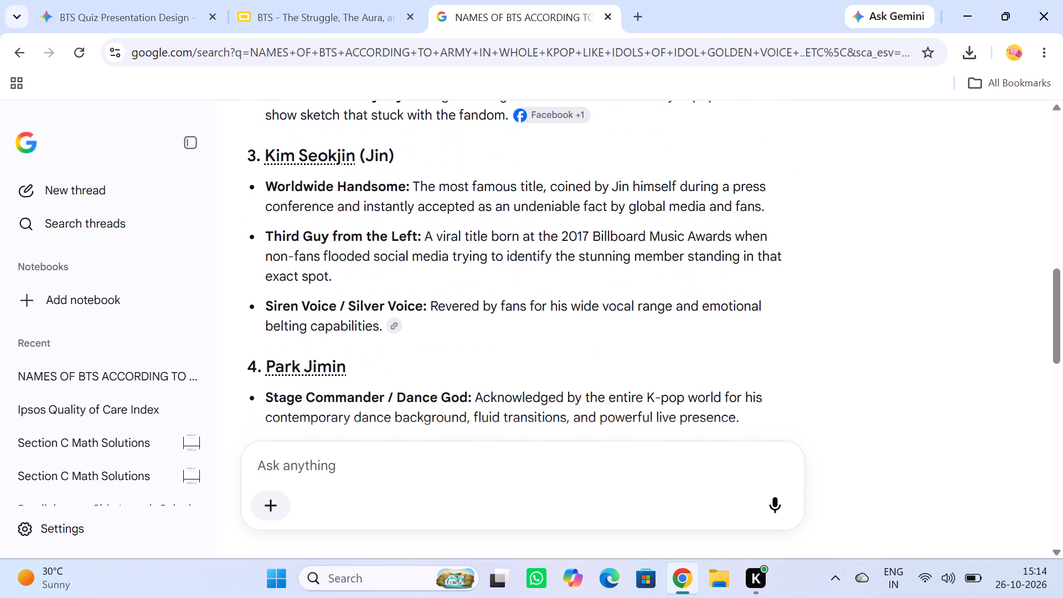
pyautogui.scroll(-1, 364, 216)
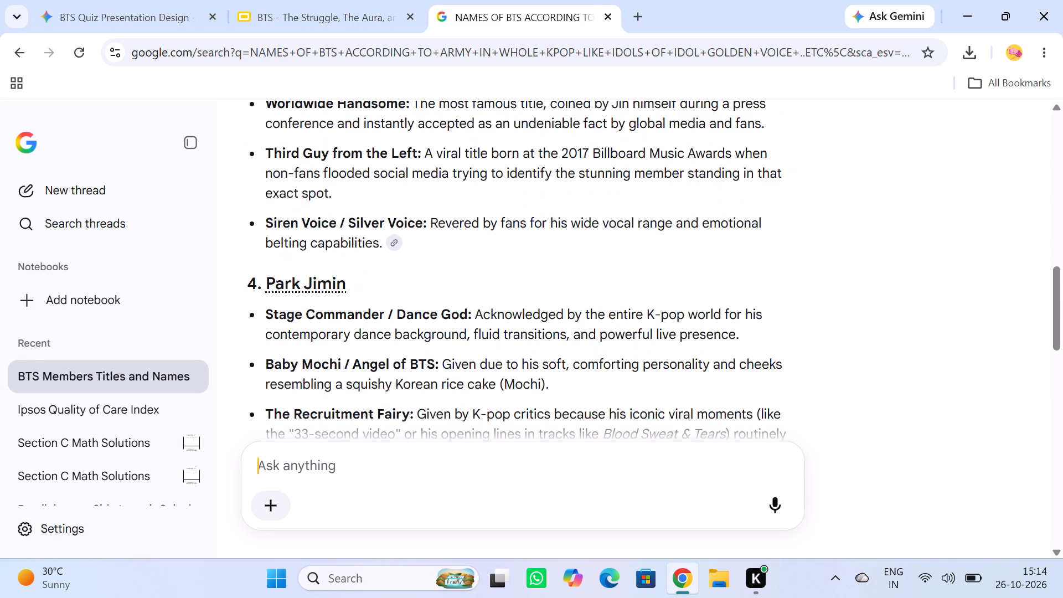
pyautogui.scroll(-1, 277, 239)
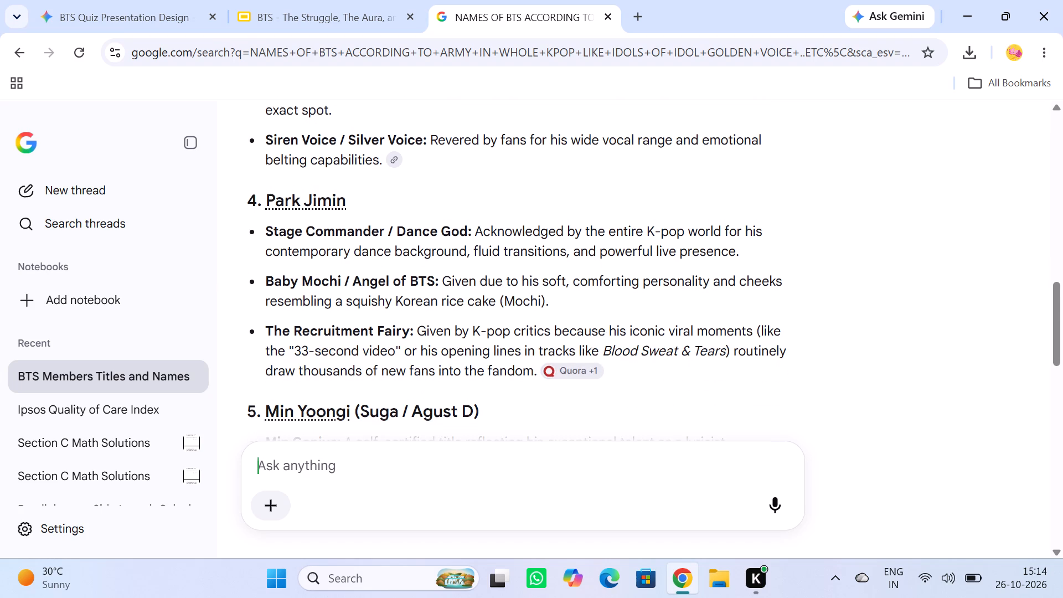
pyautogui.scroll(-1, 314, 250)
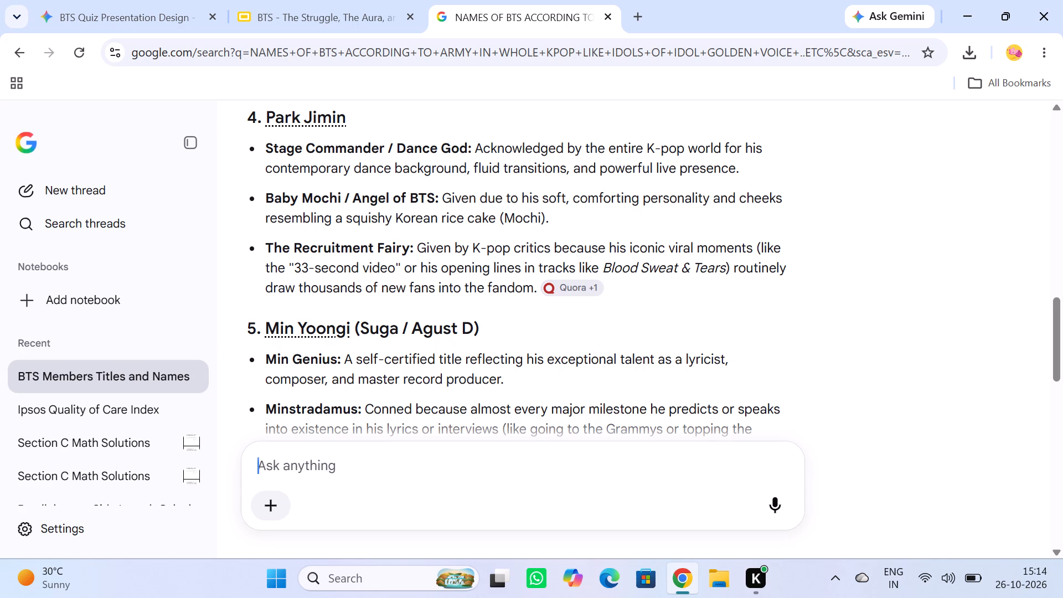
pyautogui.scroll(-1, 321, 203)
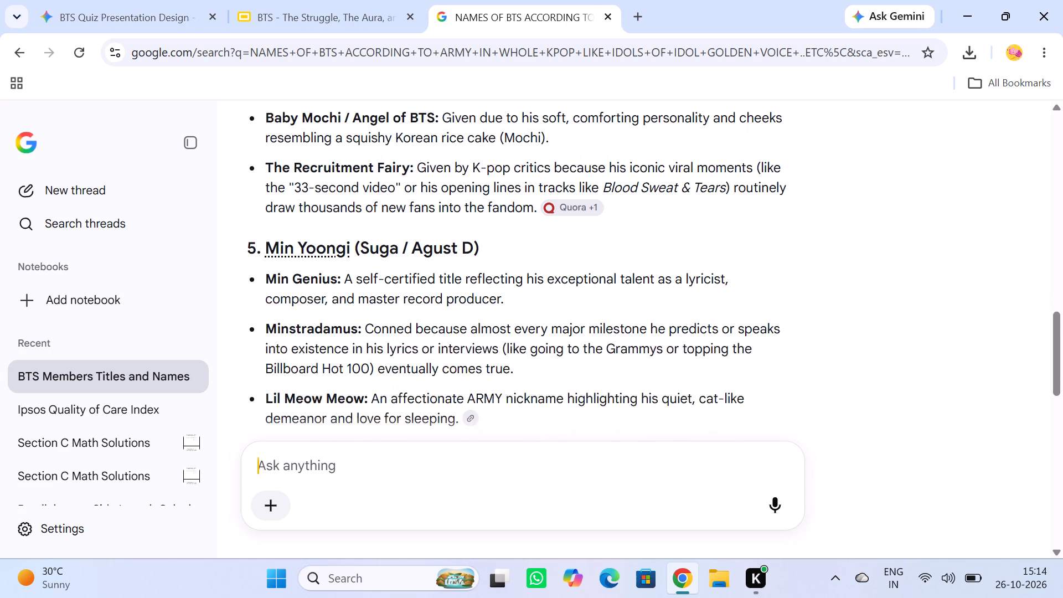
pyautogui.scroll(-1, 321, 203)
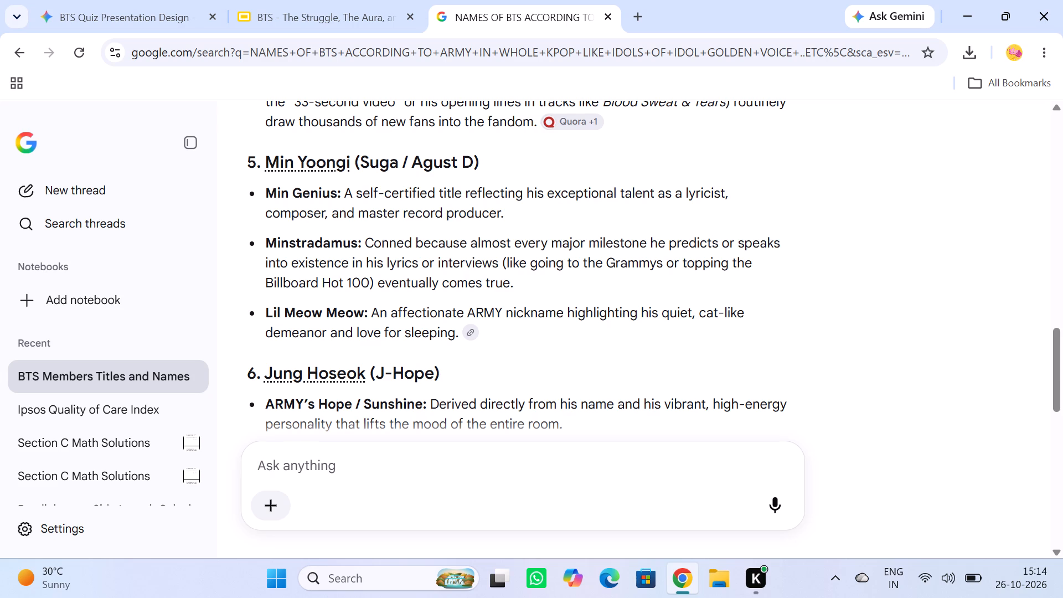
pyautogui.scroll(-1, 314, 204)
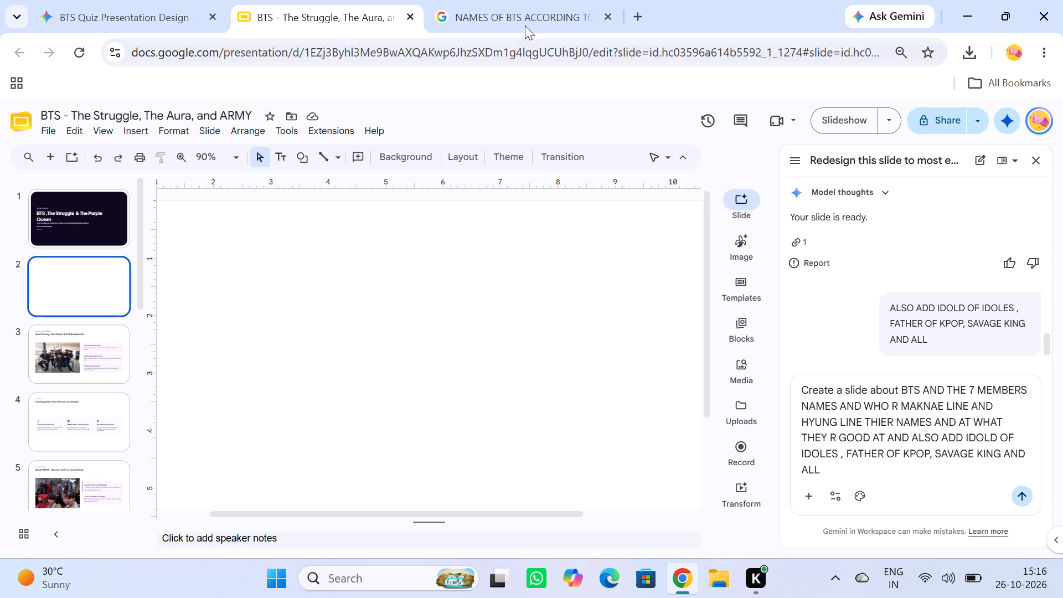
# Return to the AI Mode conversation and send "..." as a follow-up message.
pyautogui.click(460, 15)
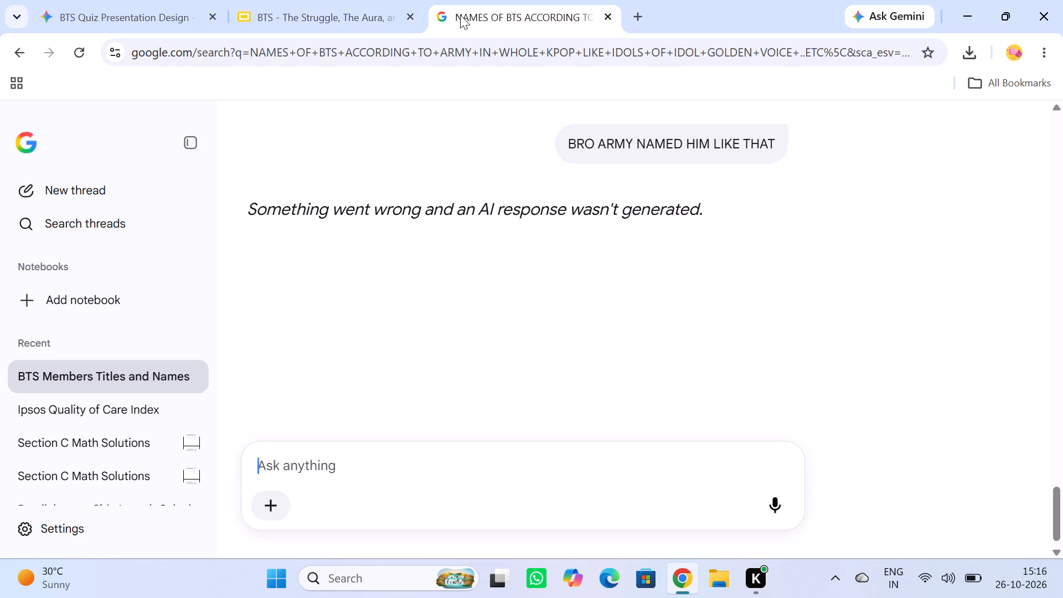
pyautogui.moveTo(442, 461); pyautogui.dragTo(442, 454)
pyautogui.write('...')
pyautogui.press('Return')
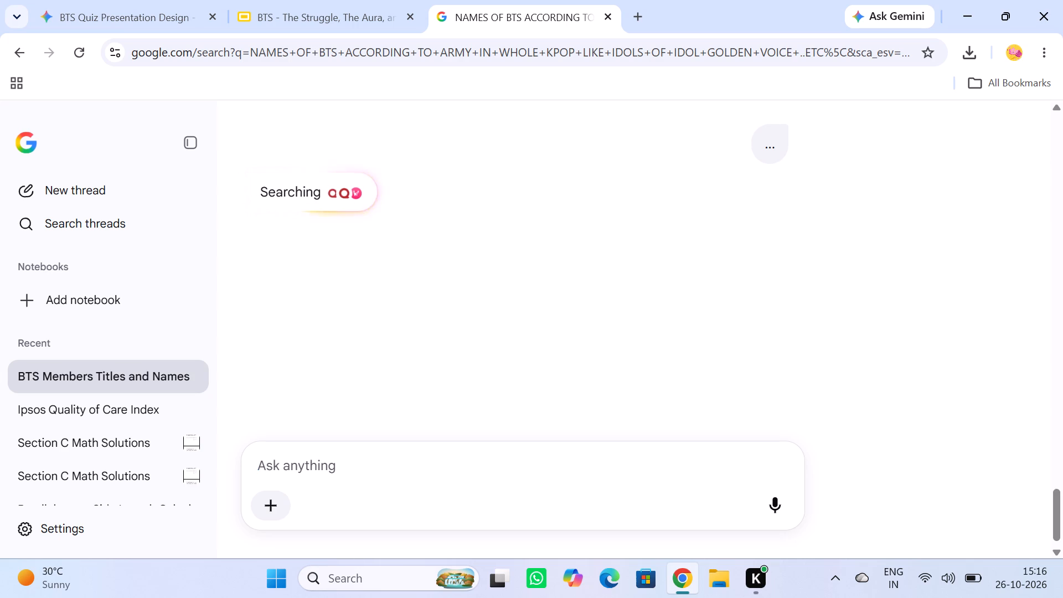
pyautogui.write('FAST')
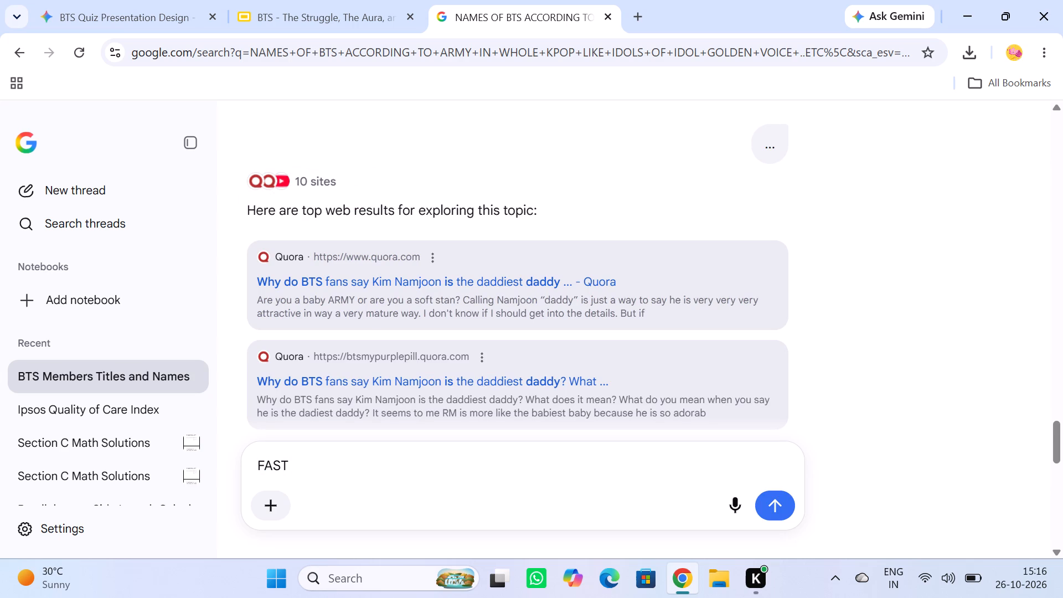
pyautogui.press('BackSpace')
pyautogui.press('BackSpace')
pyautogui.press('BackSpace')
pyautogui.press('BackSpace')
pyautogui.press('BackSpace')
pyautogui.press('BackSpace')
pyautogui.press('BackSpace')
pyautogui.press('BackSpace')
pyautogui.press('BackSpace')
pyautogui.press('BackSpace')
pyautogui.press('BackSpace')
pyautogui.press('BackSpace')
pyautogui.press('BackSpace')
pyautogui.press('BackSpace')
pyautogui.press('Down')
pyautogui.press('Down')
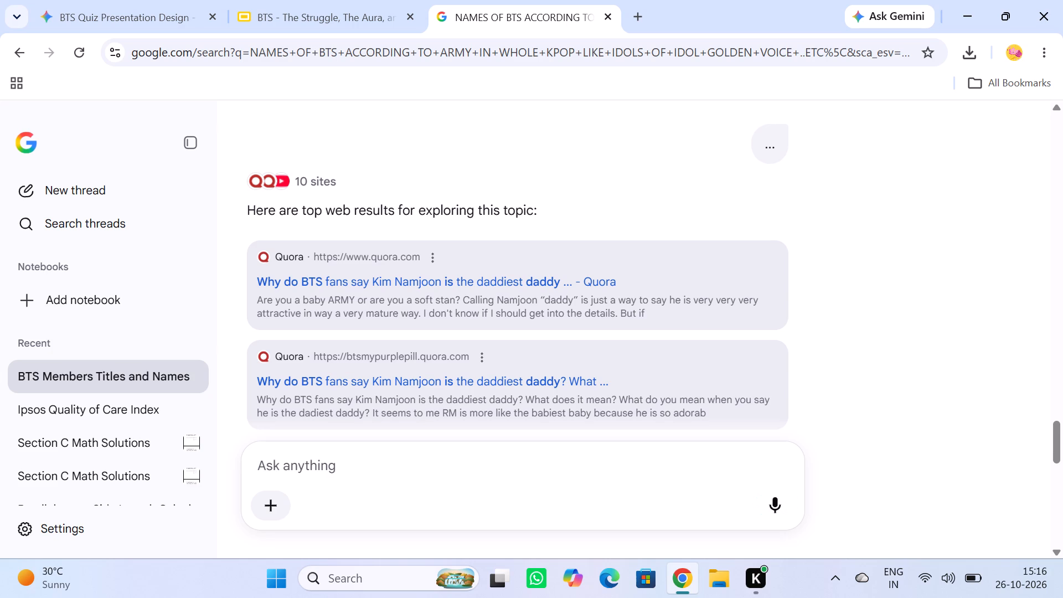
# Look through the web results on RM's nickname and go back to the AI Mode answer listing each member's titles.
pyautogui.scroll(-9, 411, 257)
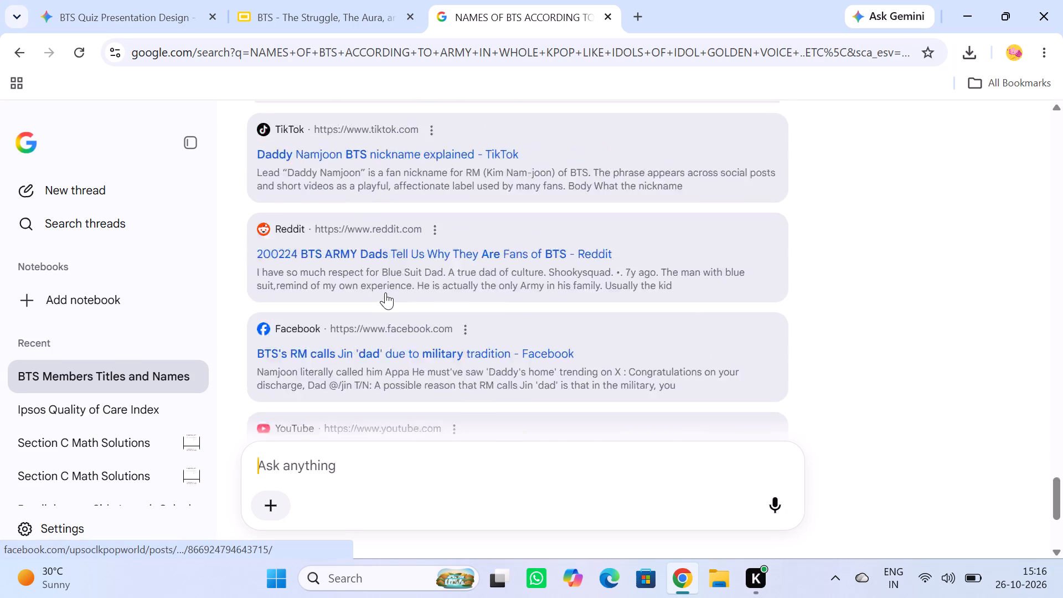
pyautogui.scroll(-11, 385, 292)
pyautogui.scroll(17, 385, 292)
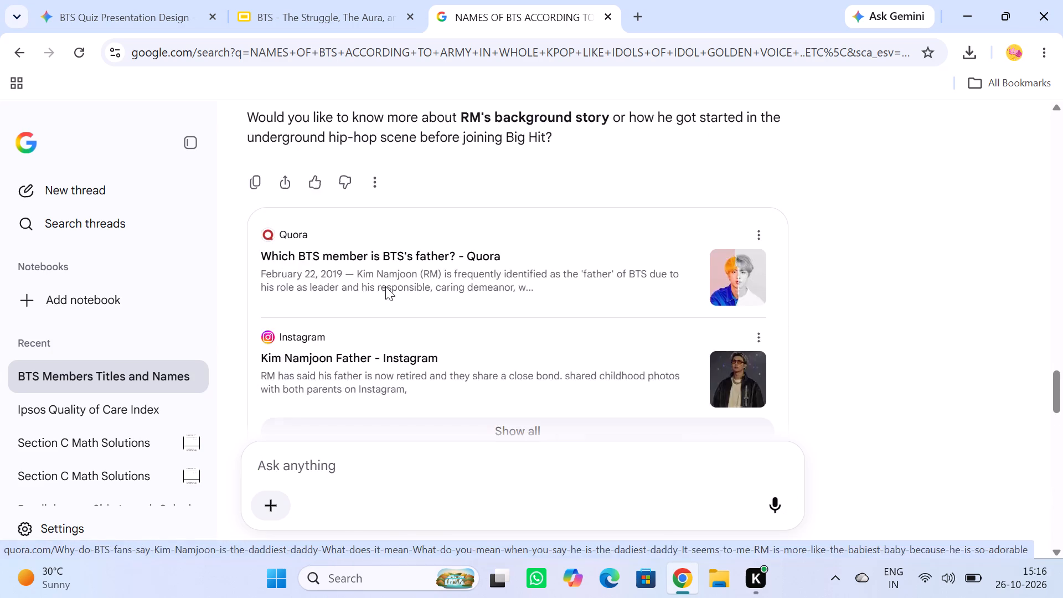
pyautogui.scroll(14, 385, 286)
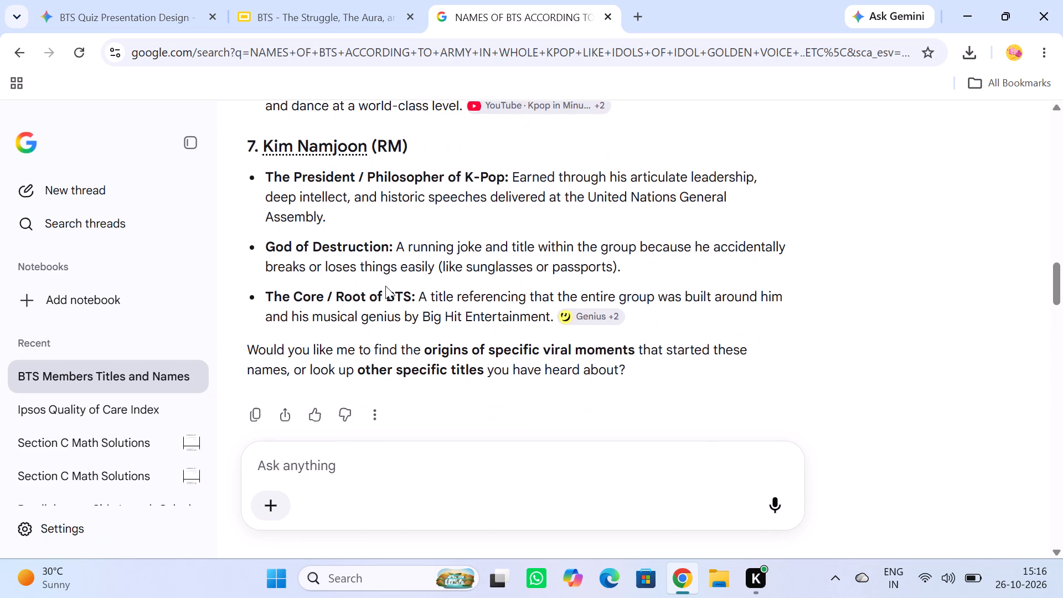
pyautogui.scroll(3, 386, 282)
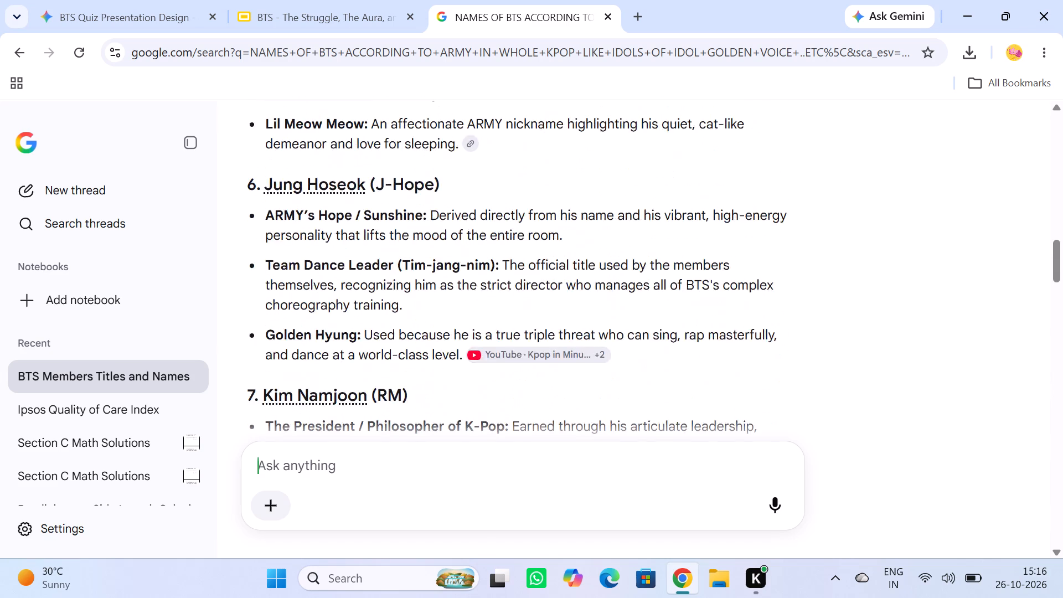
pyautogui.scroll(15, 386, 282)
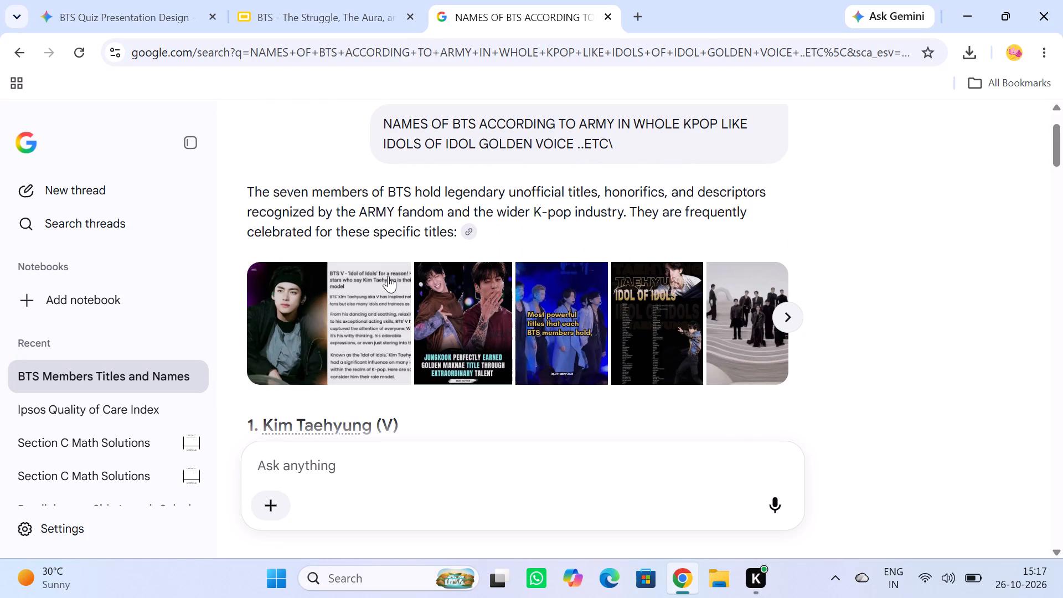
pyautogui.scroll(-3, 323, 231)
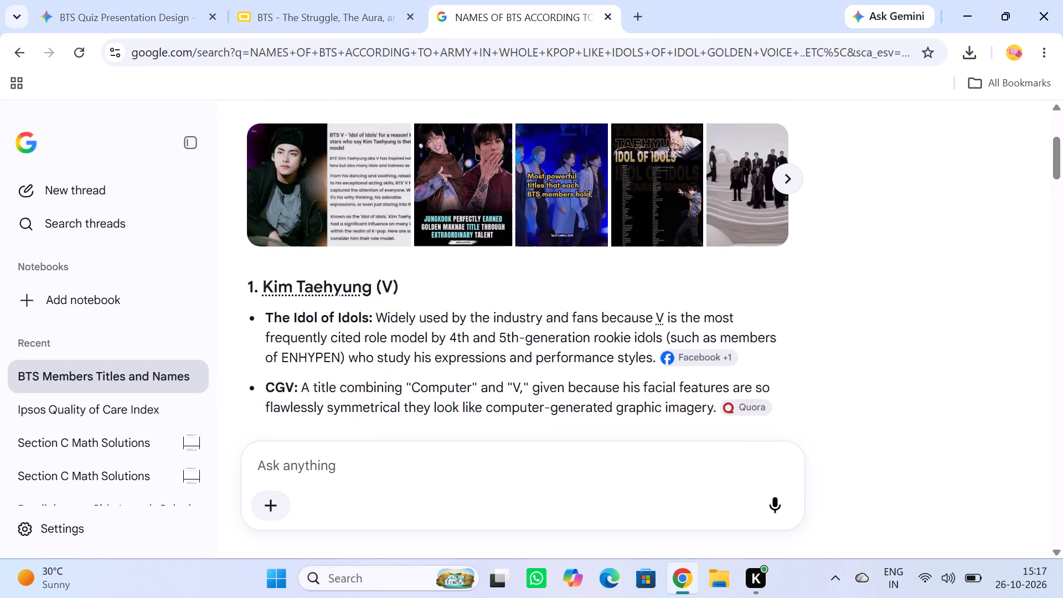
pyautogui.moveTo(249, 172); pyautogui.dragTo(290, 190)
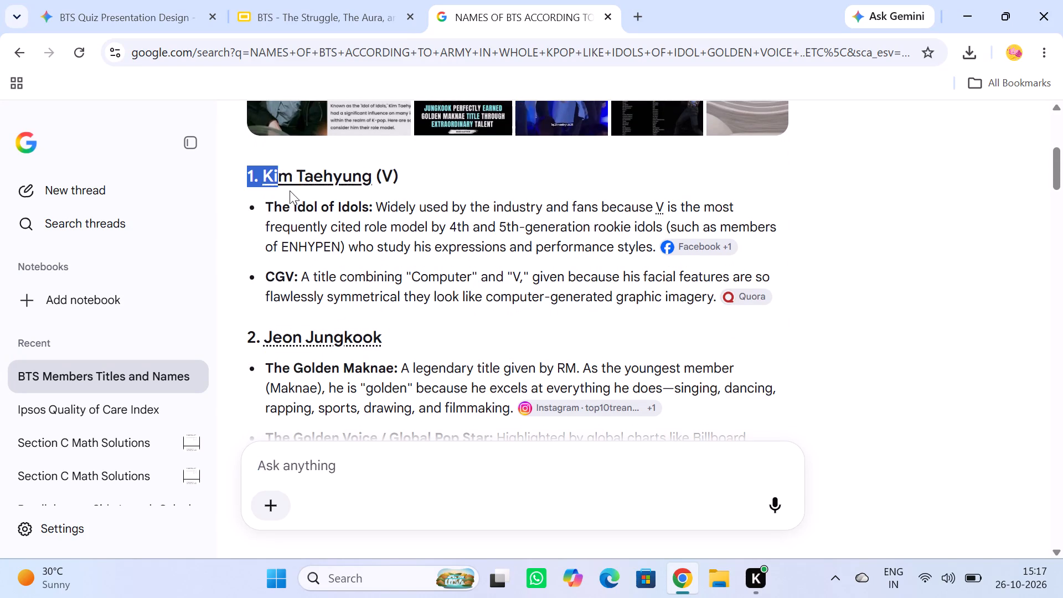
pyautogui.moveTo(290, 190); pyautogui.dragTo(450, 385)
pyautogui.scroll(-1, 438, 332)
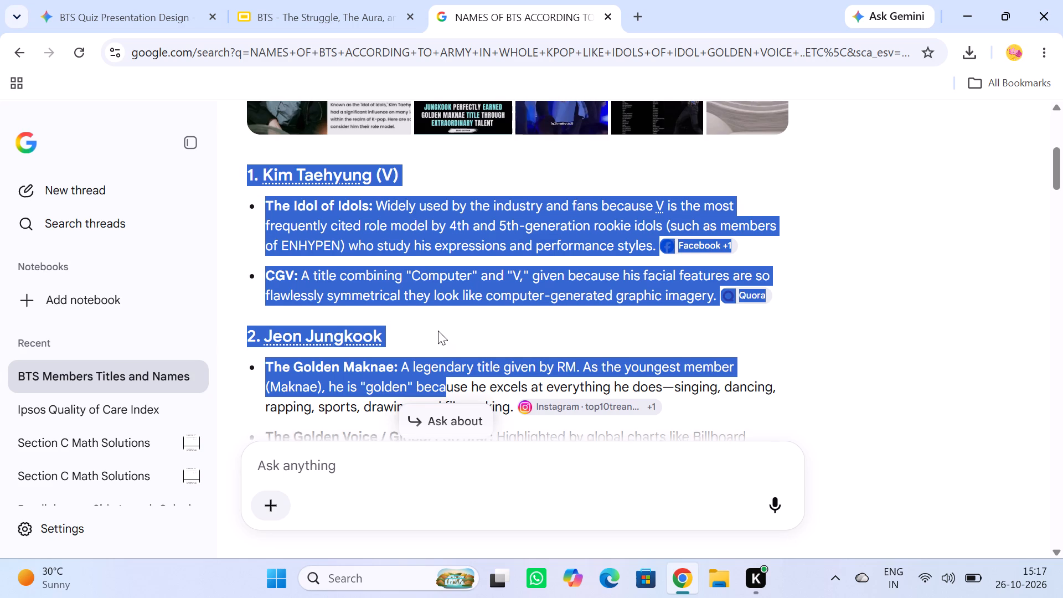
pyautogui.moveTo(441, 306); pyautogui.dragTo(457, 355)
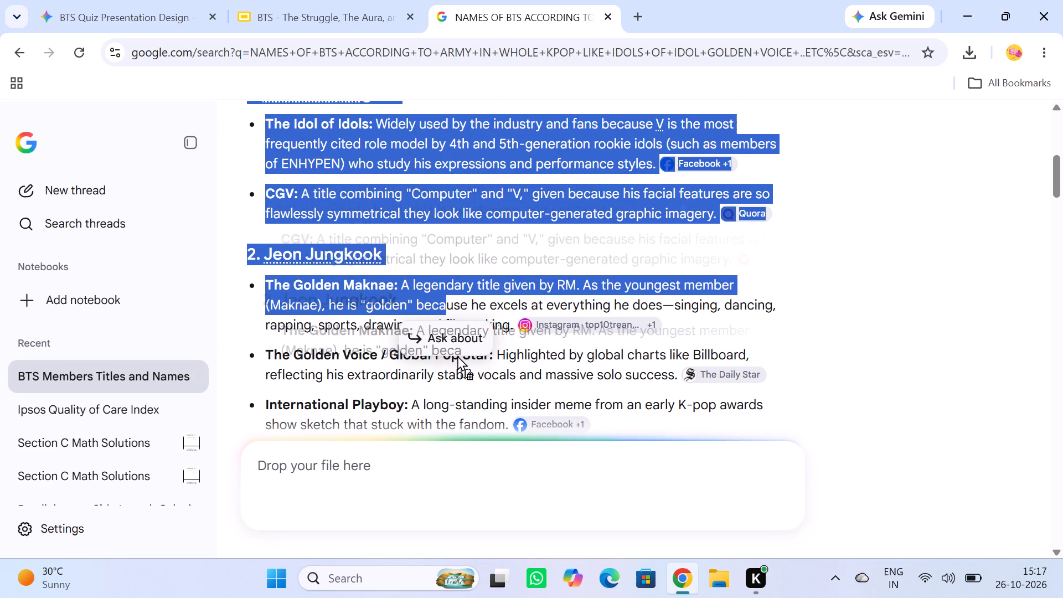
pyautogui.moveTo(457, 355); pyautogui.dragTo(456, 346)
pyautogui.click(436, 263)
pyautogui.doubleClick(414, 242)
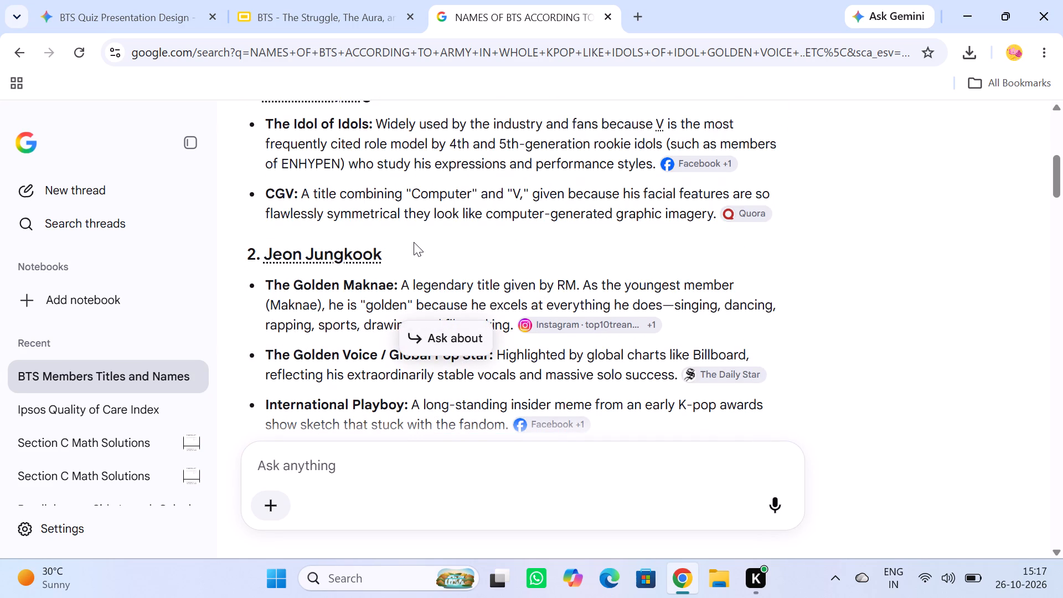
# Copy the AI Mode title list from the Kim Taehyung (V) heading through the "The Core / Root of BTS" entry.
pyautogui.scroll(1, 292, 159)
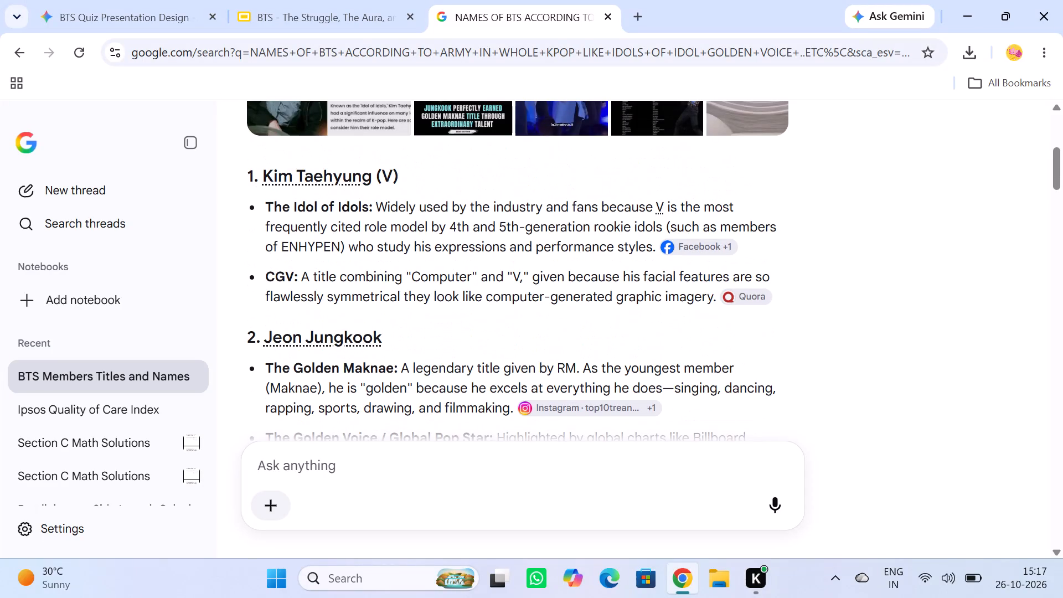
pyautogui.moveTo(247, 179); pyautogui.dragTo(302, 289)
pyautogui.scroll(-3, 302, 289)
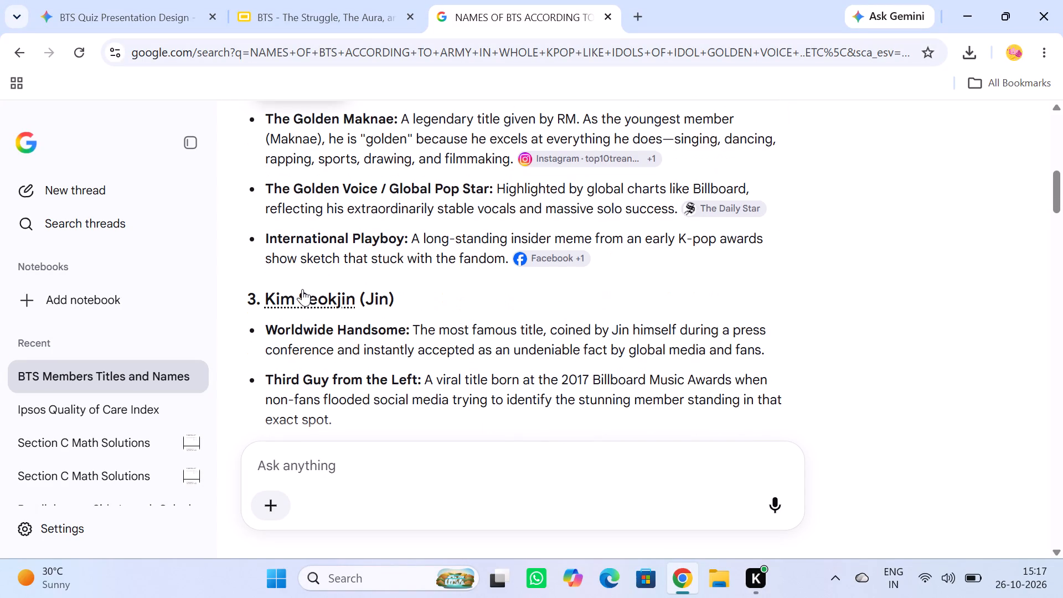
pyautogui.moveTo(302, 289); pyautogui.dragTo(317, 292)
pyautogui.scroll(-8, 303, 289)
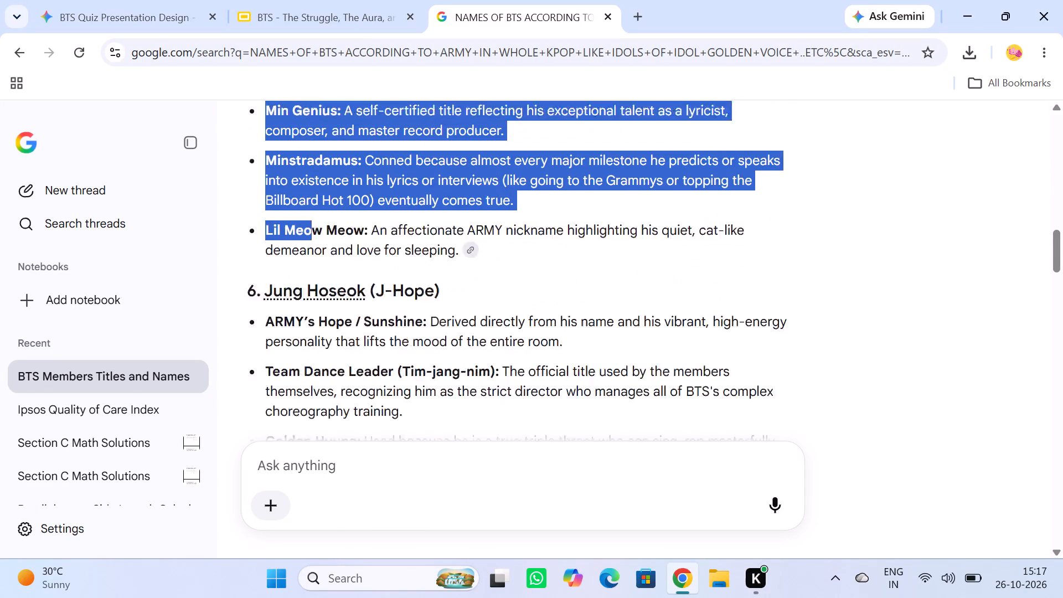
pyautogui.moveTo(317, 292); pyautogui.dragTo(340, 298)
pyautogui.scroll(-6, 339, 298)
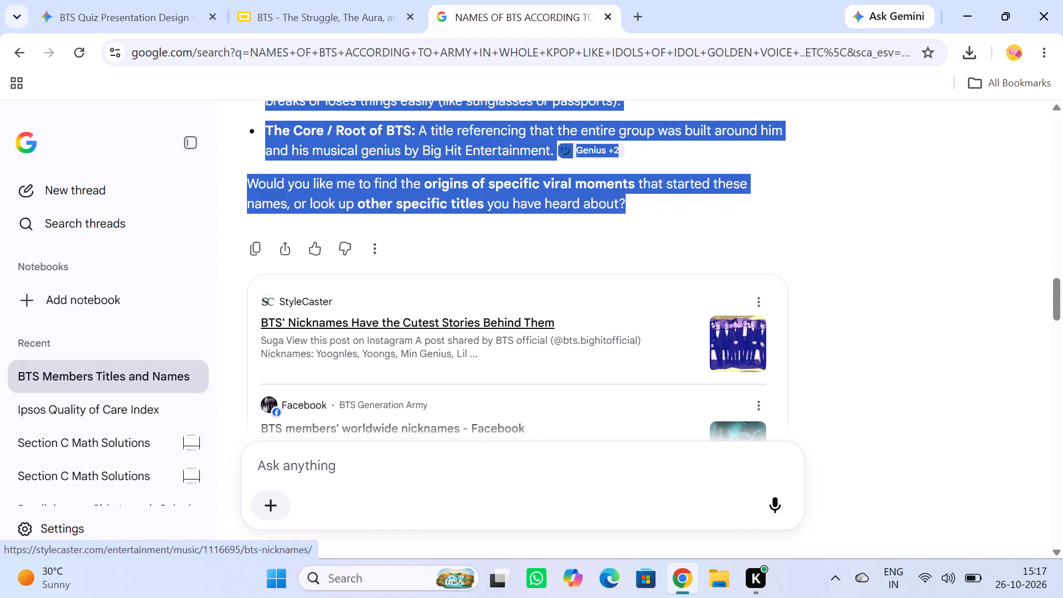
pyautogui.moveTo(340, 298); pyautogui.dragTo(556, 227)
pyautogui.scroll(1, 342, 298)
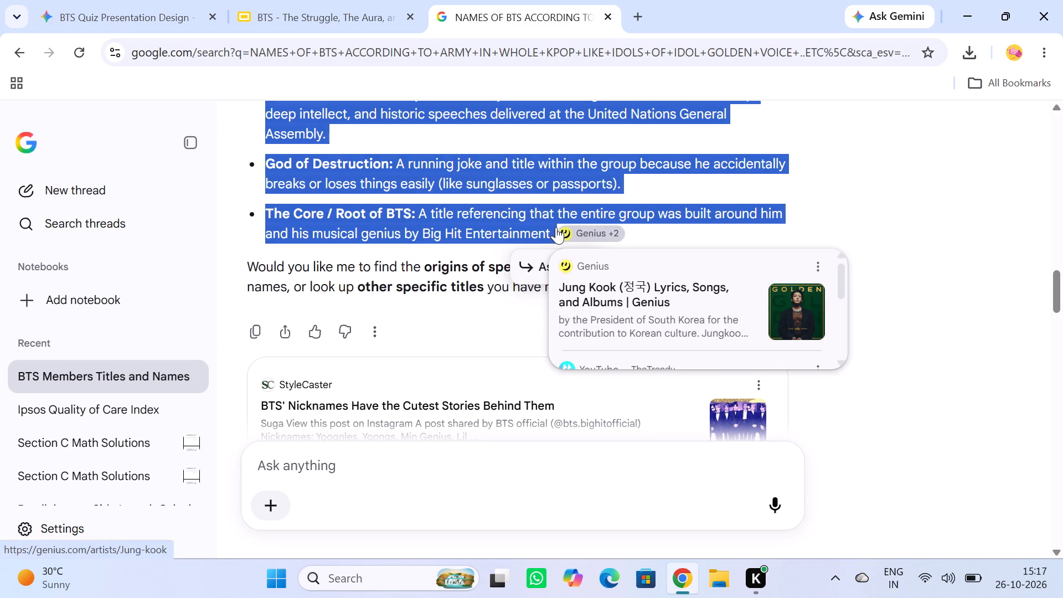
pyautogui.hotkey('ctrl', 'c')
pyautogui.click(435, 503)
pyautogui.click(436, 468)
pyautogui.hotkey('ctrl', 'v')
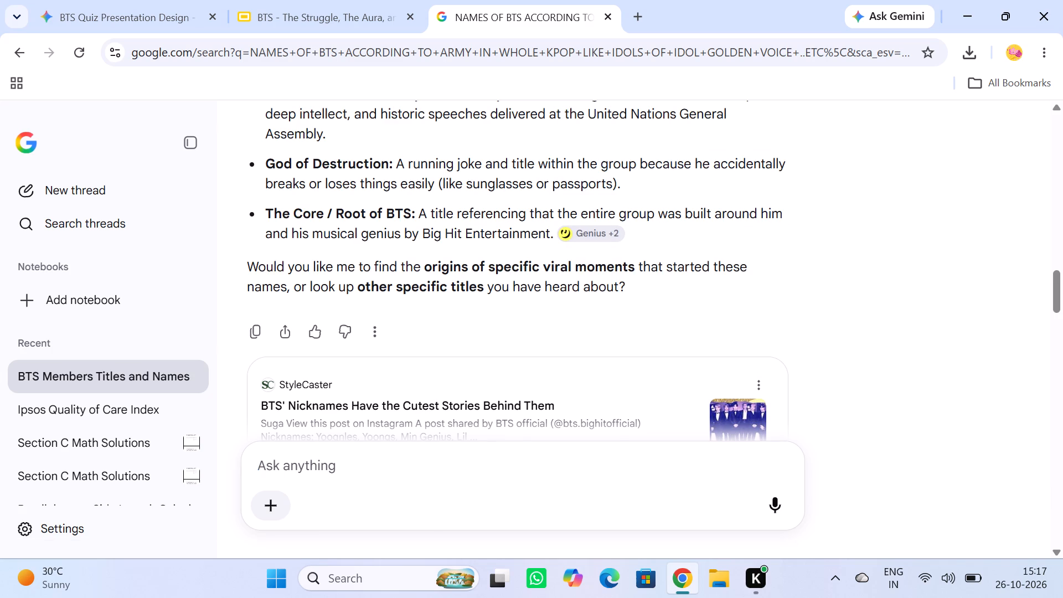
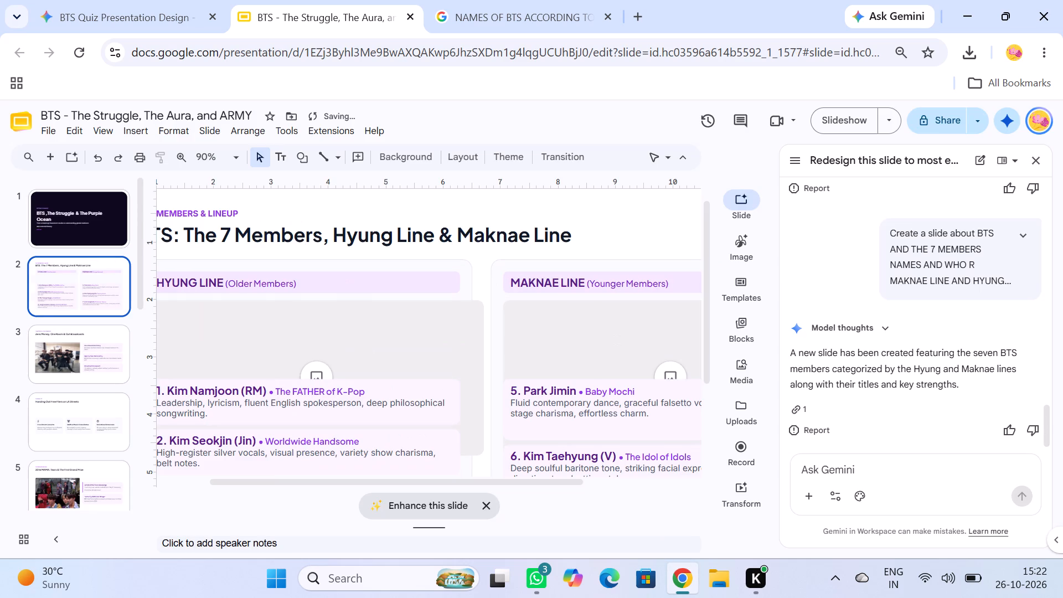
pyautogui.click(1035, 154)
# Delete the large rounded background cards behind the Maknae Line and Hyung Line columns.
pyautogui.scroll(-1, 718, 379)
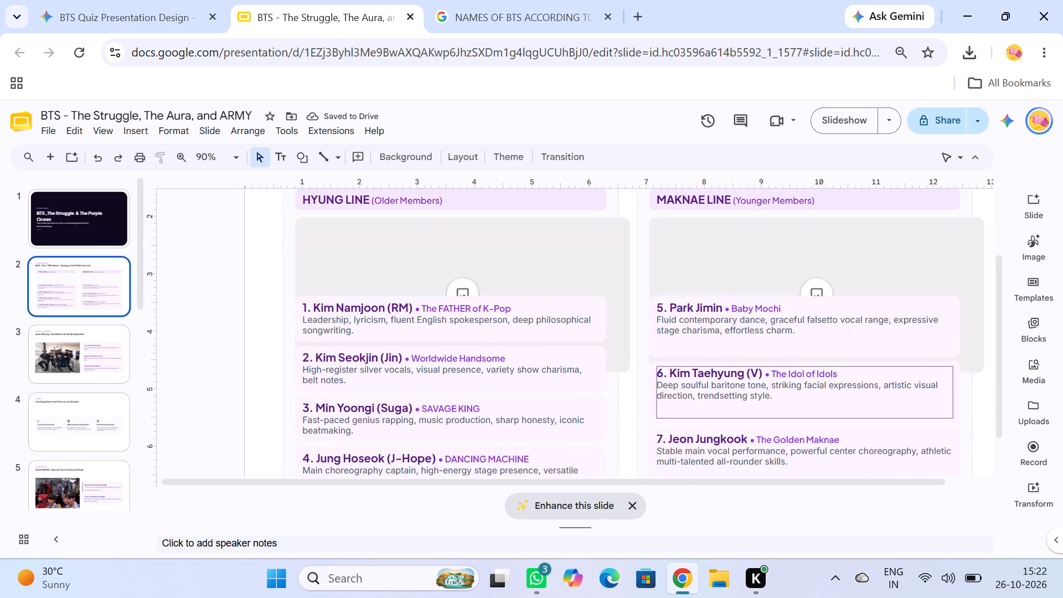
pyautogui.scroll(-5, 713, 352)
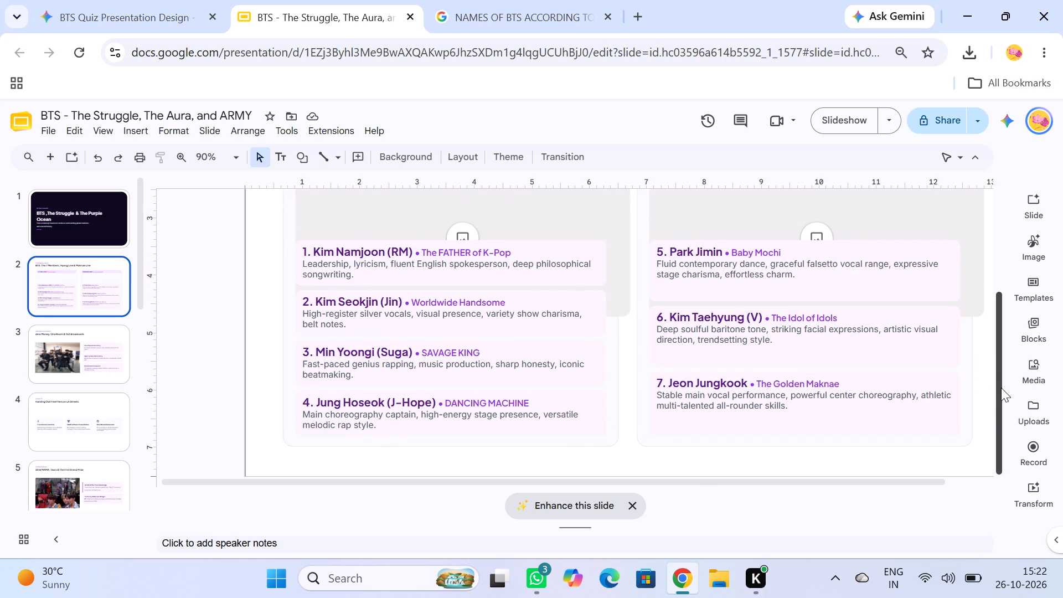
pyautogui.click(969, 415)
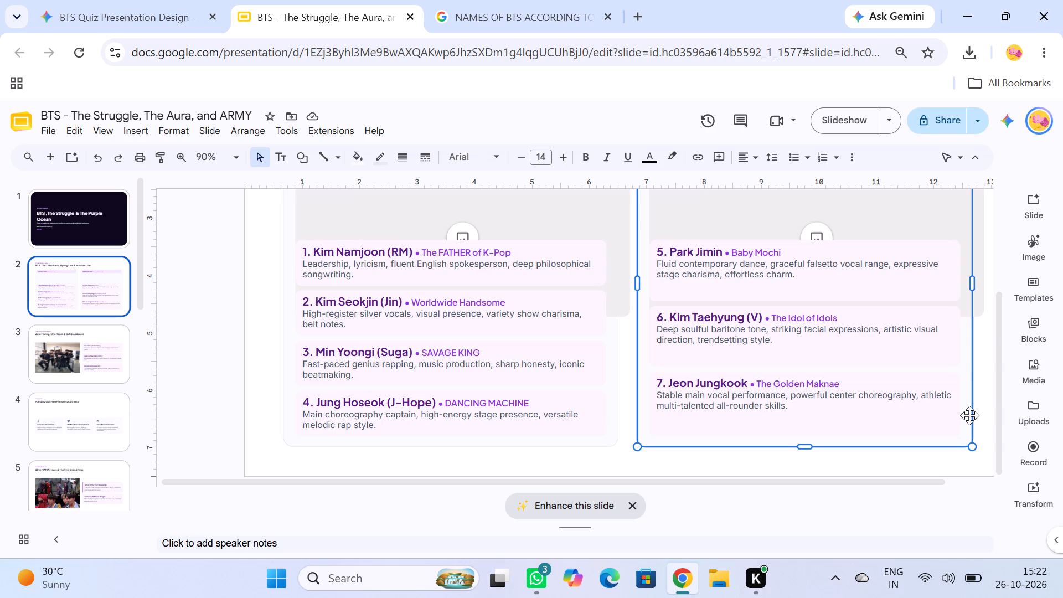
pyautogui.scroll(3, 783, 326)
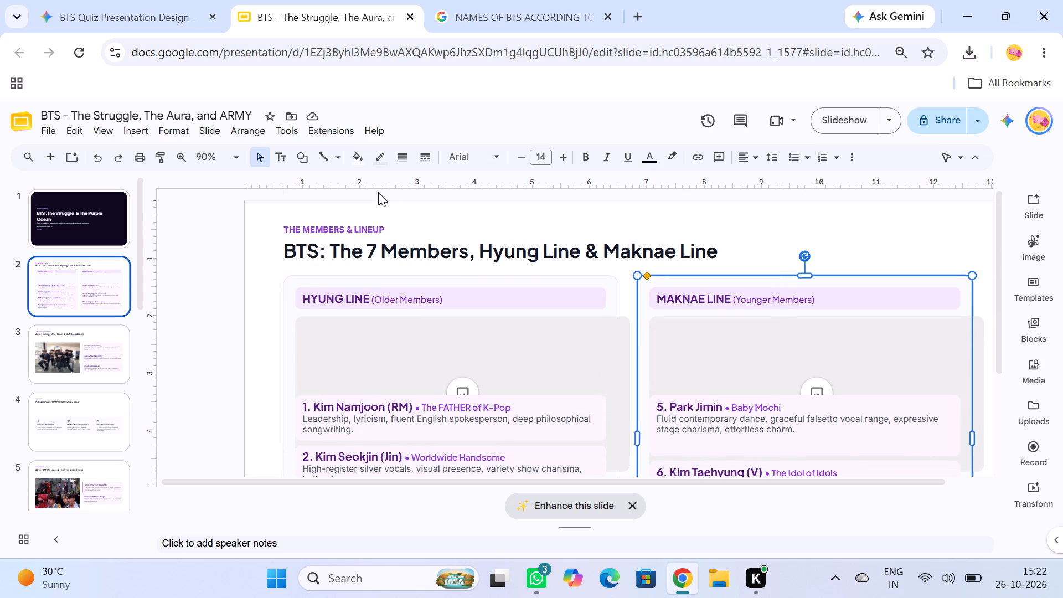
pyautogui.press('BackSpace')
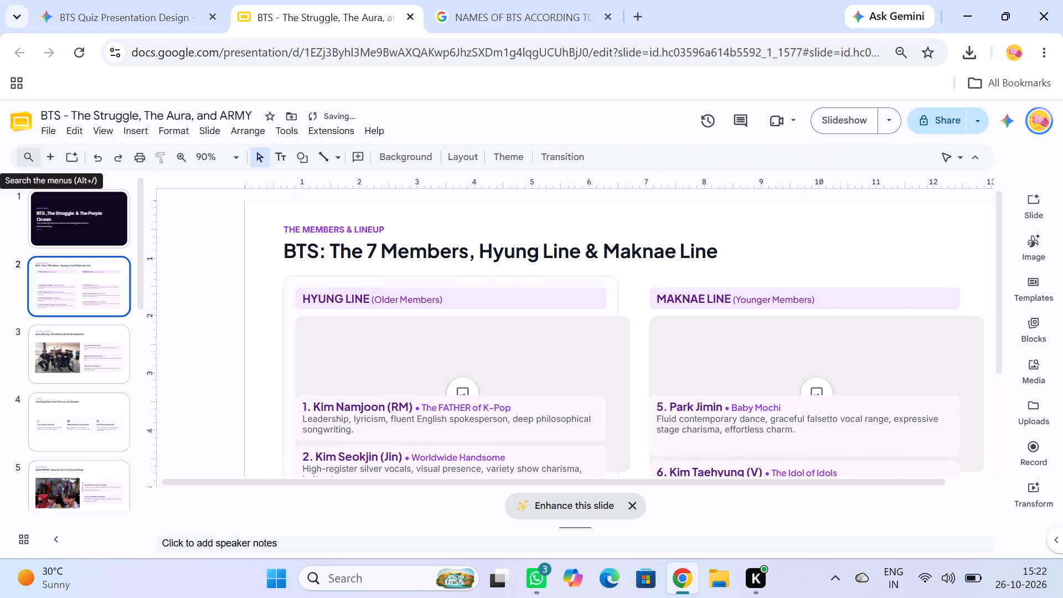
pyautogui.click(614, 302)
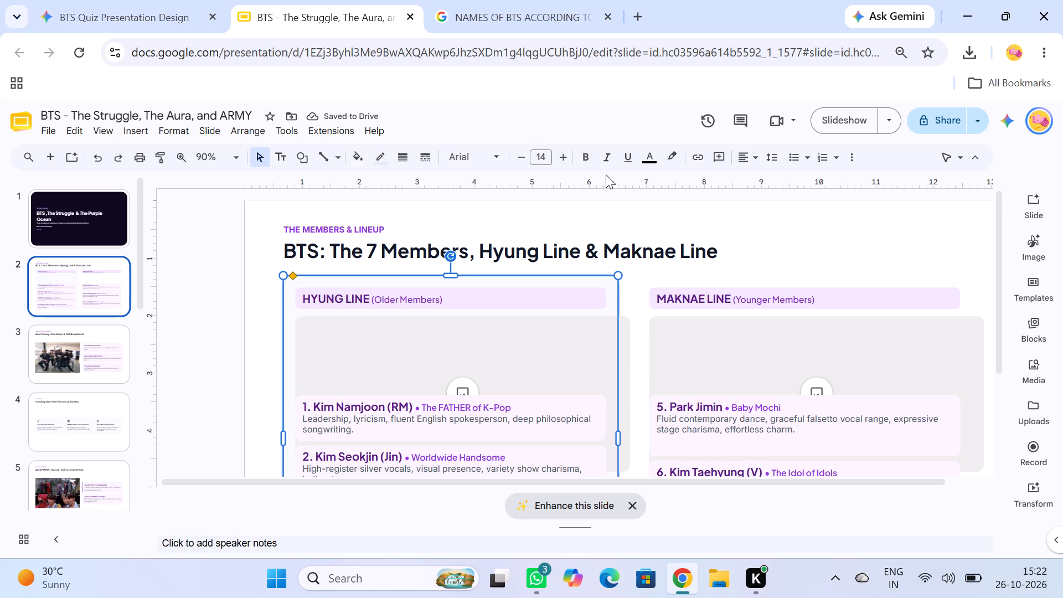
pyautogui.press('BackSpace')
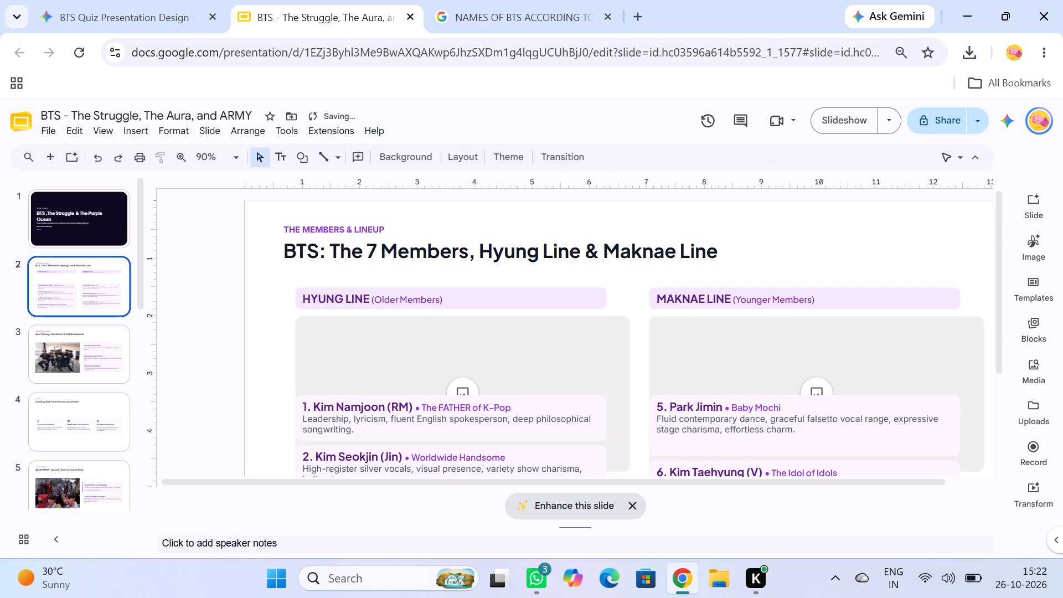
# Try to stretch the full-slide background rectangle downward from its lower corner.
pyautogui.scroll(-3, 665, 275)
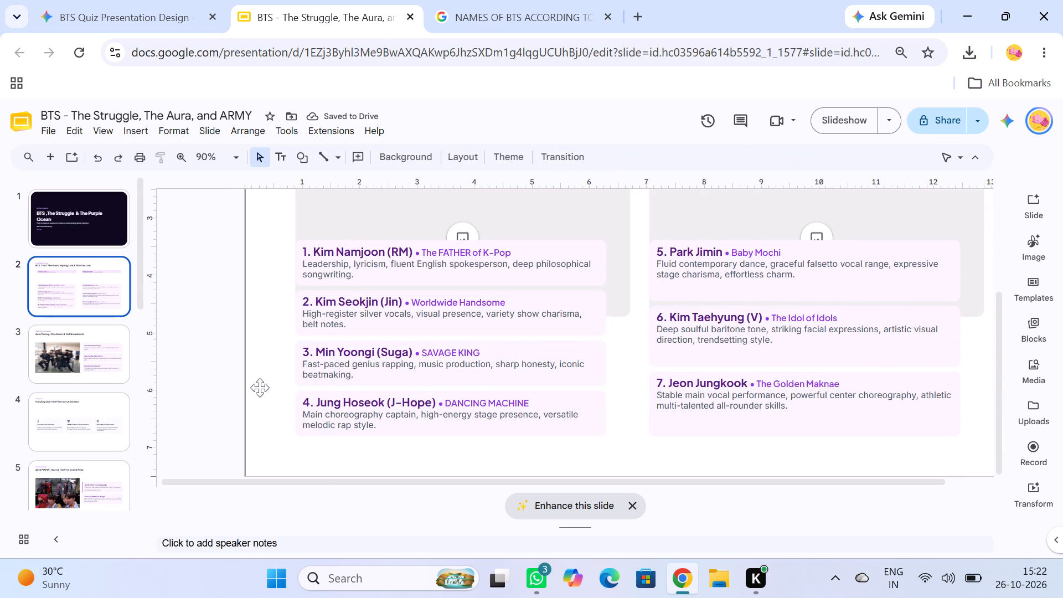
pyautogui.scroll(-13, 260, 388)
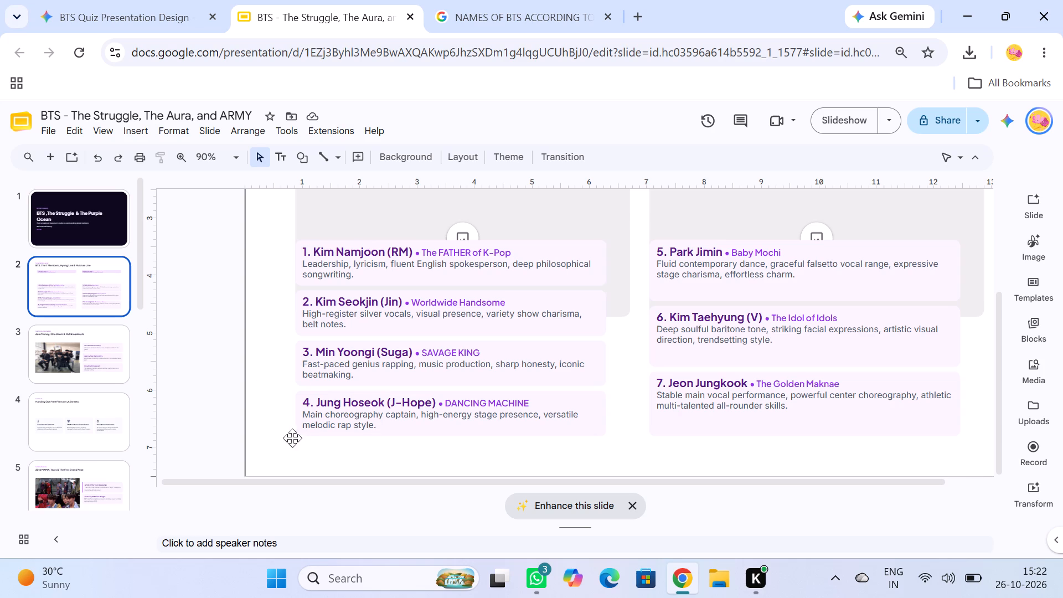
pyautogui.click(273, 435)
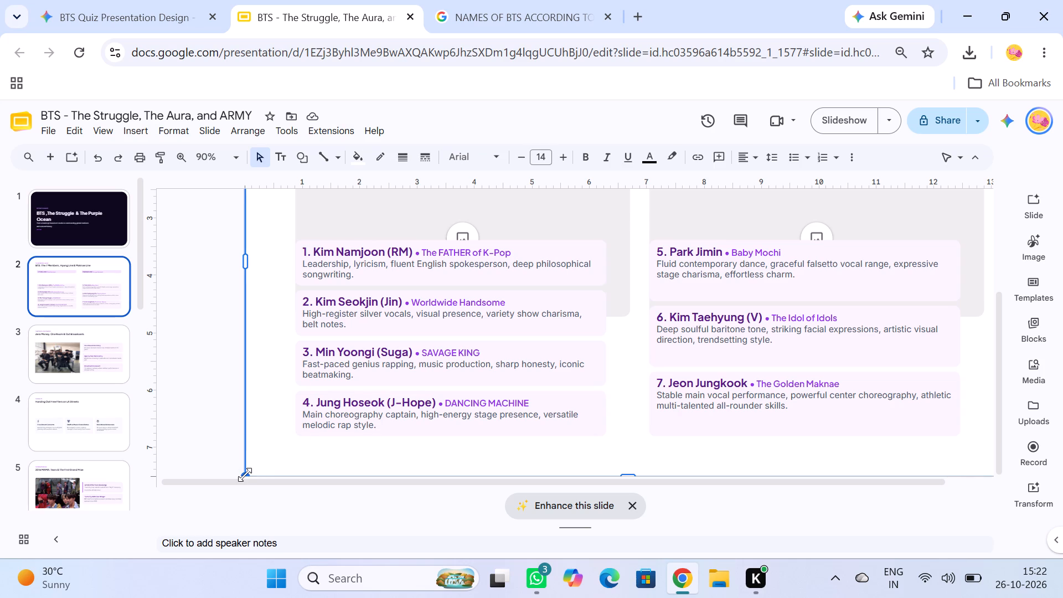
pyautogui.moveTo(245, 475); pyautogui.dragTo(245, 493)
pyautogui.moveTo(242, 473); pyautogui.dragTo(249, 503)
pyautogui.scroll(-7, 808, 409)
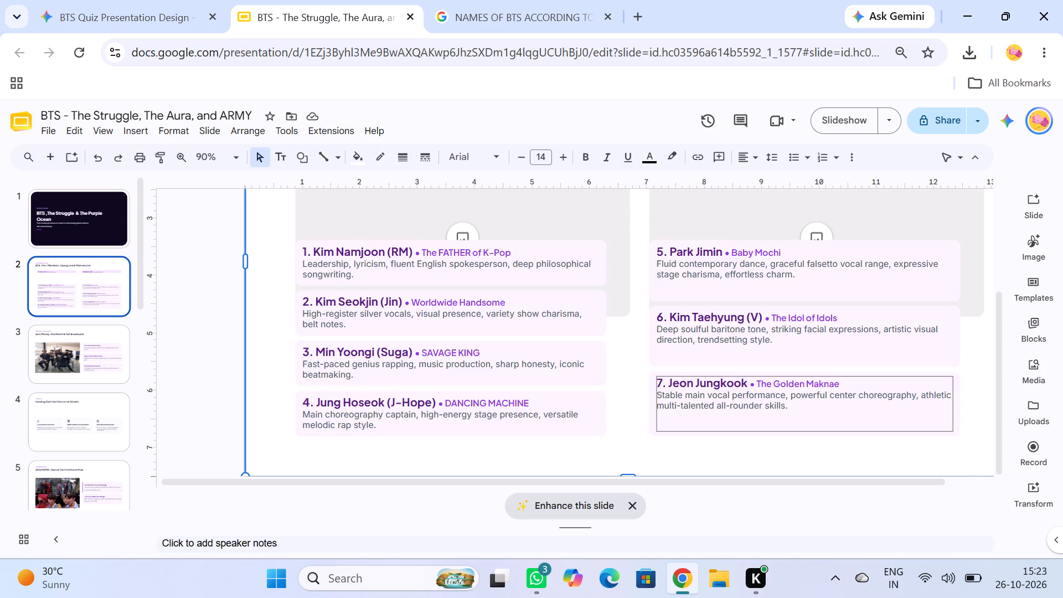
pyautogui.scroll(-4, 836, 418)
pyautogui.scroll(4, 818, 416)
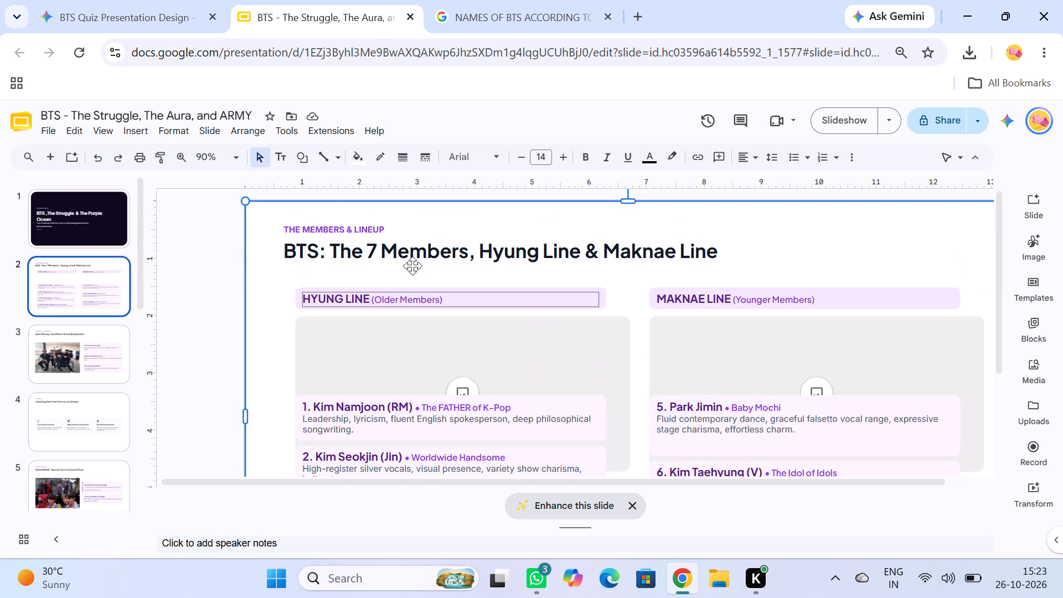
# Move the slide 2 title slightly up toward the "THE MEMBERS & LINEUP" label.
pyautogui.click(768, 258)
pyautogui.scroll(1, 768, 257)
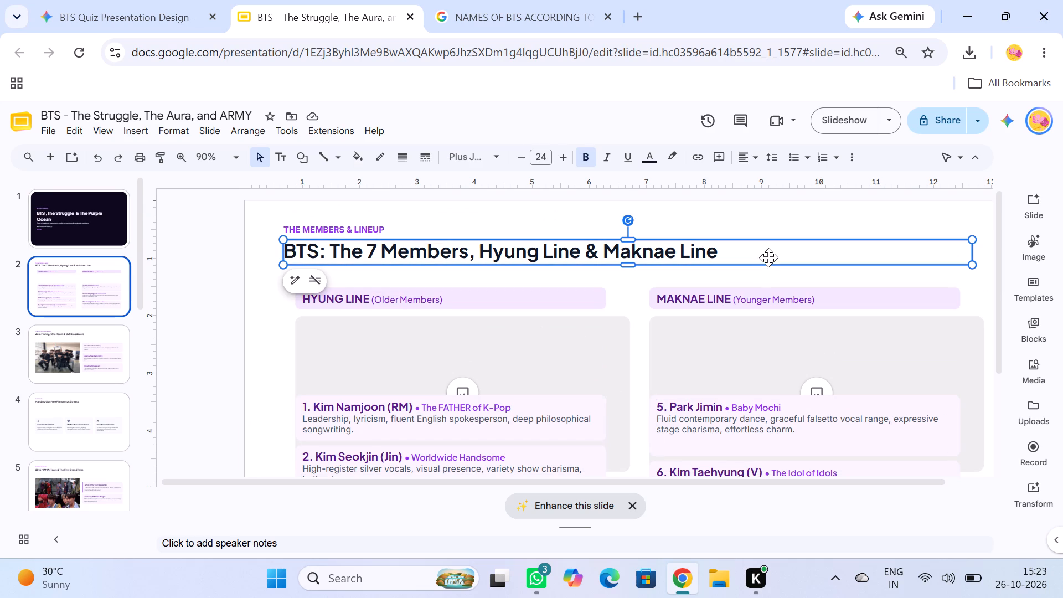
pyautogui.moveTo(768, 257); pyautogui.dragTo(765, 248)
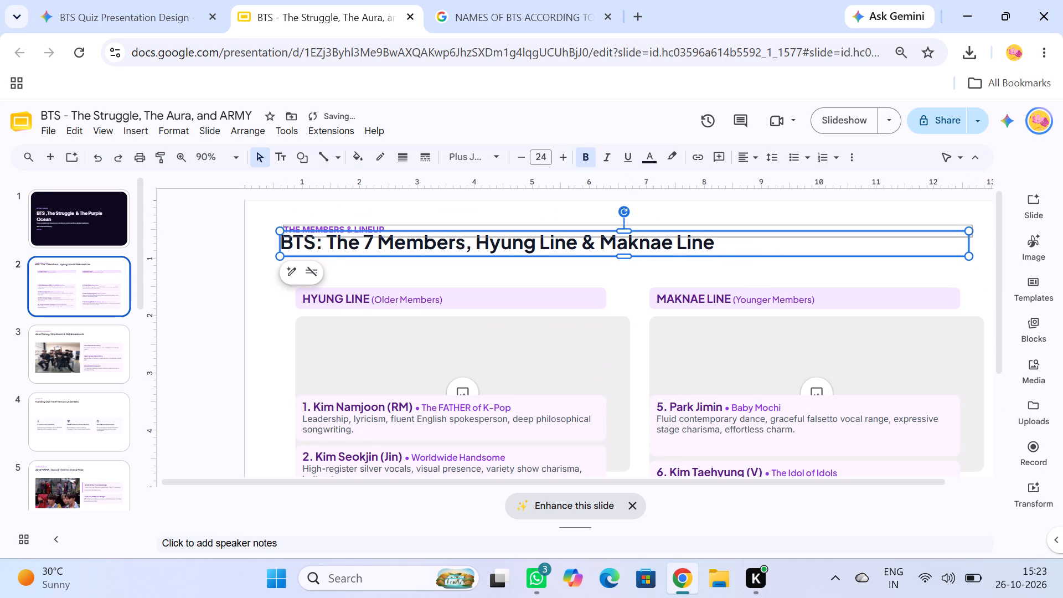
# Erase all the text of the purple "THE MEMBERS & LINEUP" label above the slide 2 title.
pyautogui.click(318, 226)
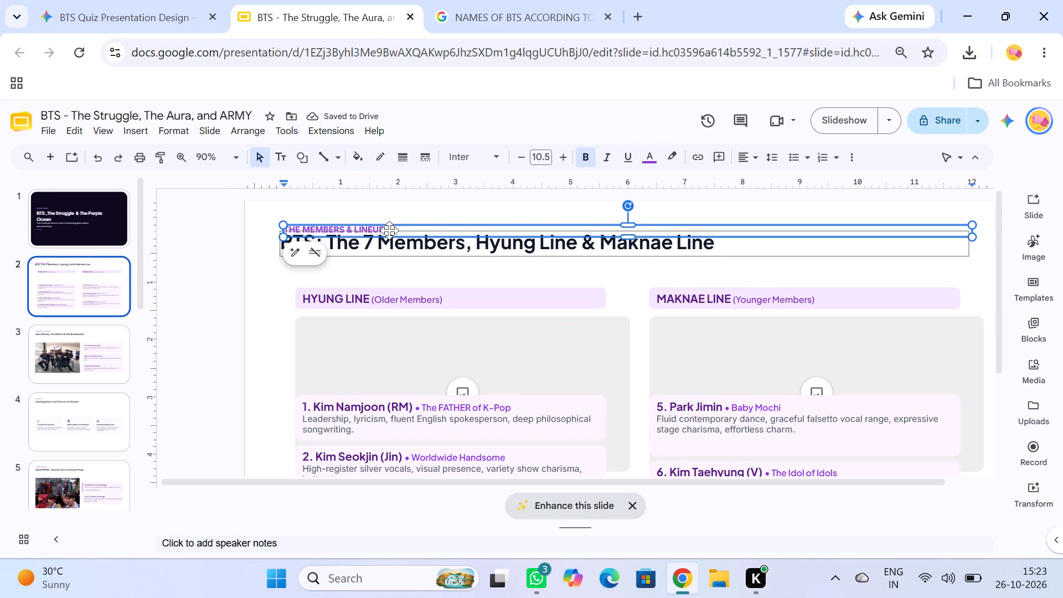
pyautogui.press('BackSpace')
pyautogui.press('BackSpace')
pyautogui.press('BackSpace')
pyautogui.press('BackSpace')
pyautogui.press('BackSpace')
pyautogui.press('BackSpace')
pyautogui.press('BackSpace')
pyautogui.press('BackSpace')
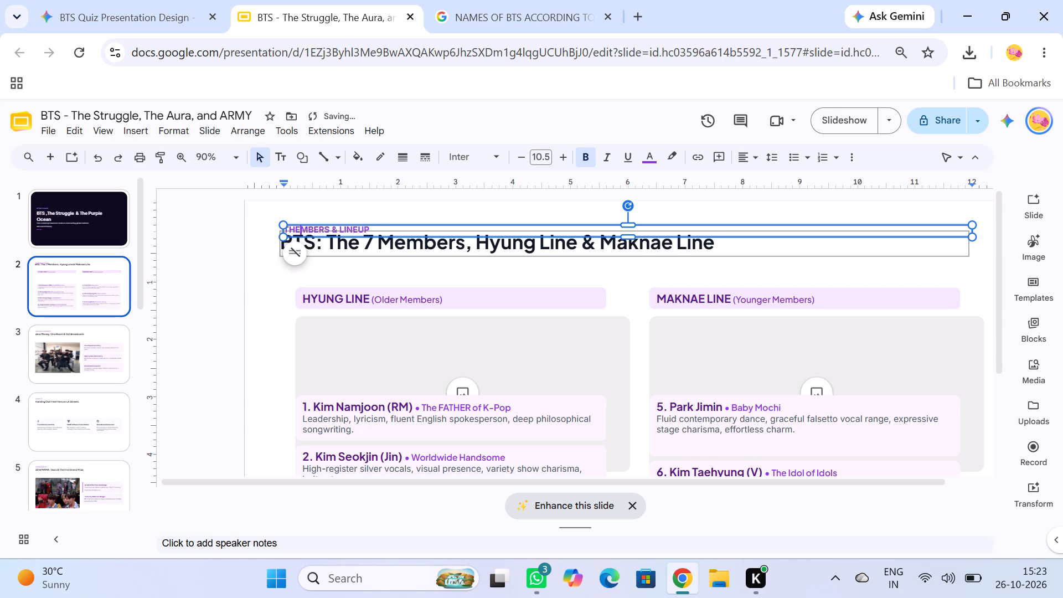
pyautogui.press('Right')
pyautogui.press('Right')
pyautogui.press('Right')
pyautogui.press('Right')
pyautogui.press('Right')
pyautogui.press('Right')
pyautogui.press('Right')
pyautogui.press('Right')
pyautogui.press('Right')
pyautogui.press('Right')
pyautogui.press('Right')
pyautogui.press('Right')
pyautogui.press('Right')
pyautogui.press('Right')
pyautogui.press('Right')
pyautogui.press('Right')
pyautogui.press('Right')
pyautogui.press('Right')
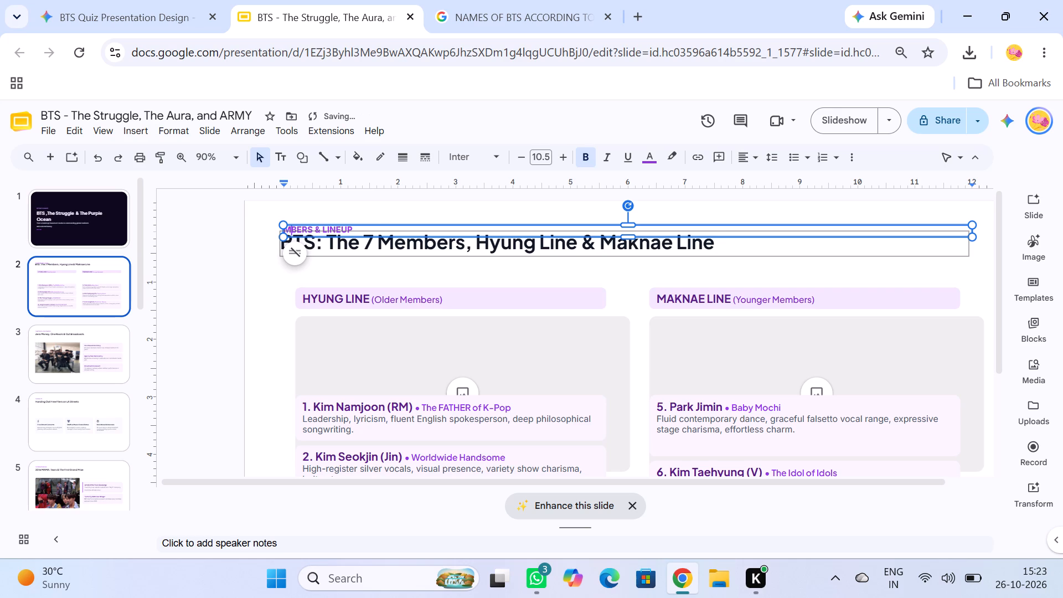
pyautogui.press('BackSpace')
pyautogui.press('BackSpace')
pyautogui.press('BackSpace')
pyautogui.press('BackSpace')
pyautogui.press('BackSpace')
pyautogui.press('BackSpace')
pyautogui.press('BackSpace')
pyautogui.press('BackSpace')
pyautogui.press('BackSpace')
pyautogui.press('BackSpace')
pyautogui.press('BackSpace')
pyautogui.press('BackSpace')
pyautogui.press('BackSpace')
pyautogui.press('BackSpace')
pyautogui.press('BackSpace')
pyautogui.press('BackSpace')
pyautogui.press('BackSpace')
pyautogui.press('BackSpace')
pyautogui.press('BackSpace')
pyautogui.press('BackSpace')
pyautogui.press('BackSpace')
pyautogui.press('BackSpace')
pyautogui.press('BackSpace')
pyautogui.press('BackSpace')
pyautogui.press('BackSpace')
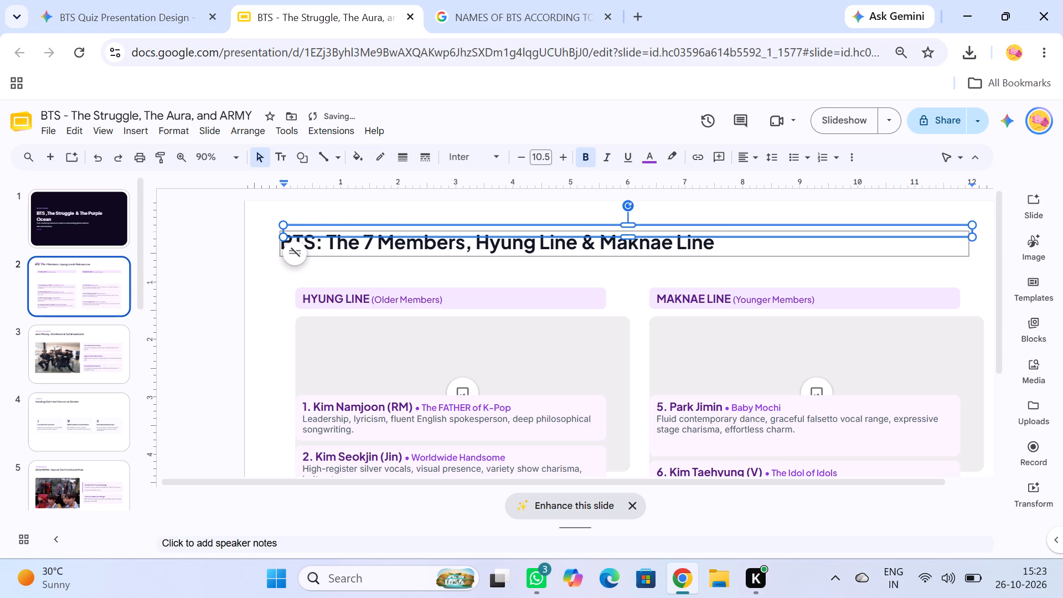
pyautogui.press('BackSpace')
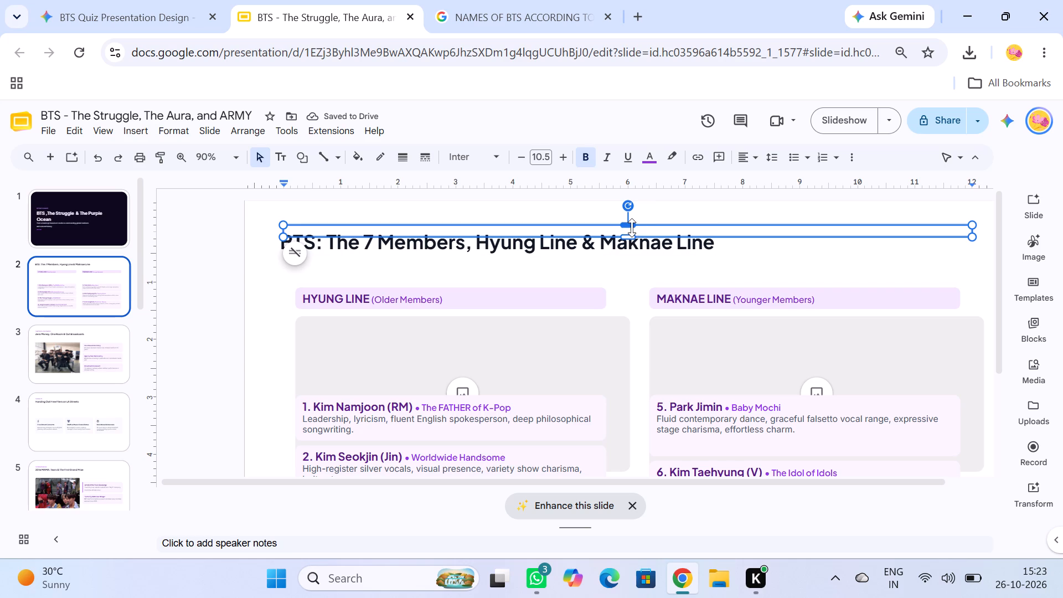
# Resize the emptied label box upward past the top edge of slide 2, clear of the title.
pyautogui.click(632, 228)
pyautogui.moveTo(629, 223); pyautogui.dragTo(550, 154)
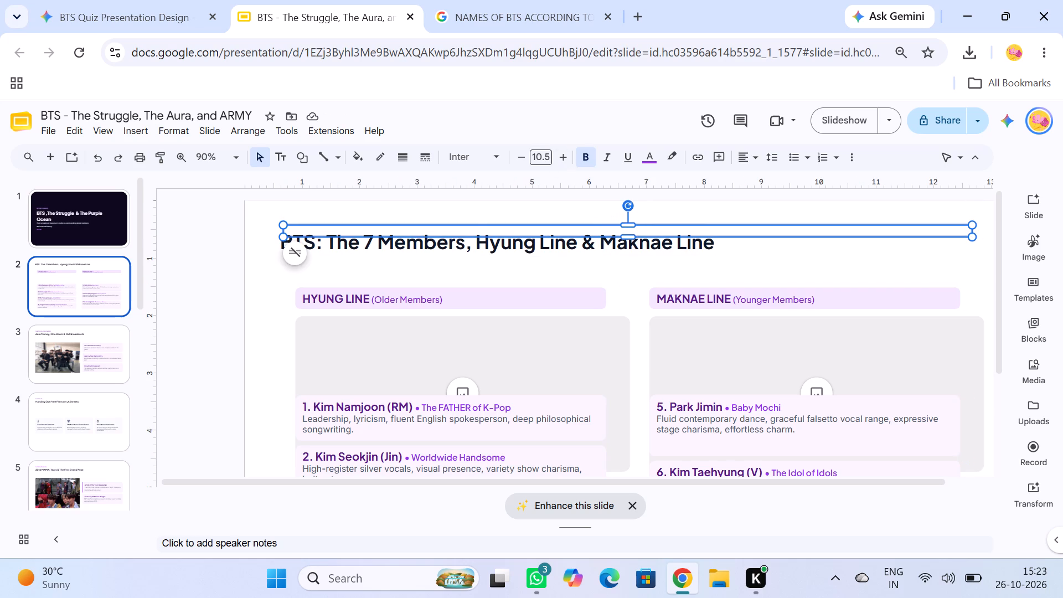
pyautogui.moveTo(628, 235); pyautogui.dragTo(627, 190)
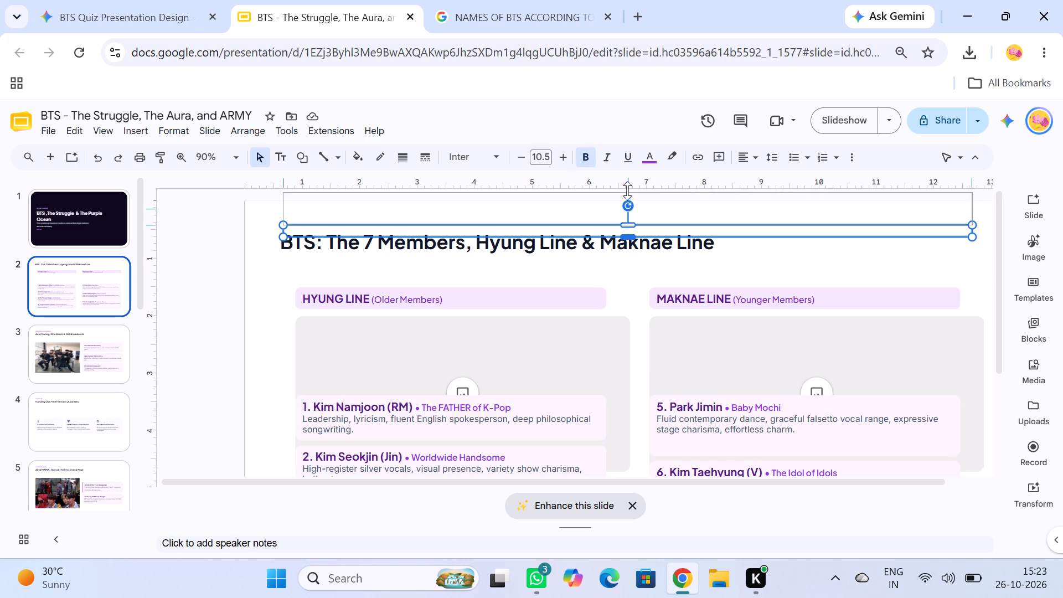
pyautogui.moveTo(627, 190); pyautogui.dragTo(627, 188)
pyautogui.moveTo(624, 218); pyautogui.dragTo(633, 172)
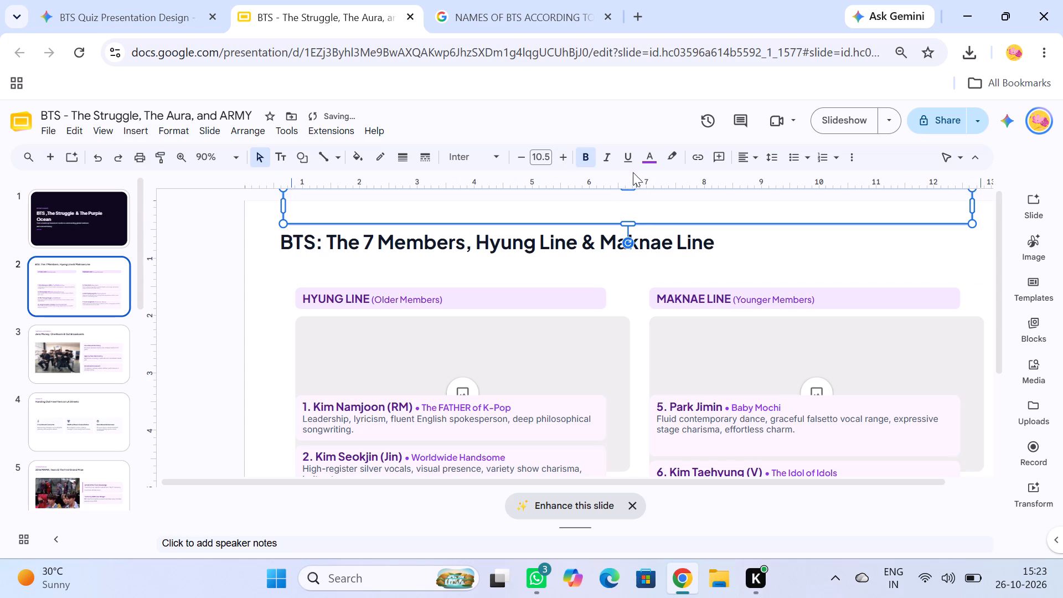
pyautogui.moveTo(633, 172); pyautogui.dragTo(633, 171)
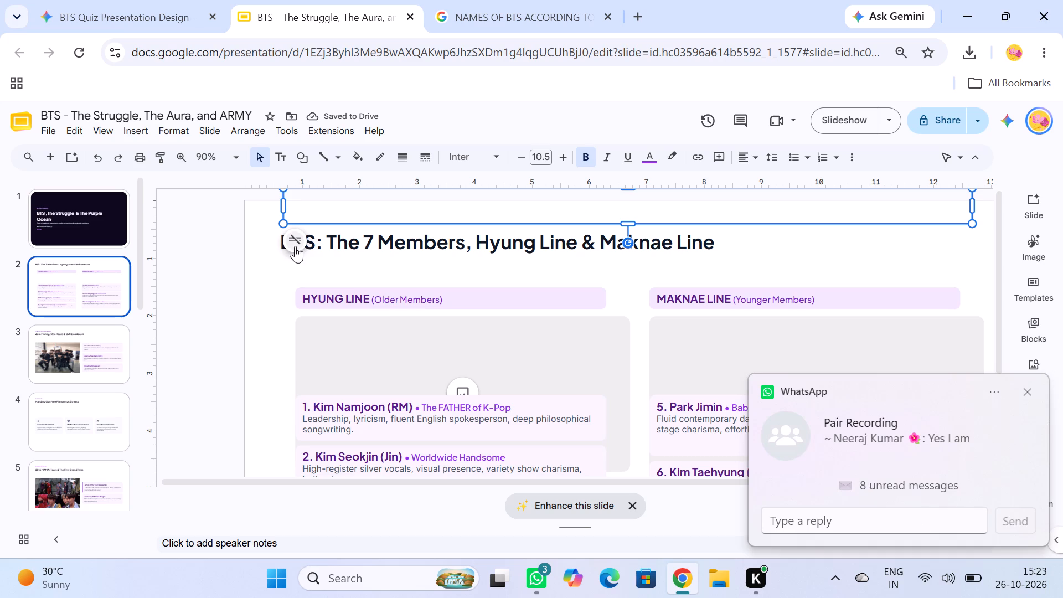
# Delete the empty label text box above the slide 2 title.
pyautogui.click(287, 242)
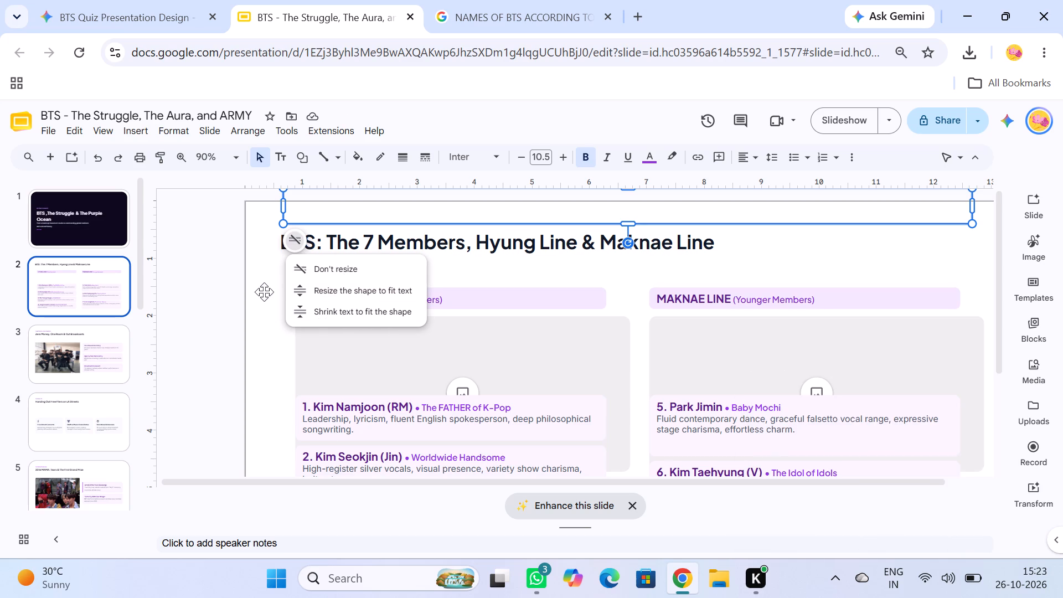
pyautogui.press('BackSpace')
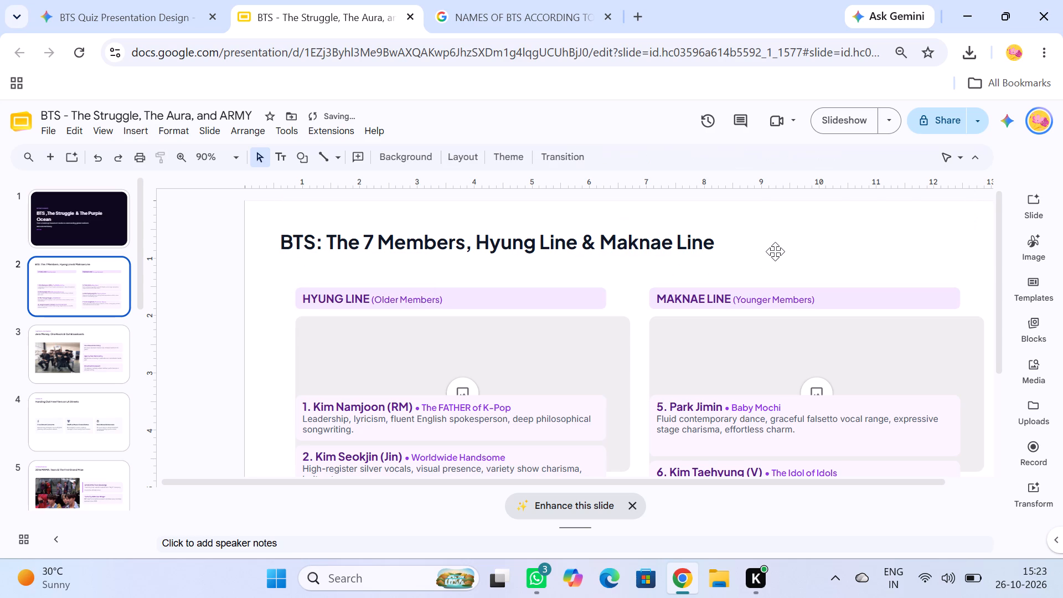
# Shift the full-slide background rectangle on slide 2 slightly up and to the left.
pyautogui.click(620, 244)
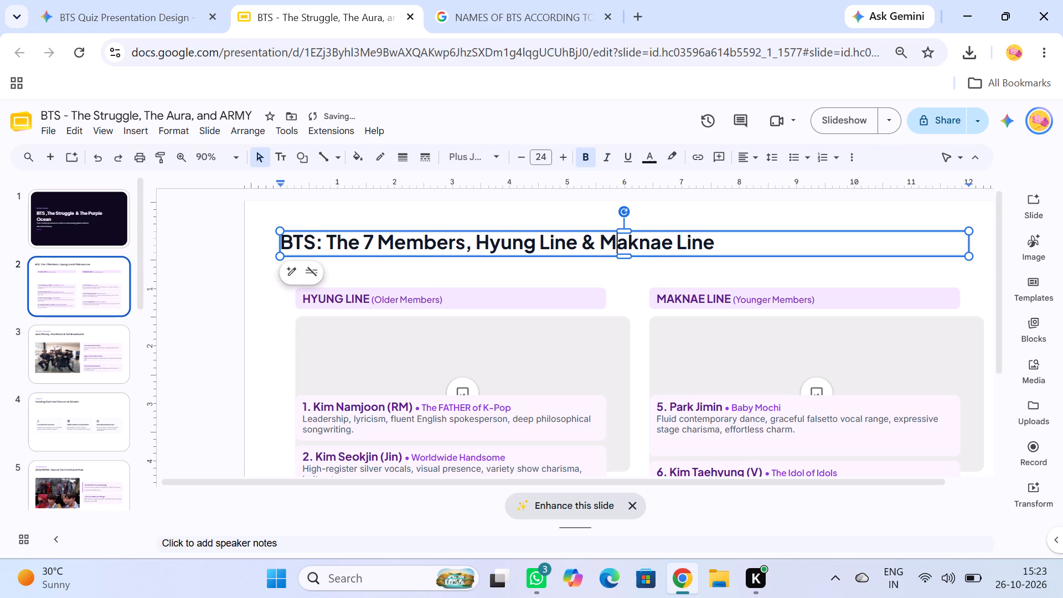
pyautogui.click(743, 244)
pyautogui.click(773, 241)
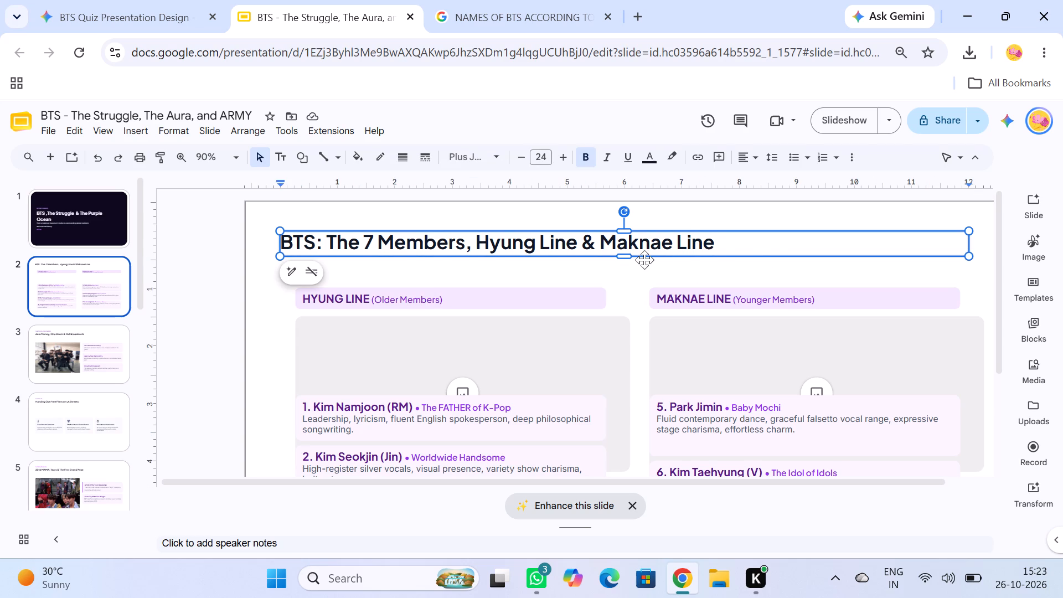
pyautogui.moveTo(647, 260); pyautogui.dragTo(641, 253)
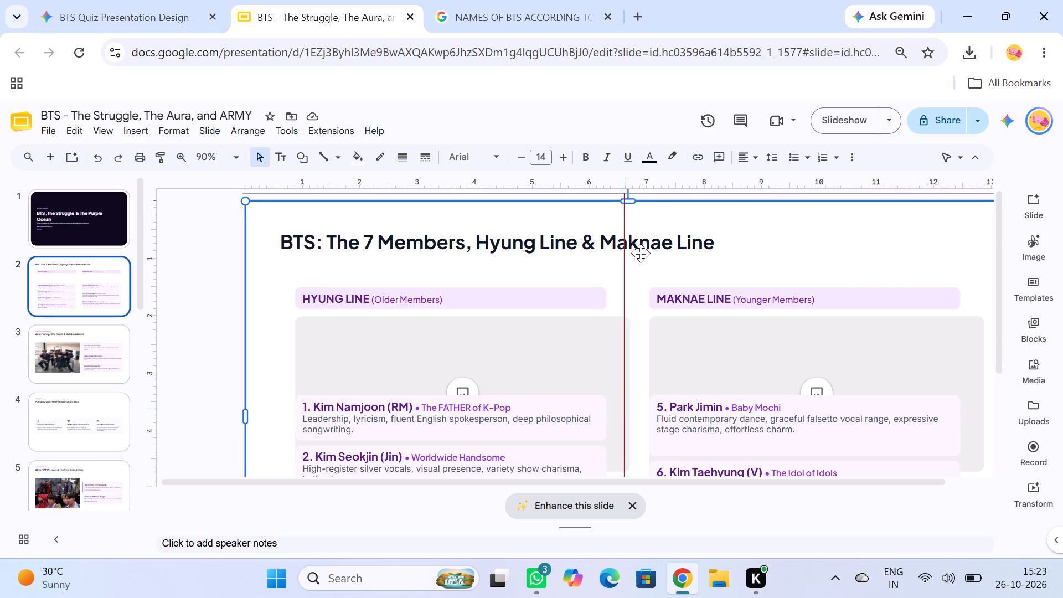
pyautogui.moveTo(641, 253); pyautogui.dragTo(636, 248)
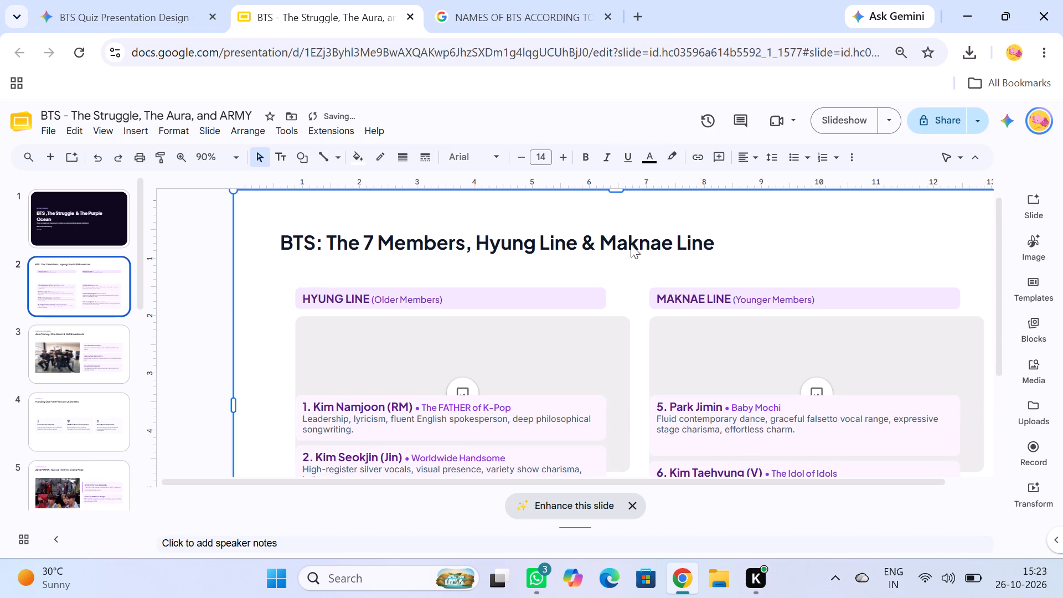
# Move the title "BTS: The 7 Members, Hyung Line & Maknae Line" up to the top edge of slide 2.
pyautogui.click(631, 244)
pyautogui.moveTo(646, 257); pyautogui.dragTo(645, 250)
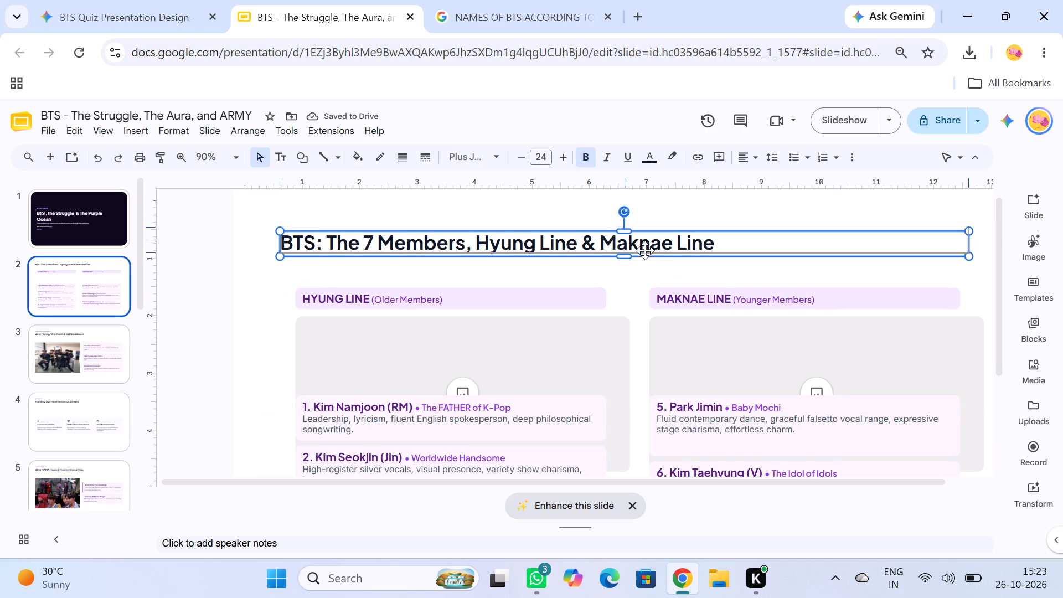
pyautogui.moveTo(645, 250); pyautogui.dragTo(642, 228)
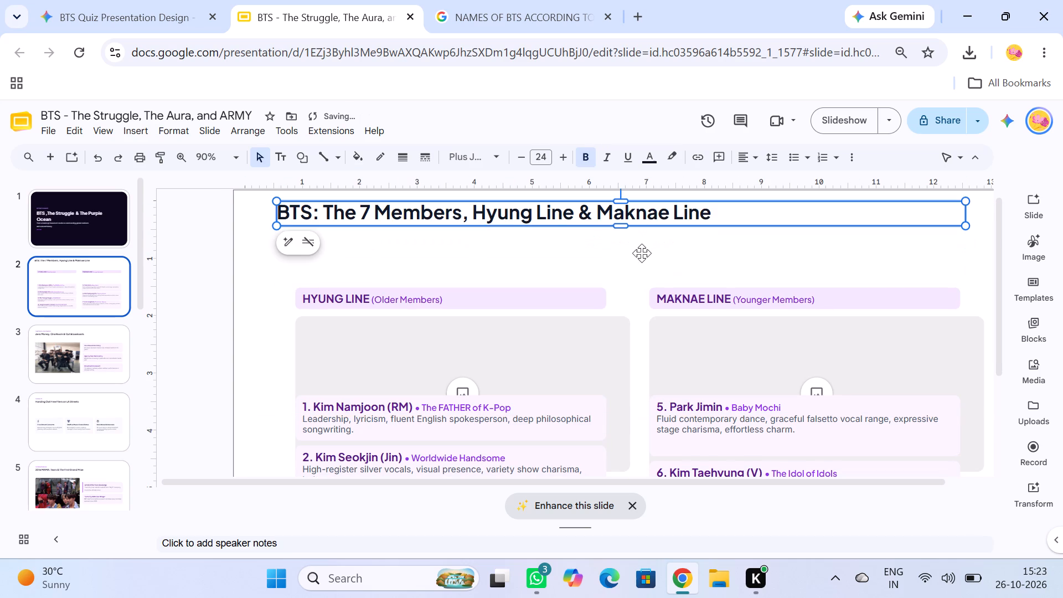
pyautogui.click(639, 256)
# Move the HYUNG LINE (Older Members) heading text and its lilac bar up to just beneath the slide title.
pyautogui.scroll(-11, 653, 292)
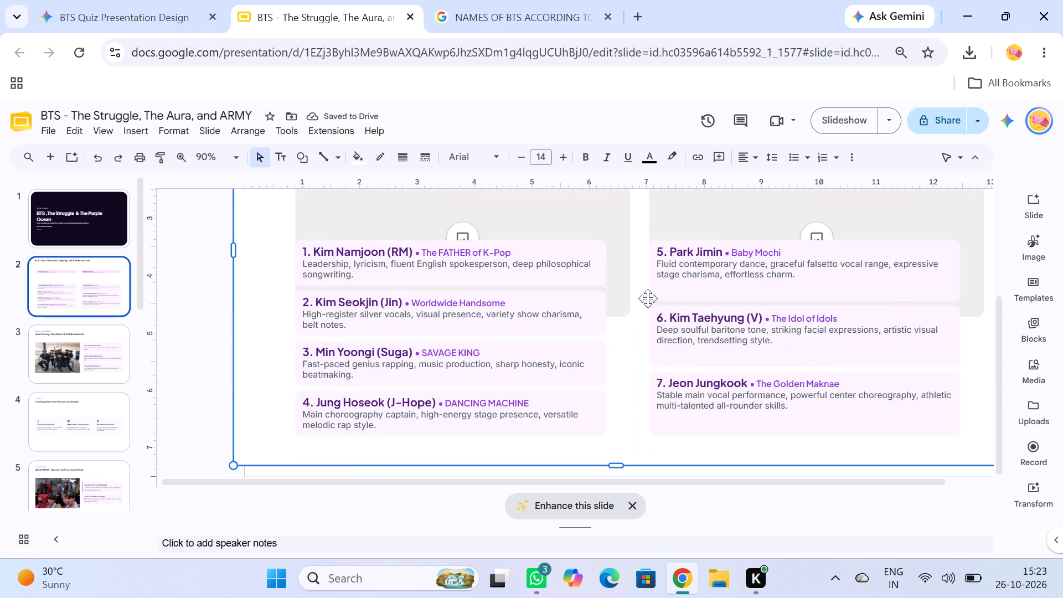
pyautogui.scroll(3, 647, 300)
pyautogui.click(538, 309)
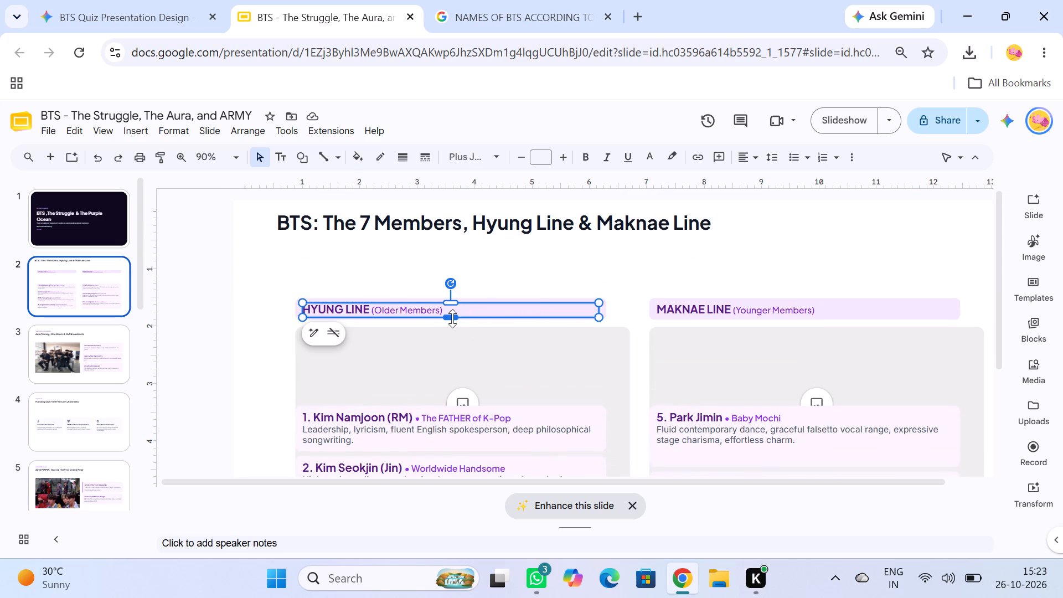
pyautogui.moveTo(427, 324); pyautogui.dragTo(427, 315)
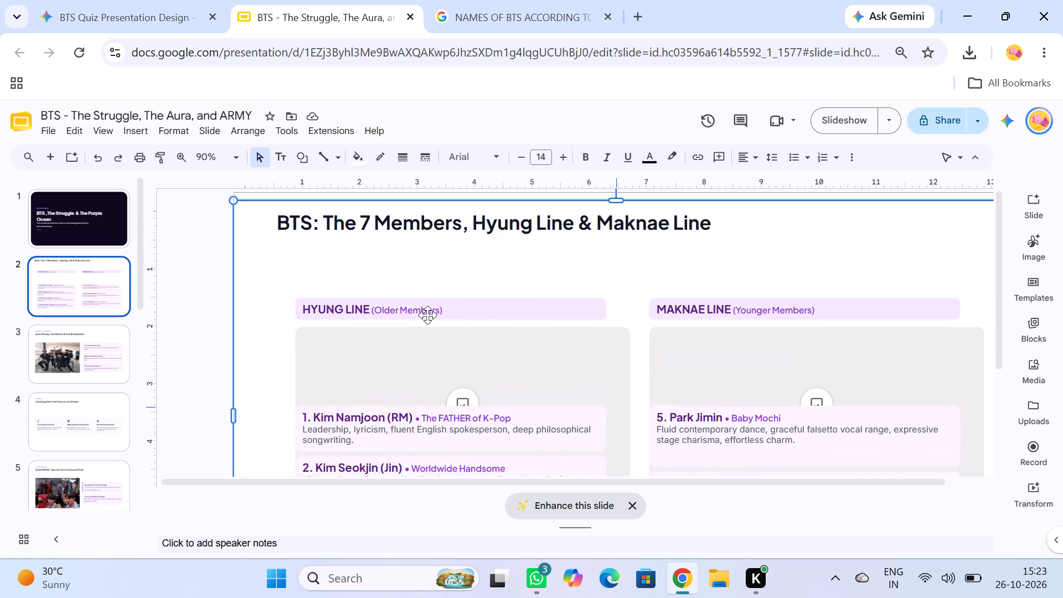
pyautogui.moveTo(427, 315); pyautogui.dragTo(427, 316)
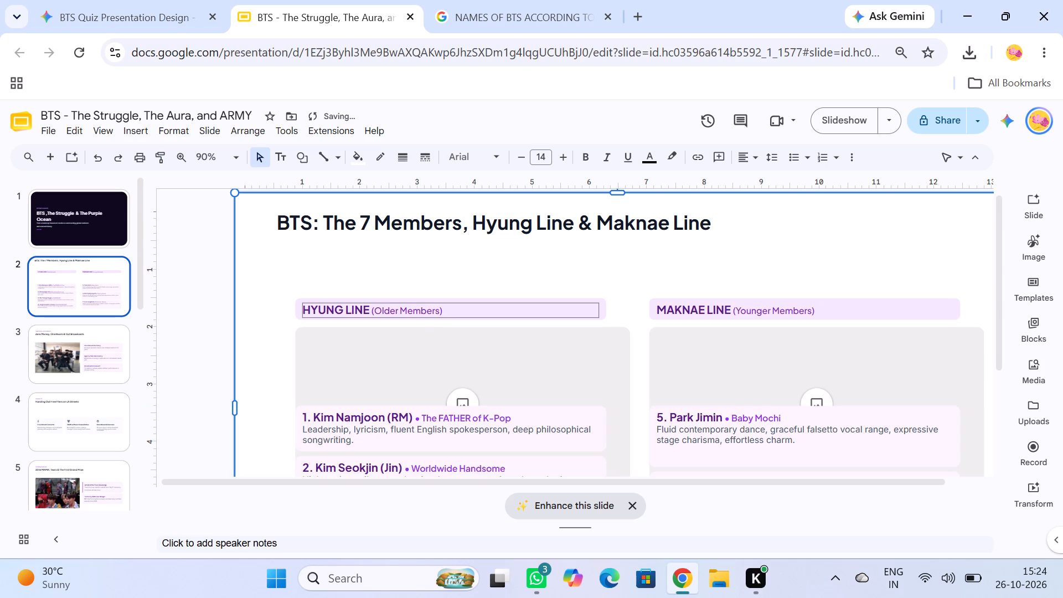
pyautogui.click(425, 312)
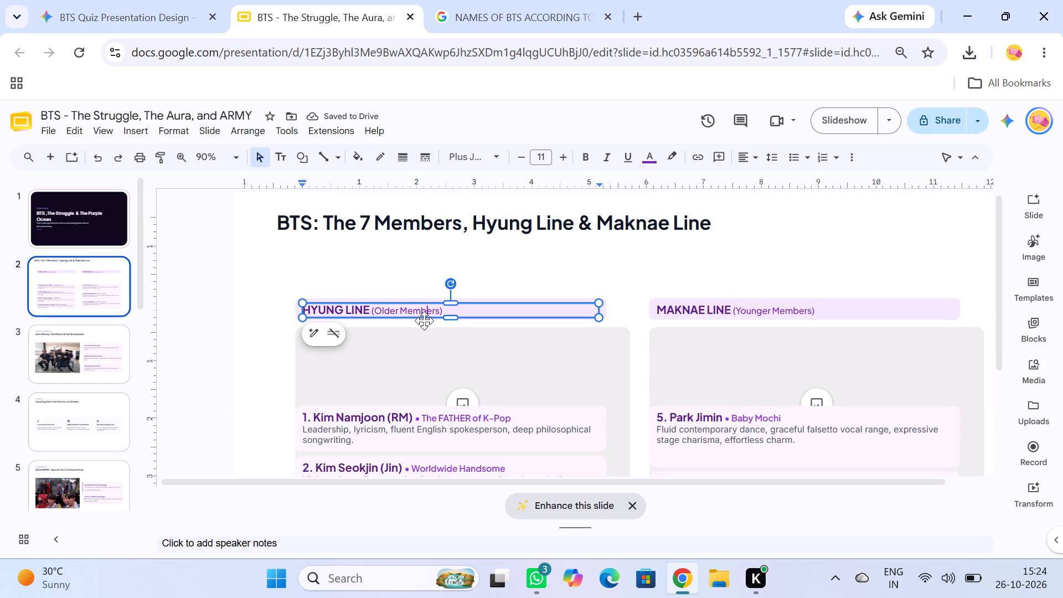
pyautogui.moveTo(427, 318); pyautogui.dragTo(425, 283)
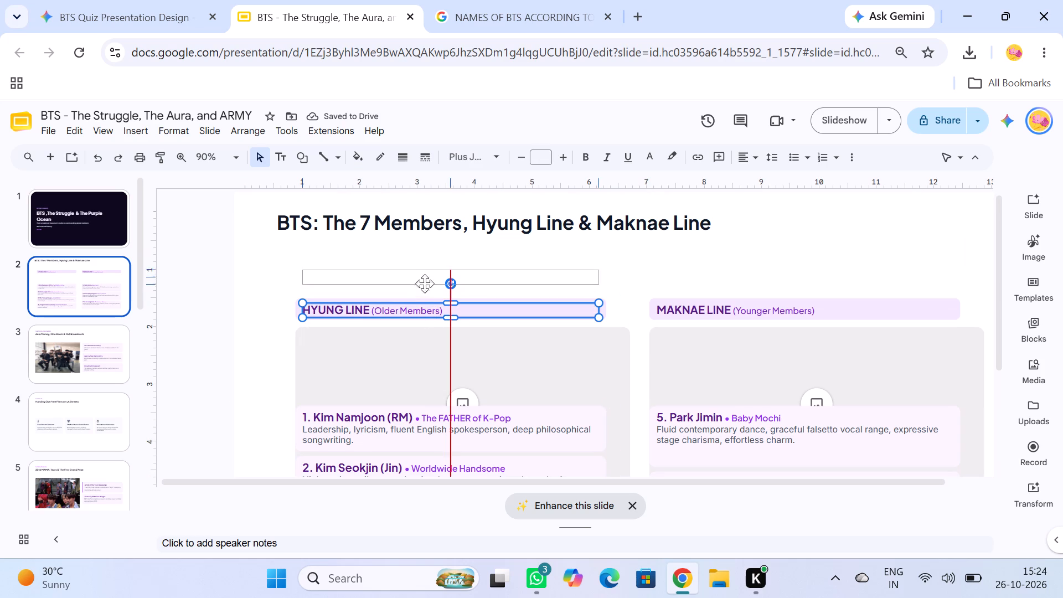
pyautogui.moveTo(425, 283); pyautogui.dragTo(422, 260)
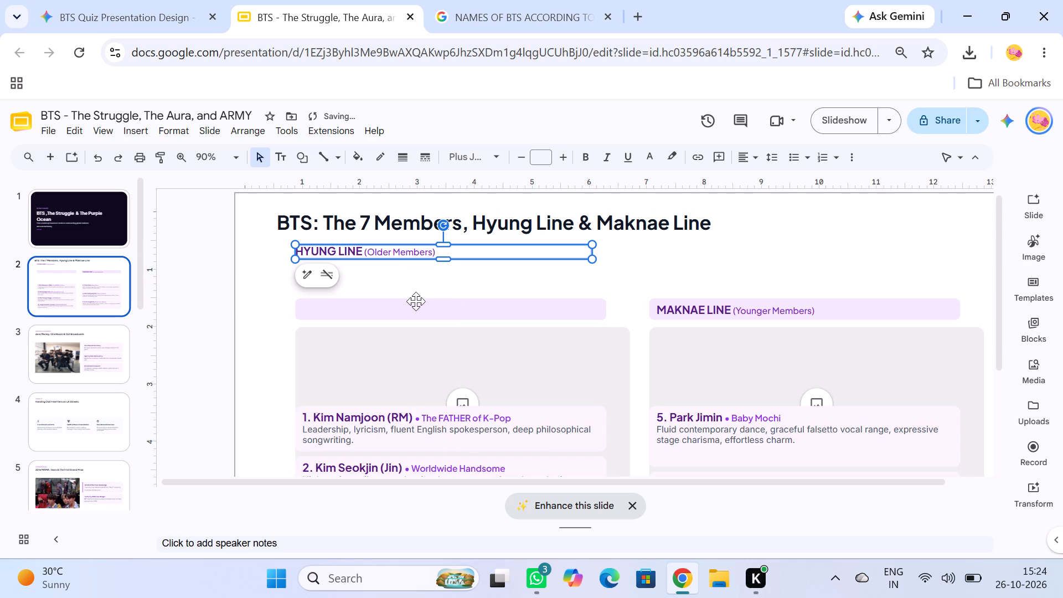
pyautogui.click(438, 306)
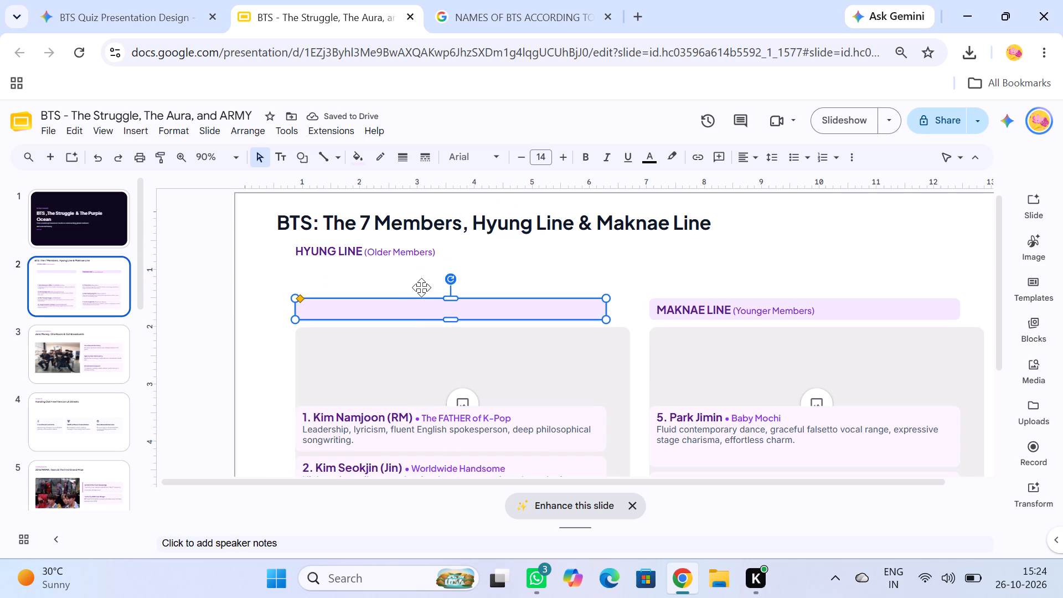
pyautogui.moveTo(419, 302); pyautogui.dragTo(412, 256)
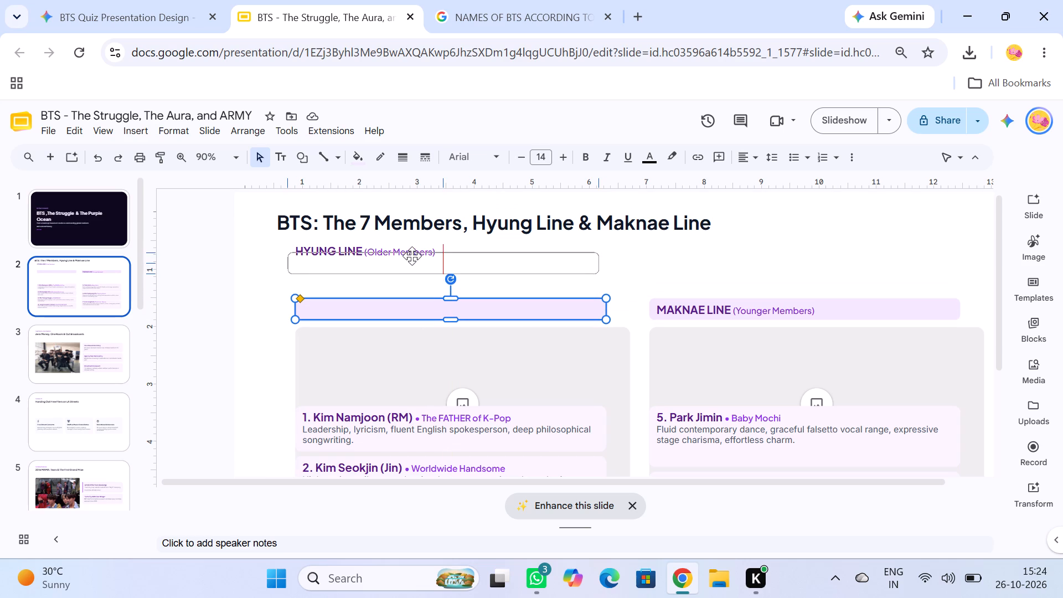
pyautogui.moveTo(412, 256); pyautogui.dragTo(416, 244)
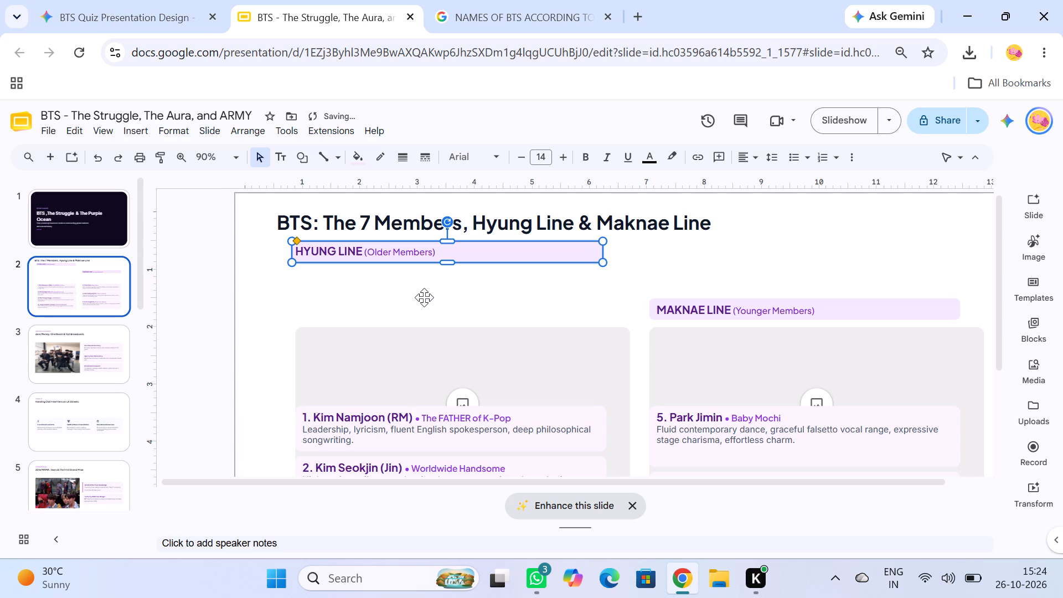
pyautogui.click(424, 297)
# Move the MAKNAE LINE (Younger Members) heading text and its lilac bar up beneath the title, level with the HYUNG LINE heading.
pyautogui.click(734, 317)
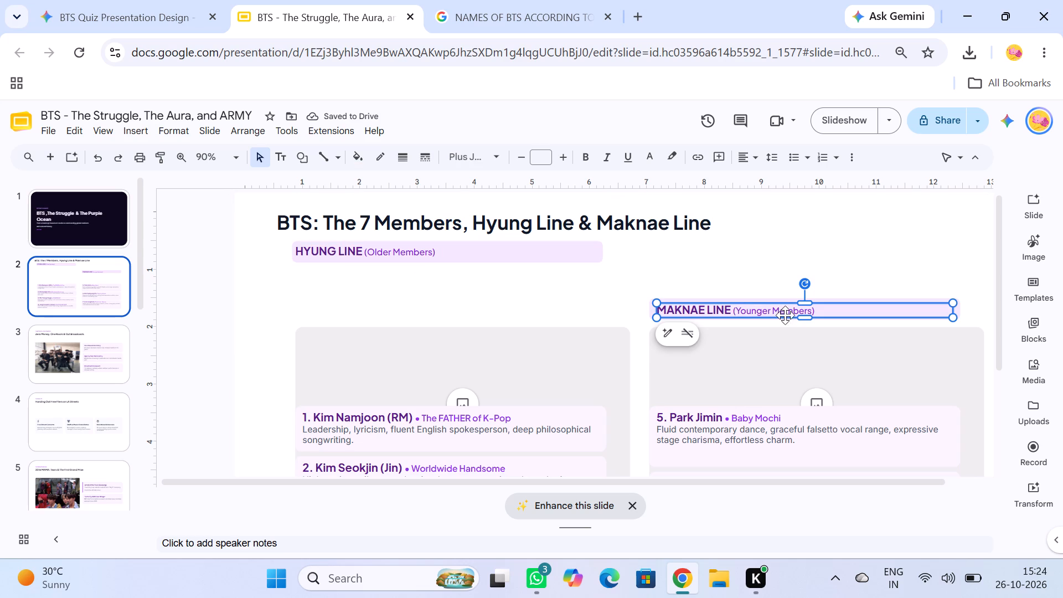
pyautogui.moveTo(762, 319); pyautogui.dragTo(750, 299)
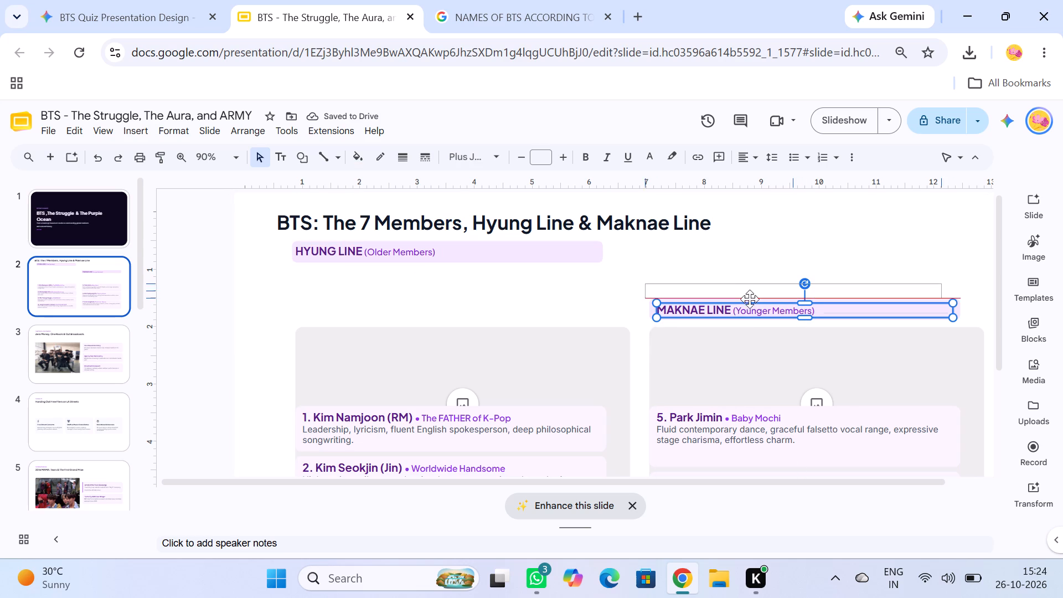
pyautogui.moveTo(750, 299); pyautogui.dragTo(758, 251)
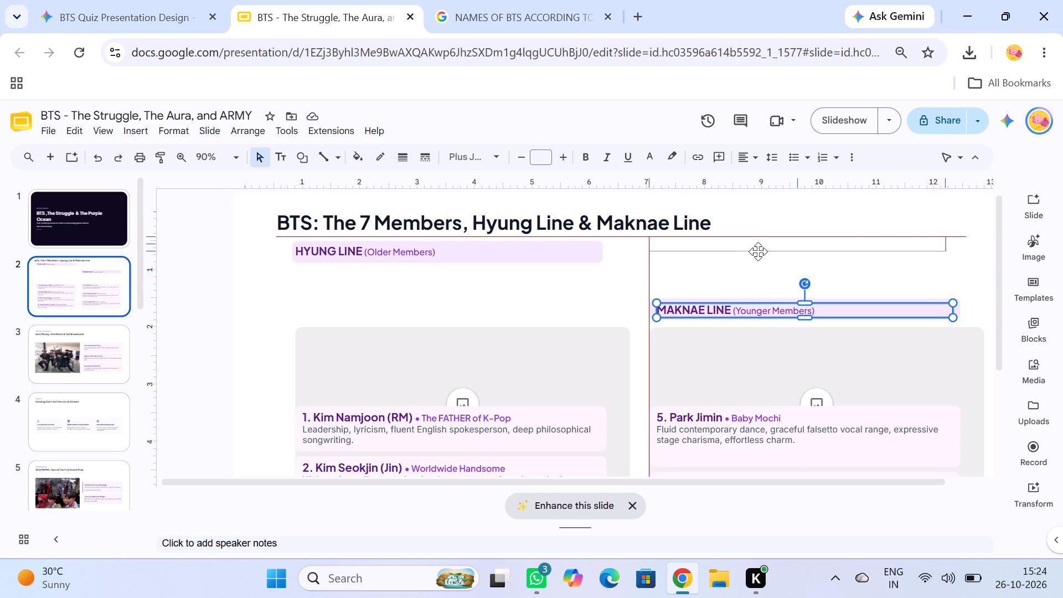
pyautogui.moveTo(758, 251); pyautogui.dragTo(763, 251)
pyautogui.moveTo(752, 313); pyautogui.dragTo(754, 277)
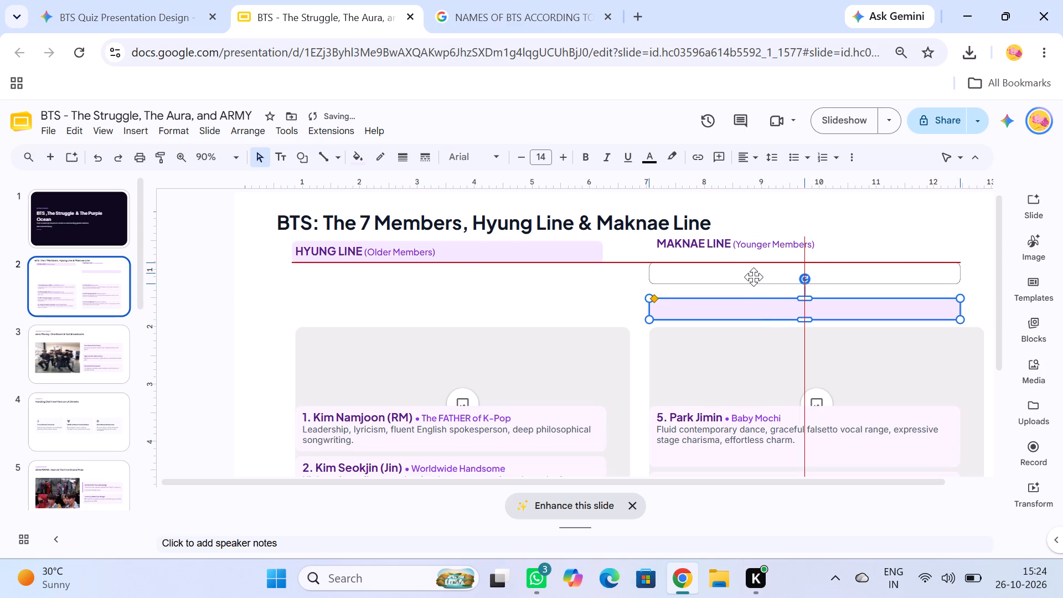
pyautogui.moveTo(754, 277); pyautogui.dragTo(754, 252)
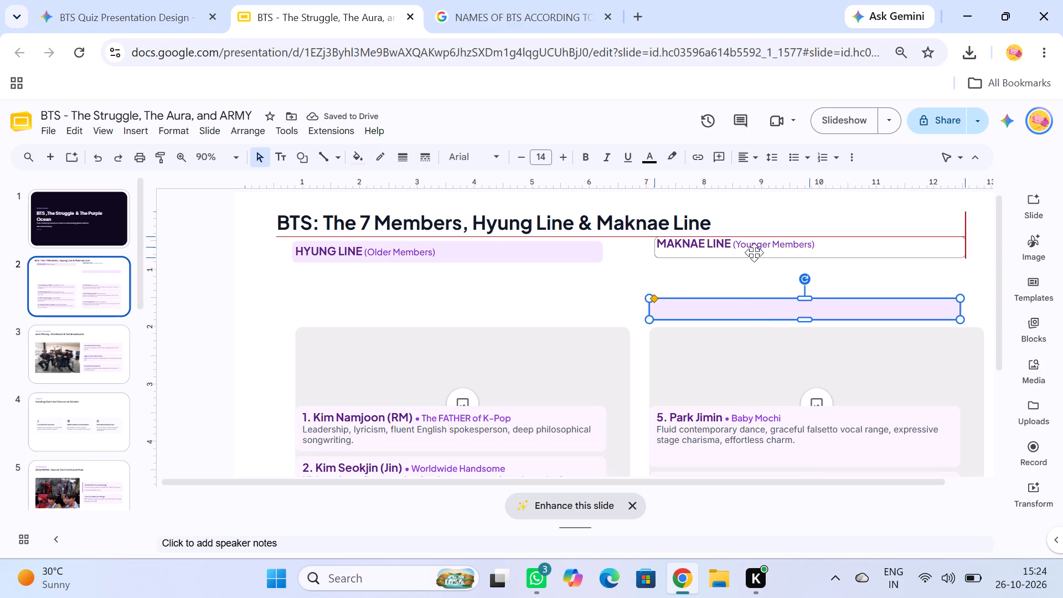
pyautogui.moveTo(754, 252); pyautogui.dragTo(754, 256)
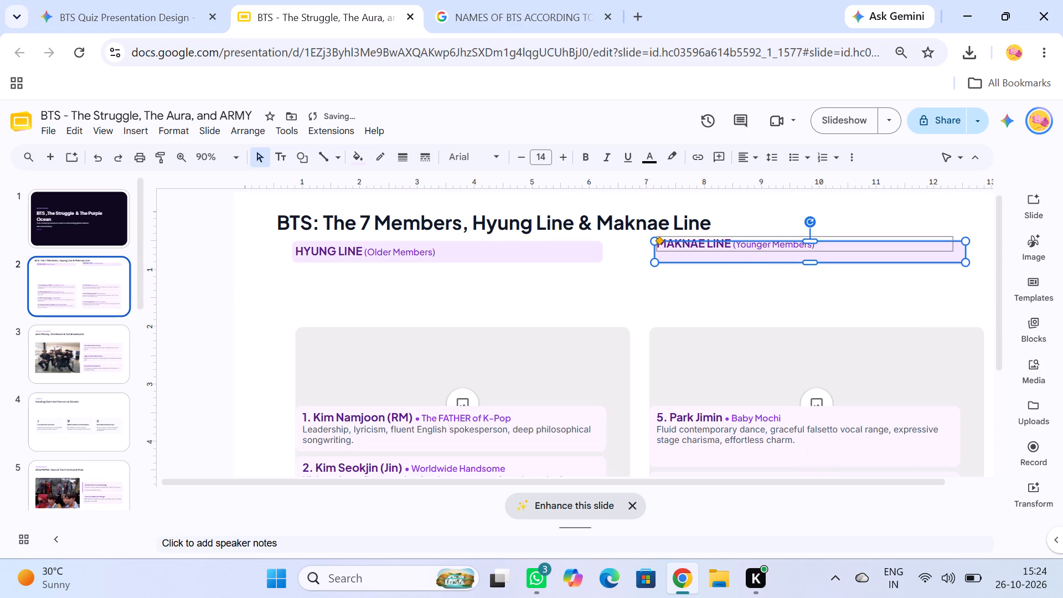
pyautogui.click(742, 248)
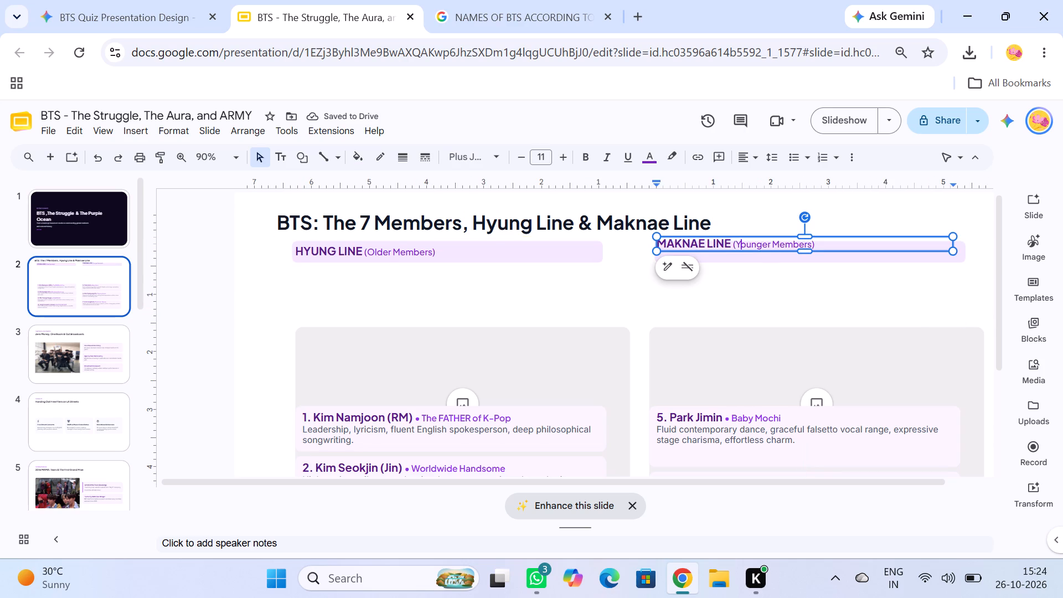
pyautogui.moveTo(775, 253); pyautogui.dragTo(775, 257)
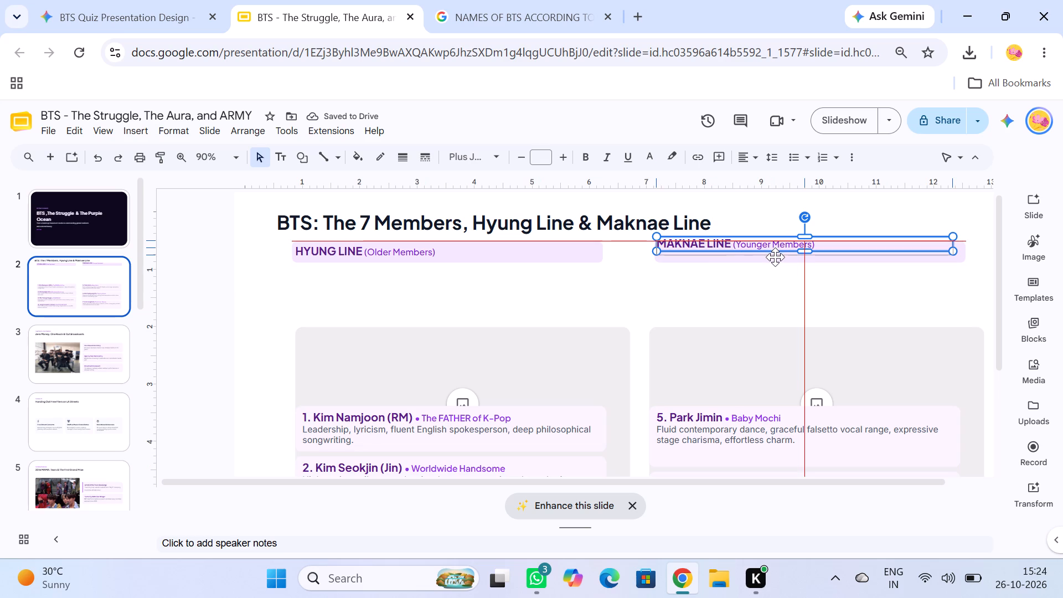
pyautogui.moveTo(775, 257); pyautogui.dragTo(775, 259)
pyautogui.click(773, 287)
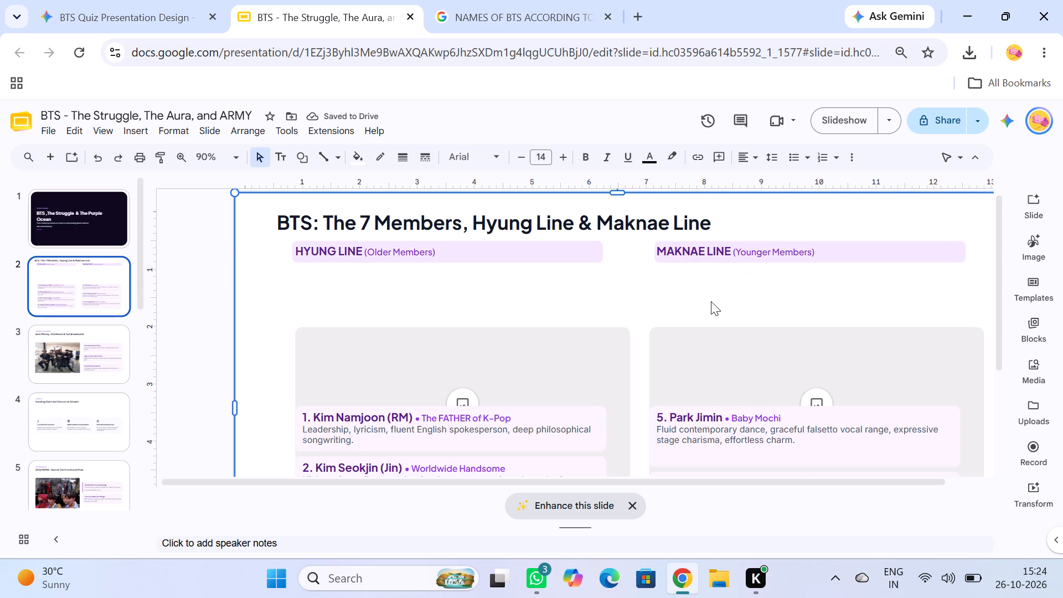
# Move the grey image placeholders of the Hyung Line and Maknae Line columns up to just beneath their headings.
pyautogui.scroll(-4, 711, 301)
pyautogui.scroll(2, 710, 301)
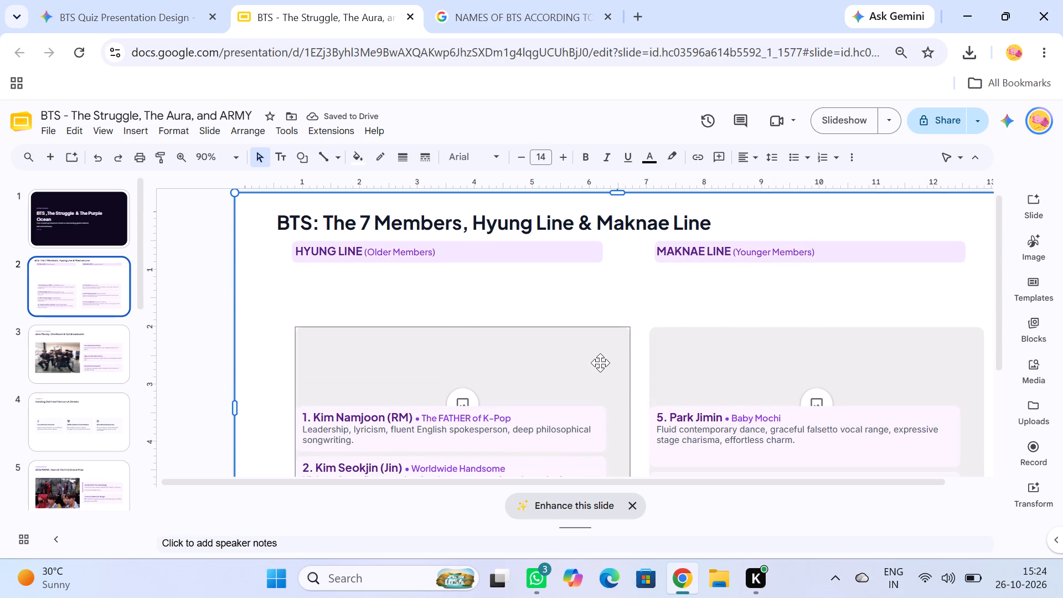
pyautogui.moveTo(600, 362); pyautogui.dragTo(589, 309)
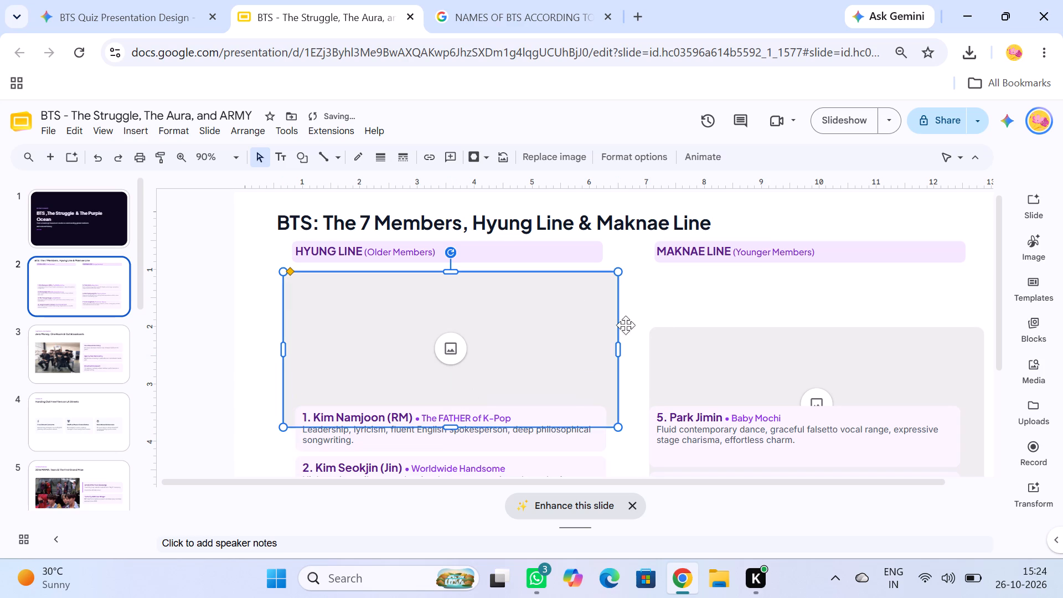
pyautogui.click(743, 370)
pyautogui.moveTo(743, 368); pyautogui.dragTo(732, 336)
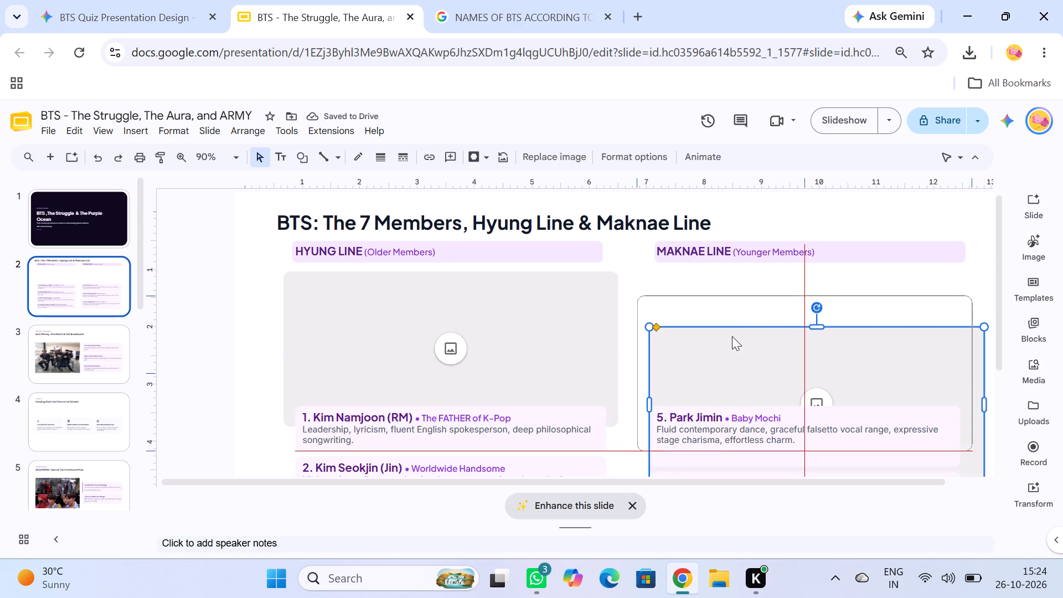
pyautogui.moveTo(732, 336); pyautogui.dragTo(746, 308)
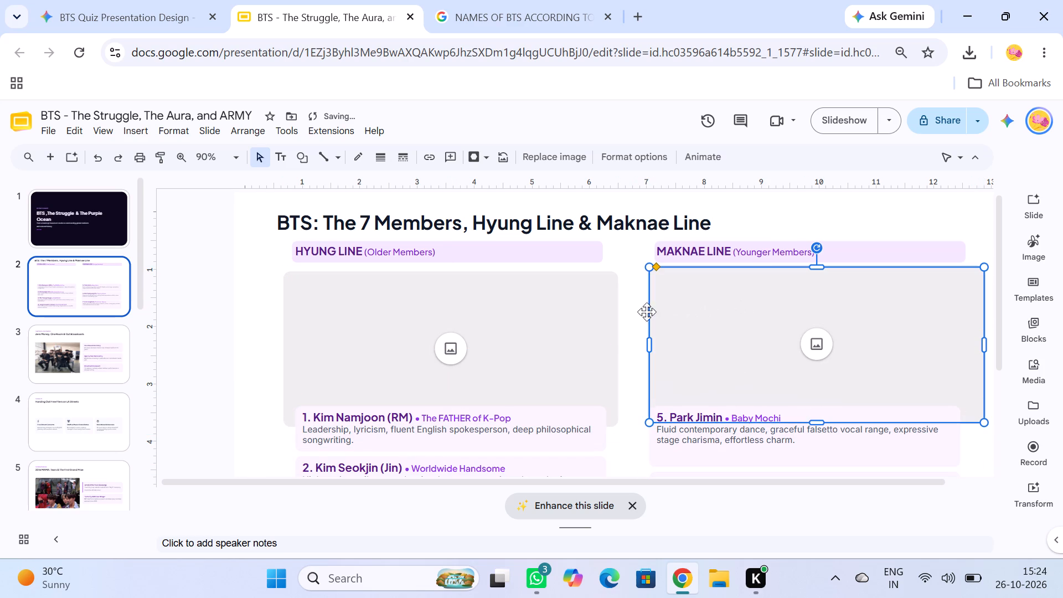
# Shift the full-slide background rectangle down to the slide's lower edge.
pyautogui.click(631, 312)
pyautogui.scroll(-3, 650, 316)
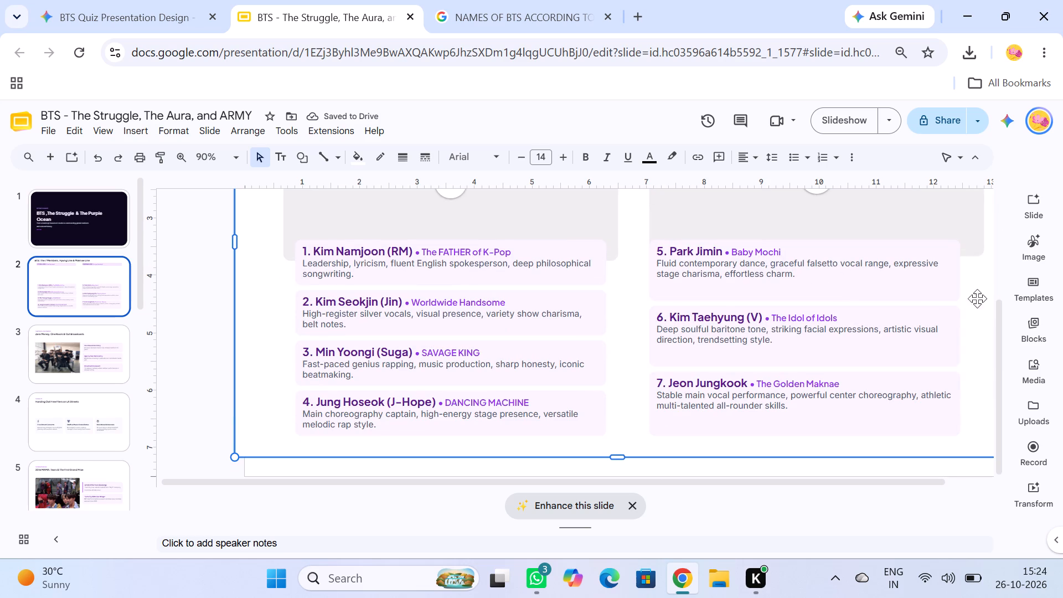
pyautogui.moveTo(957, 300); pyautogui.dragTo(951, 320)
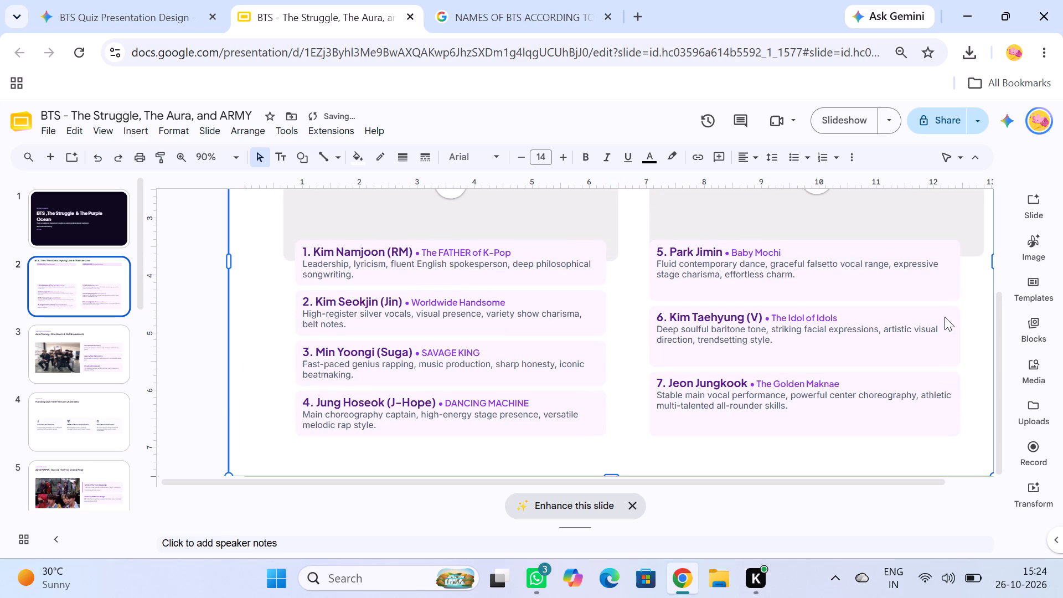
# Shrink the Hyung Line image placeholder to the column's width and raise its lower edge to the top of the Kim Namjoon (RM) card.
pyautogui.scroll(5, 602, 326)
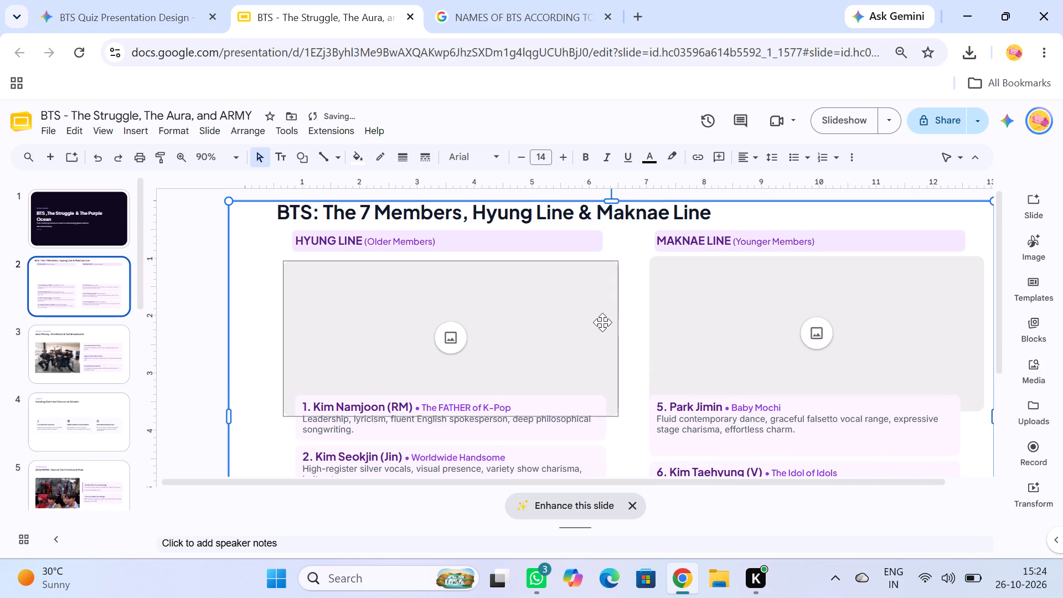
pyautogui.scroll(-2, 602, 319)
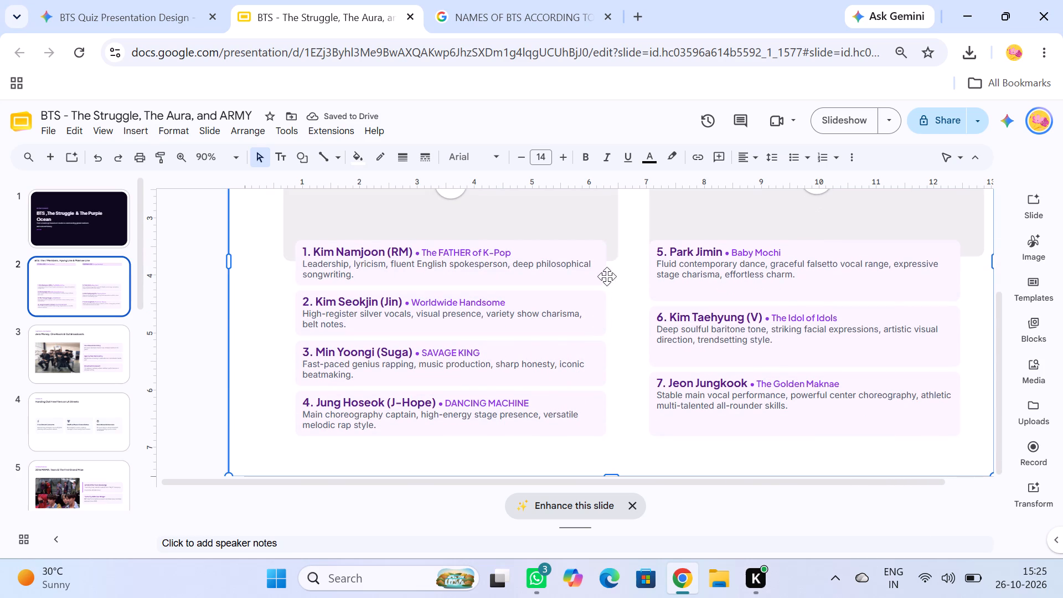
pyautogui.click(615, 246)
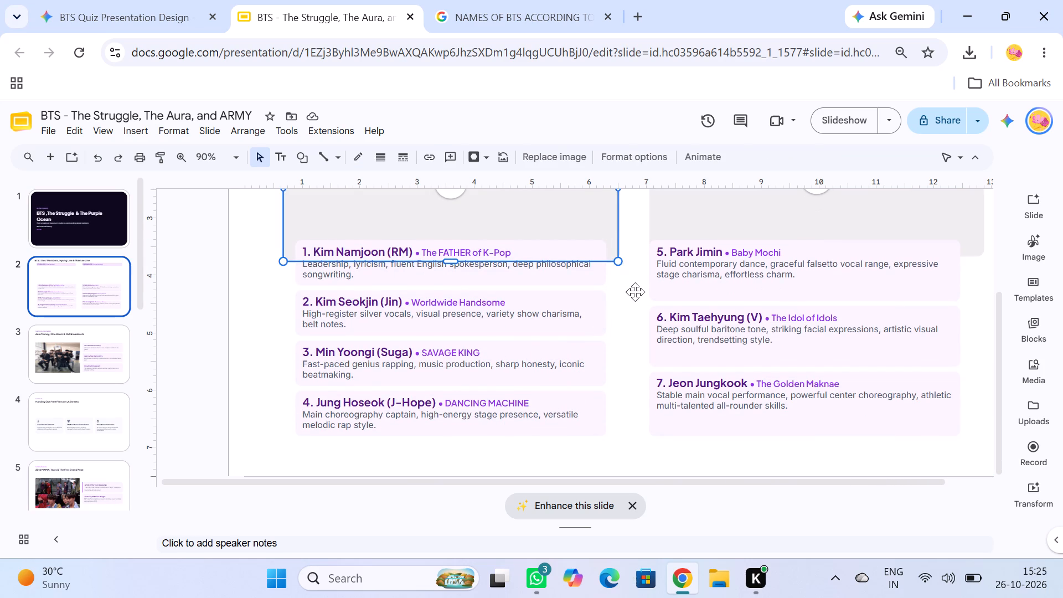
pyautogui.scroll(1, 635, 291)
pyautogui.moveTo(616, 343); pyautogui.dragTo(616, 342)
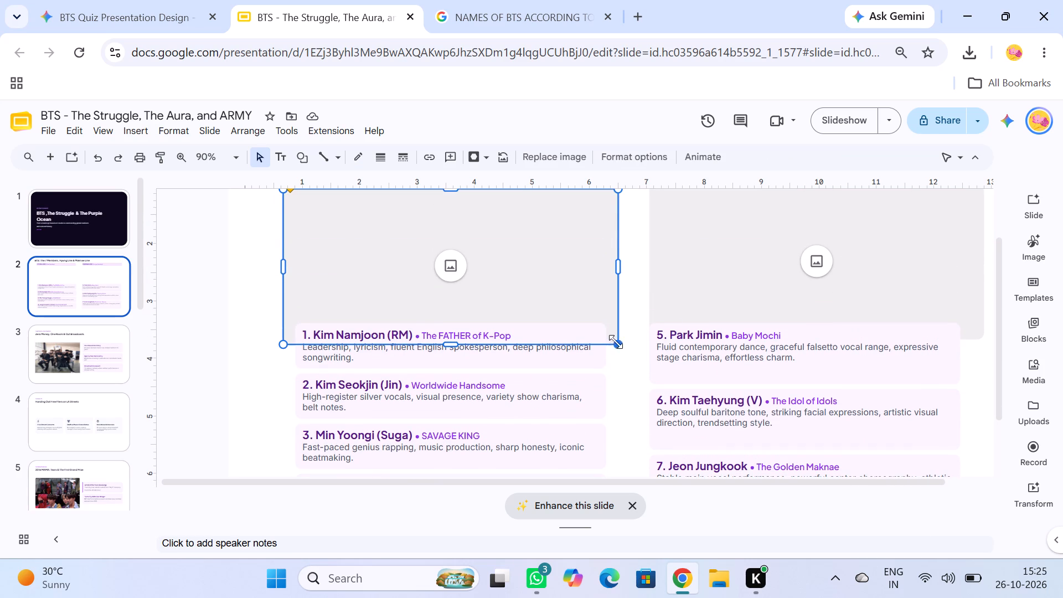
pyautogui.moveTo(616, 342); pyautogui.dragTo(607, 286)
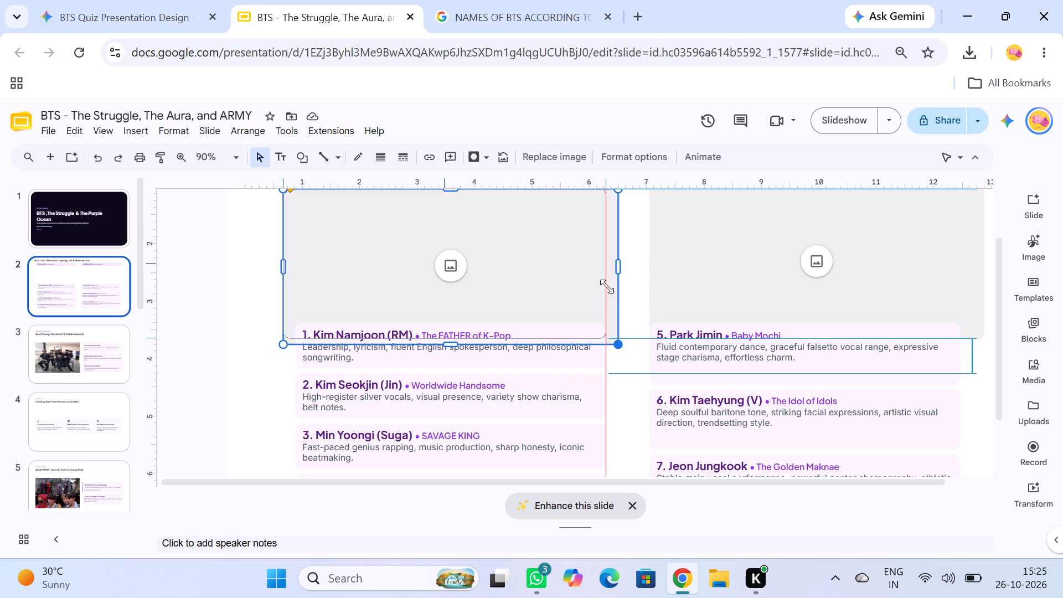
pyautogui.moveTo(607, 286); pyautogui.dragTo(604, 278)
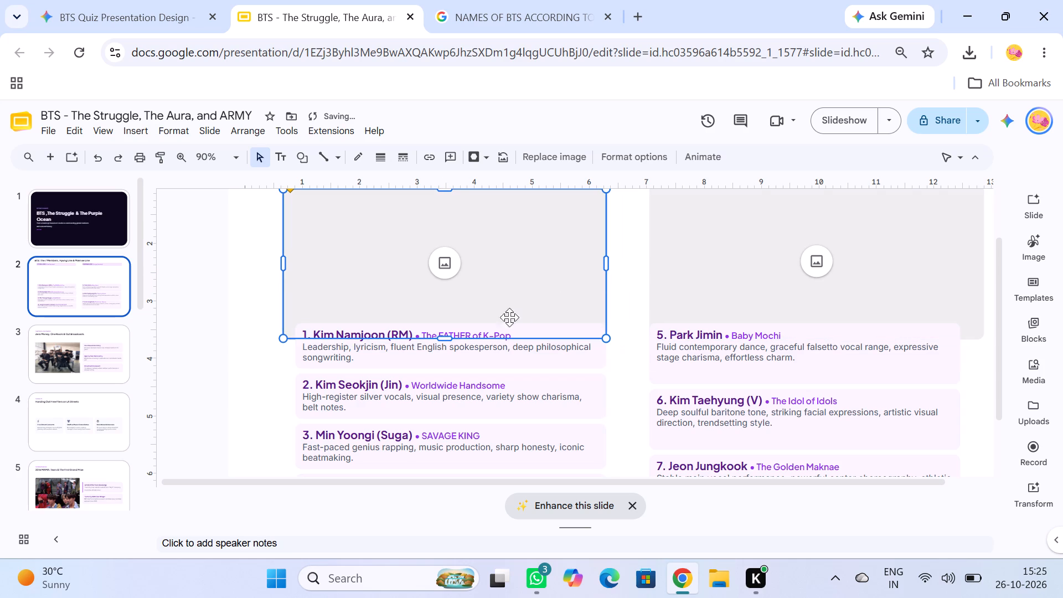
pyautogui.moveTo(443, 335); pyautogui.dragTo(447, 315)
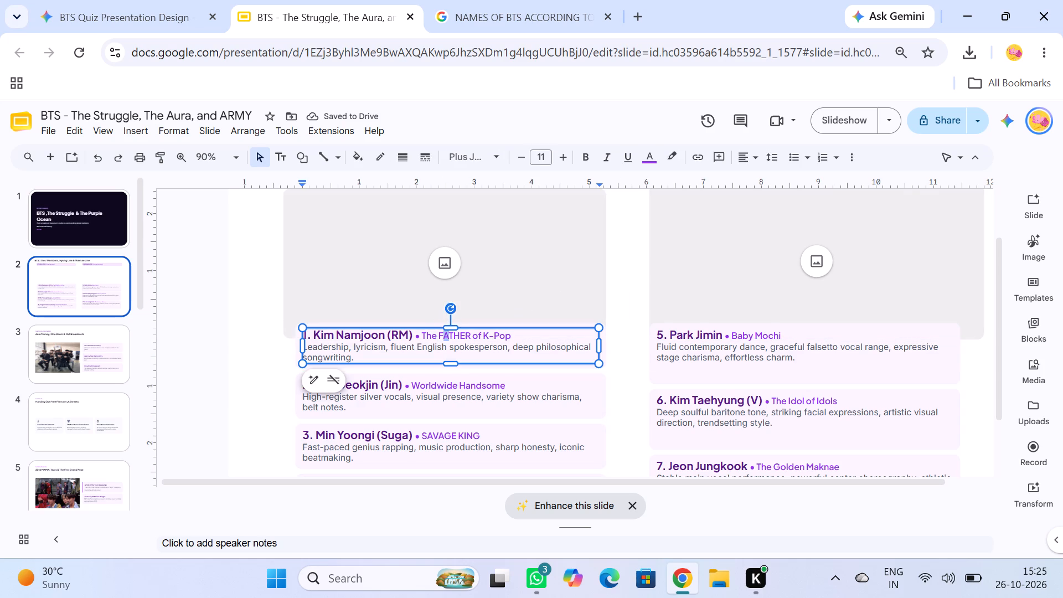
pyautogui.click(491, 296)
pyautogui.click(491, 296)
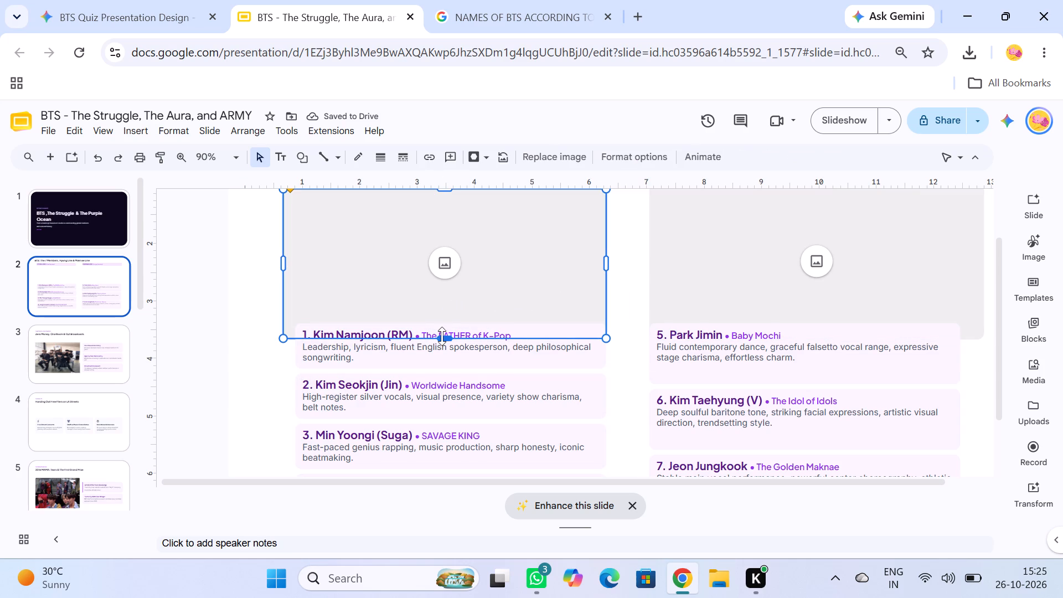
pyautogui.moveTo(443, 338); pyautogui.dragTo(444, 333)
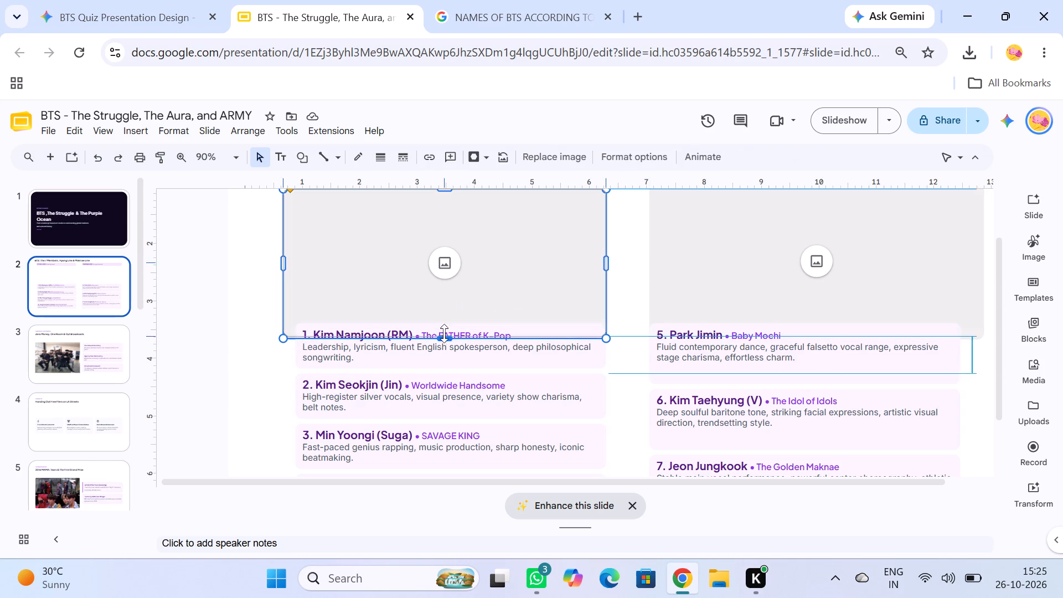
pyautogui.moveTo(444, 333); pyautogui.dragTo(446, 322)
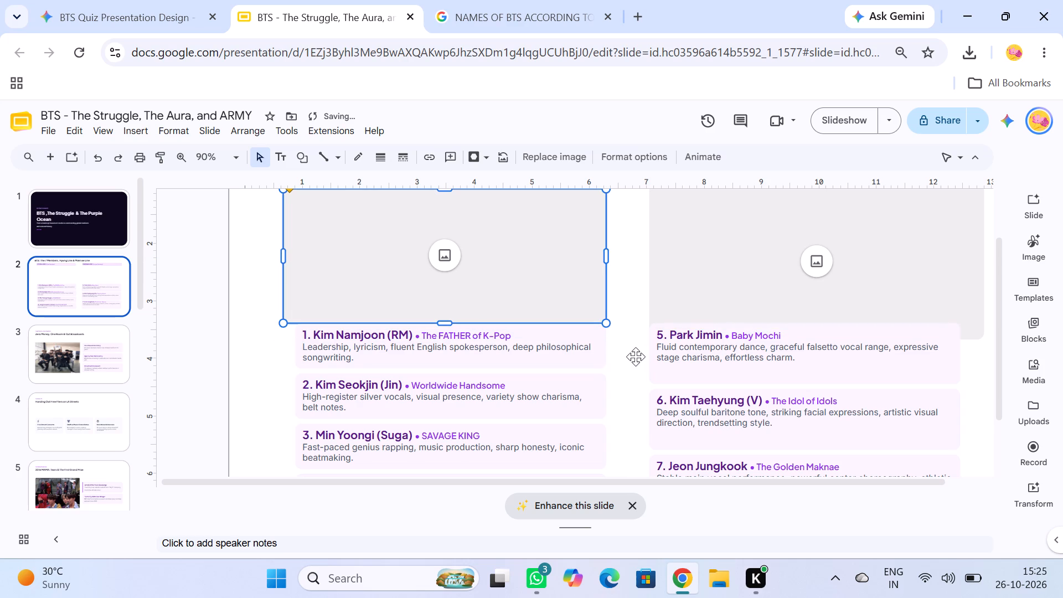
pyautogui.click(638, 354)
# Move the Jung Hoseok (J-Hope) card and its text down toward the slide's lower edge.
pyautogui.scroll(1, 609, 357)
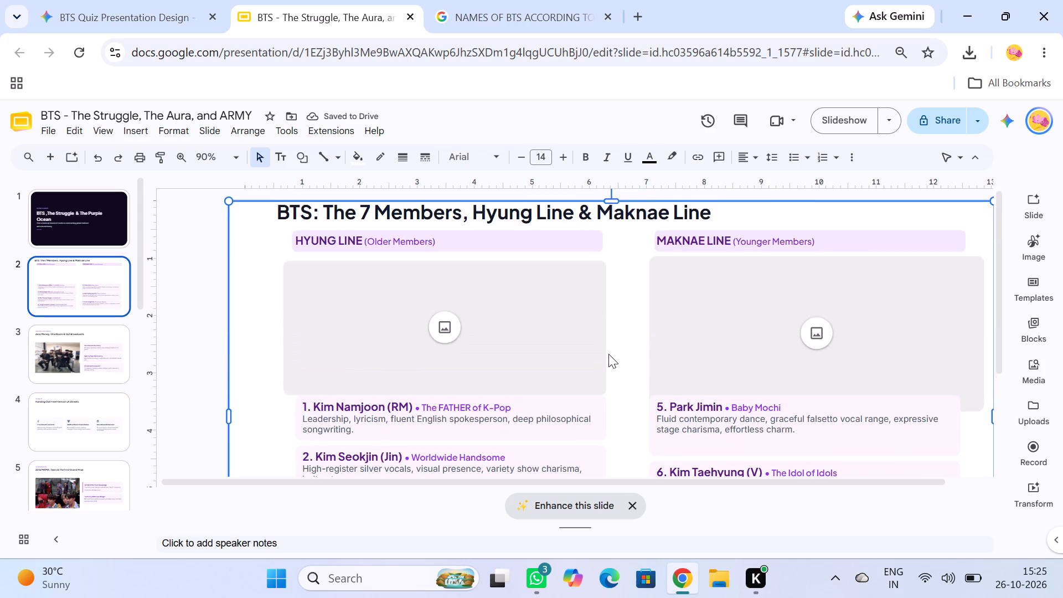
pyautogui.scroll(-4, 608, 354)
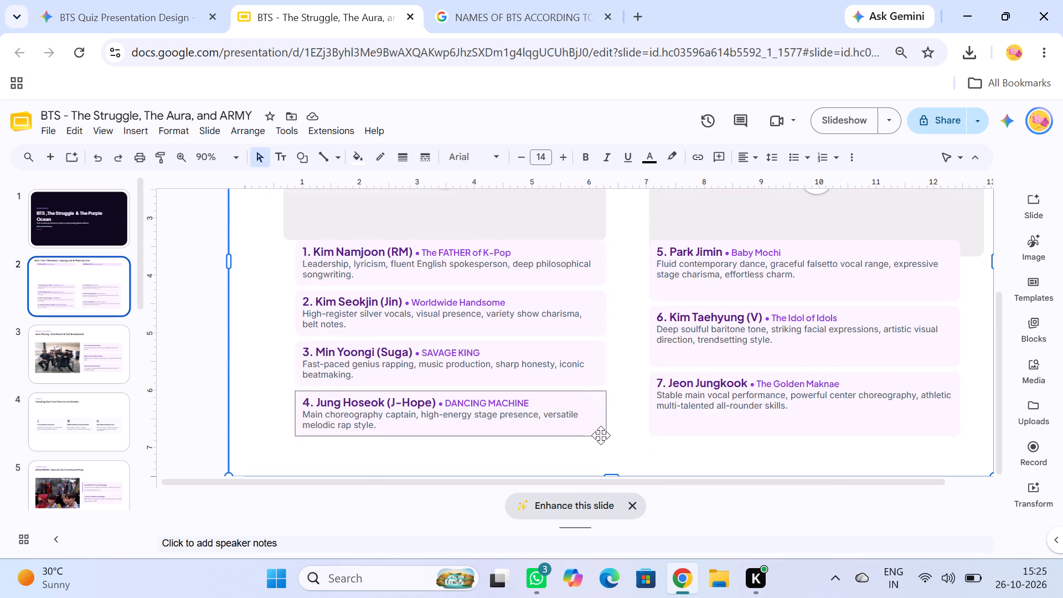
pyautogui.moveTo(602, 434); pyautogui.dragTo(603, 434)
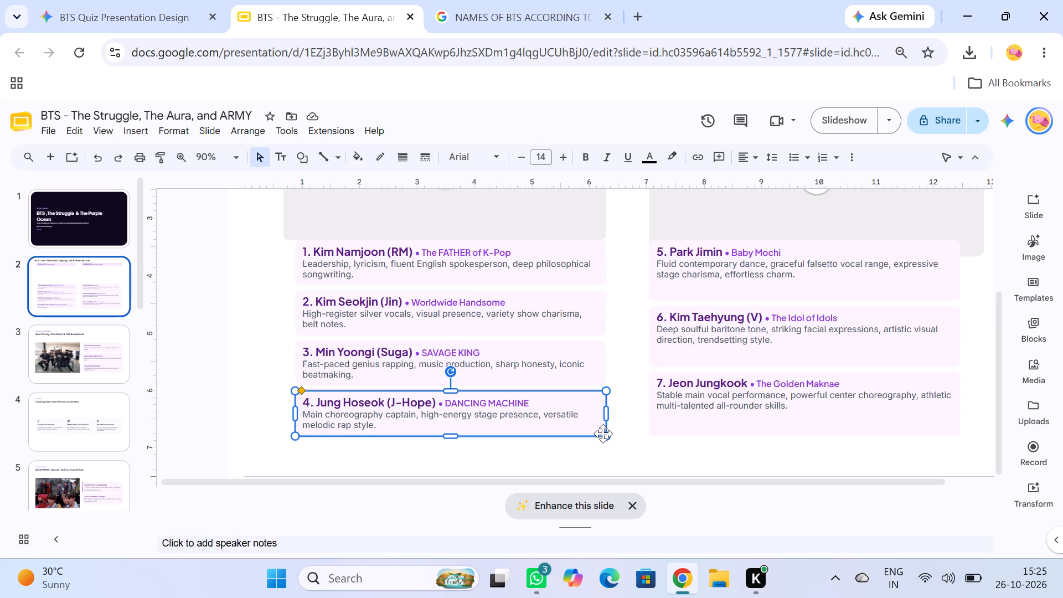
pyautogui.moveTo(603, 434); pyautogui.dragTo(602, 456)
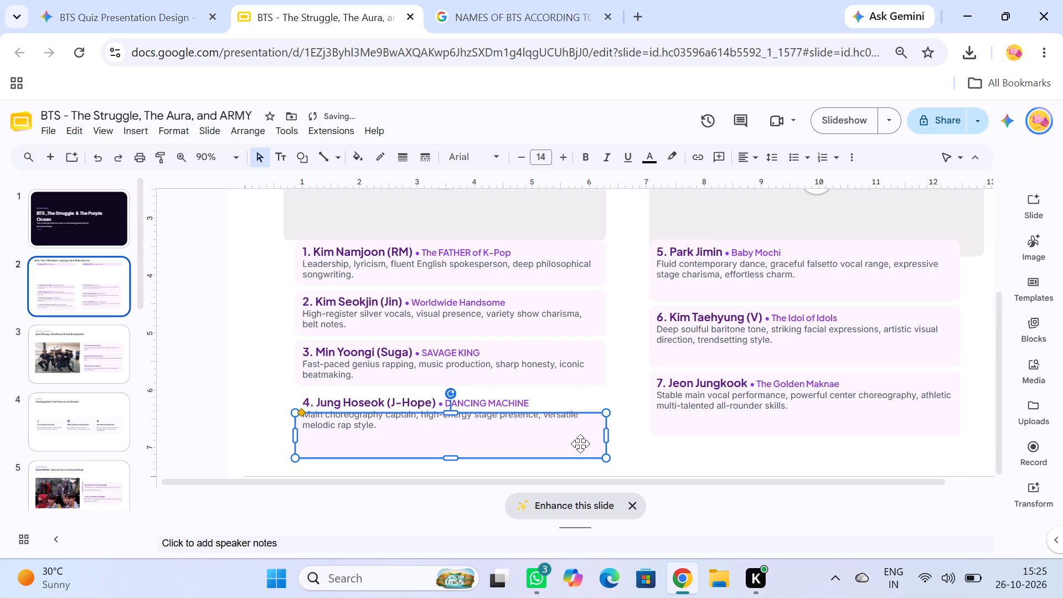
pyautogui.click(494, 424)
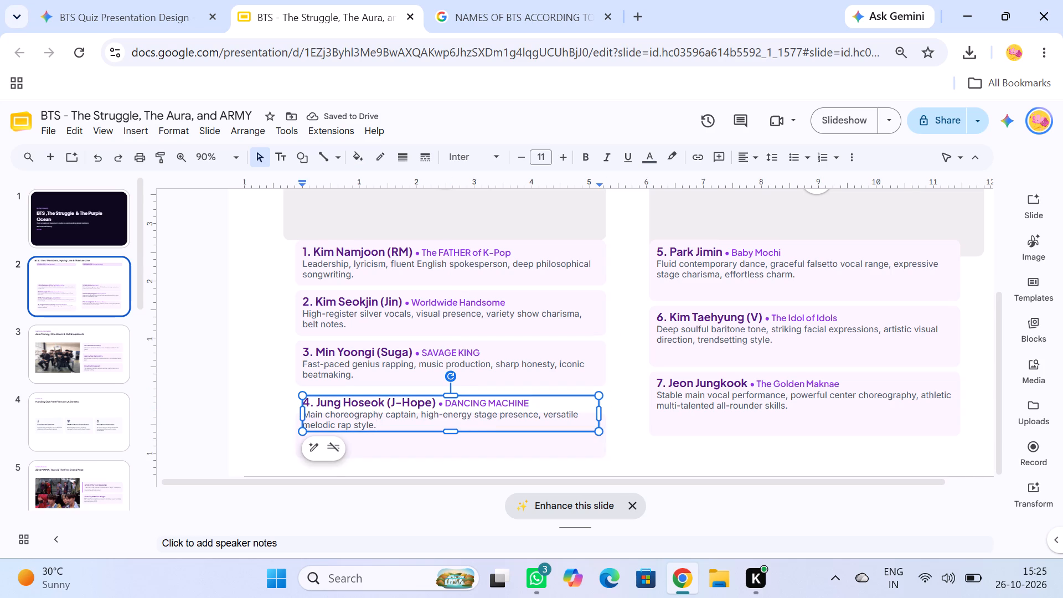
pyautogui.moveTo(474, 432); pyautogui.dragTo(476, 438)
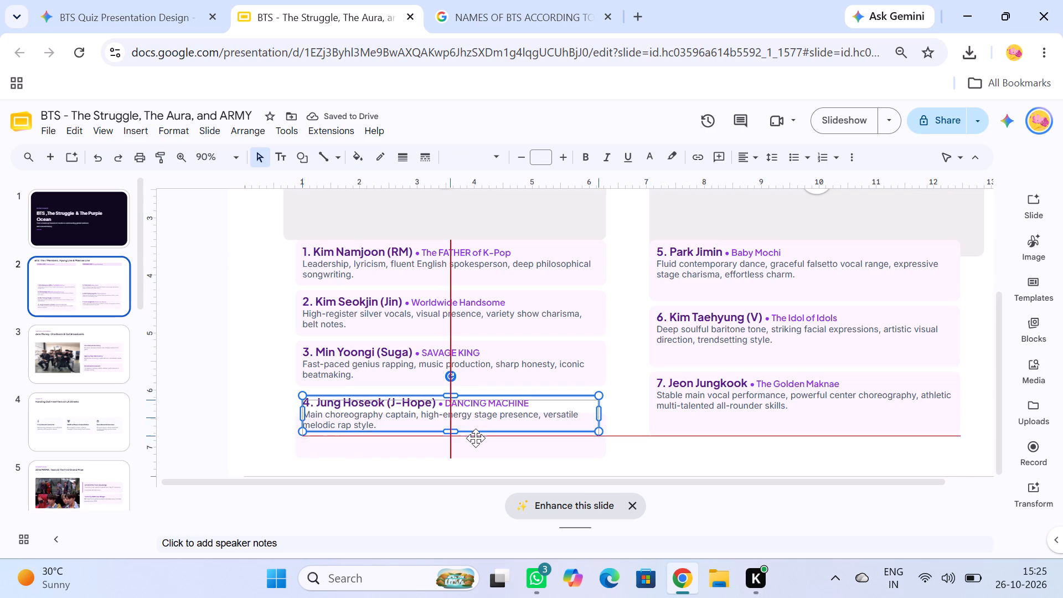
pyautogui.moveTo(476, 438); pyautogui.dragTo(474, 455)
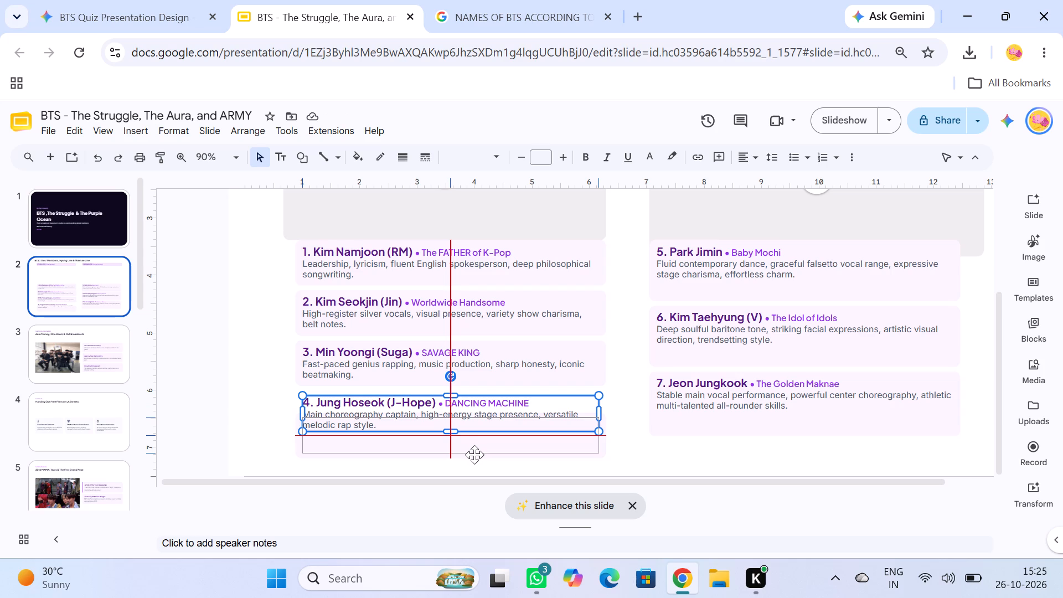
pyautogui.moveTo(474, 455); pyautogui.dragTo(474, 456)
# Move the Min Yoongi (Suga) card and its text down to sit just above the Jung Hoseok (J-Hope) card.
pyautogui.click(599, 389)
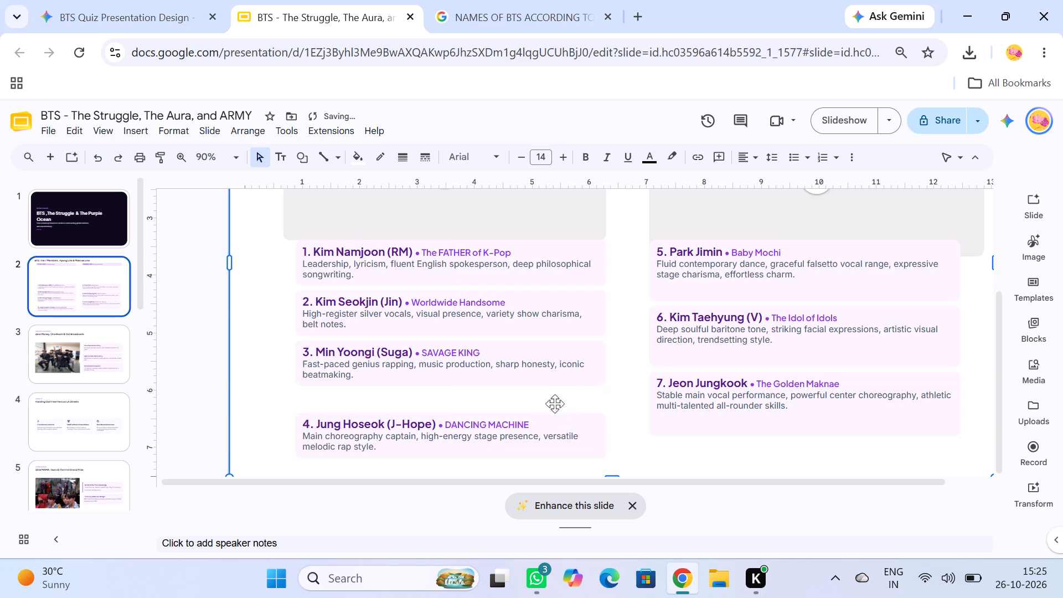
pyautogui.click(603, 385)
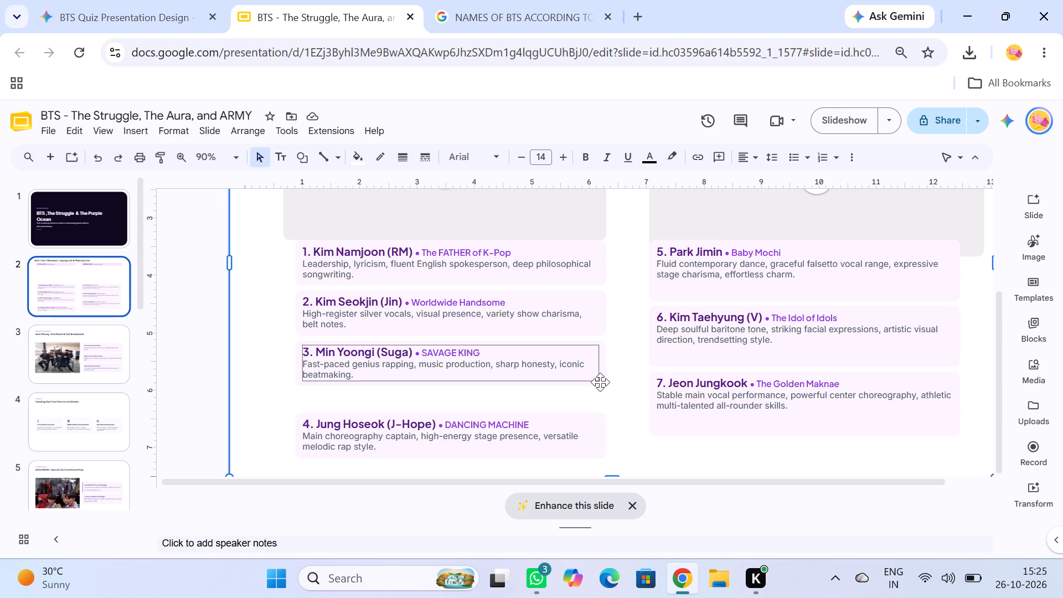
pyautogui.moveTo(601, 385); pyautogui.dragTo(598, 399)
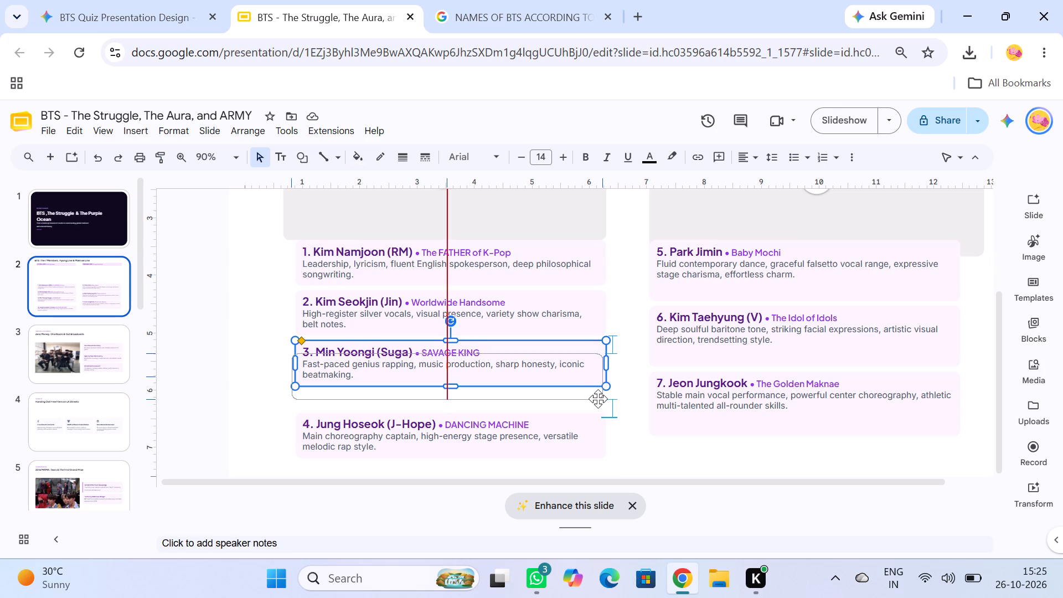
pyautogui.moveTo(598, 399); pyautogui.dragTo(597, 401)
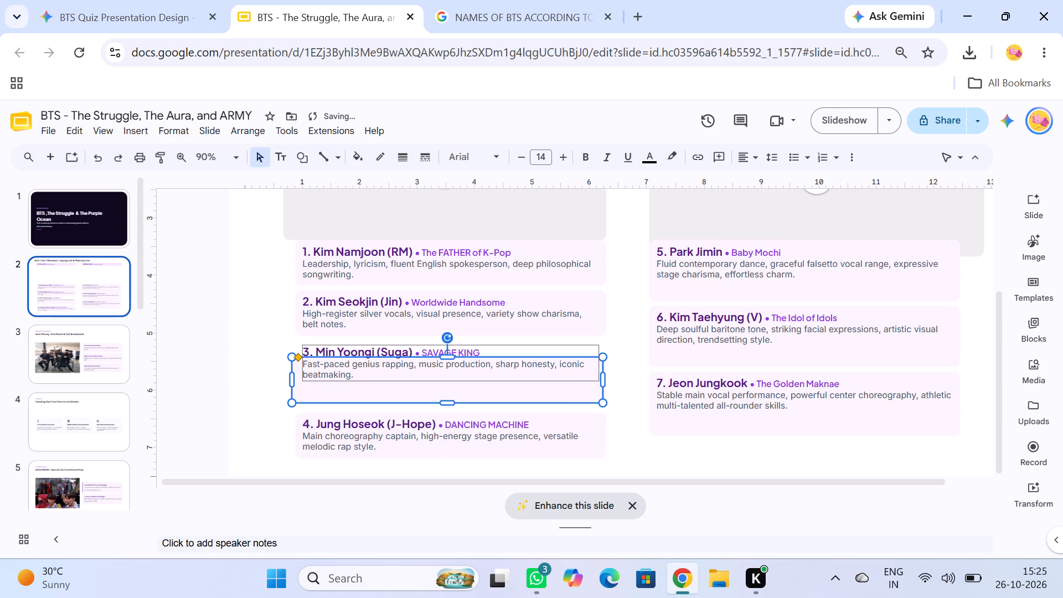
pyautogui.click(584, 375)
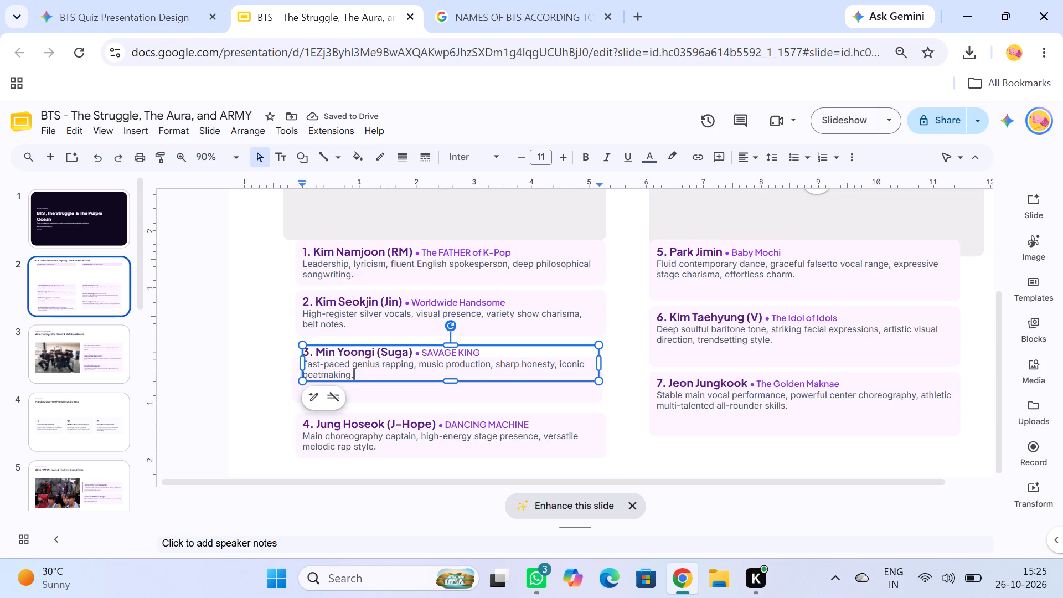
pyautogui.moveTo(482, 381); pyautogui.dragTo(482, 395)
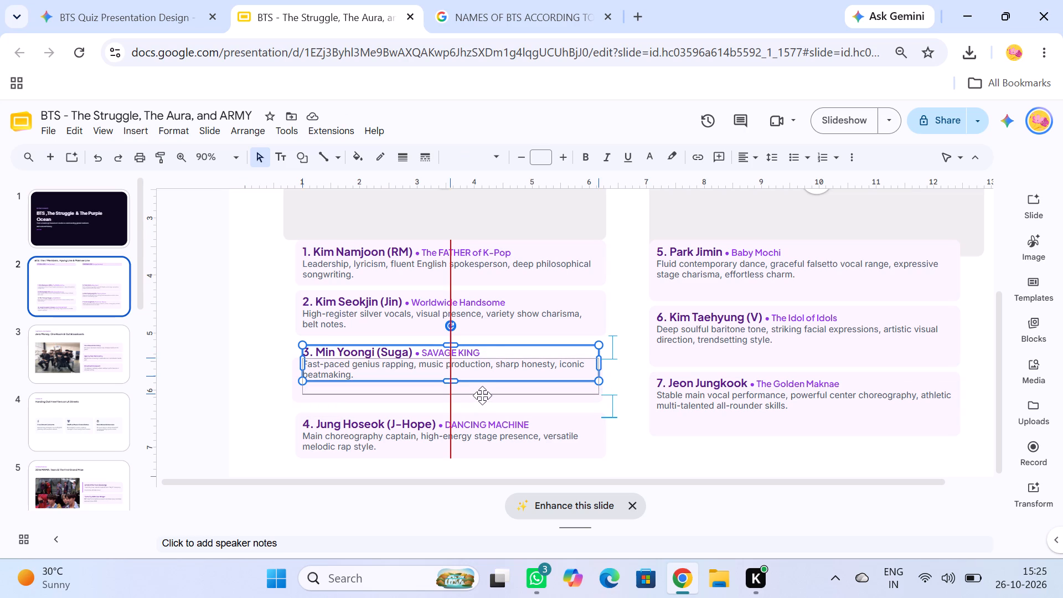
pyautogui.moveTo(482, 395); pyautogui.dragTo(482, 398)
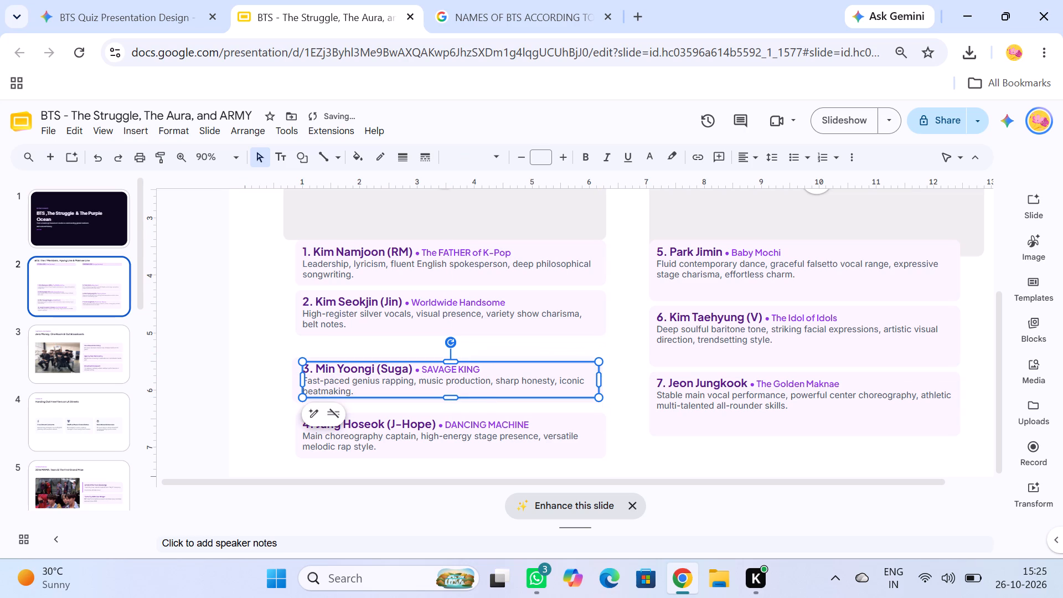
pyautogui.click(642, 351)
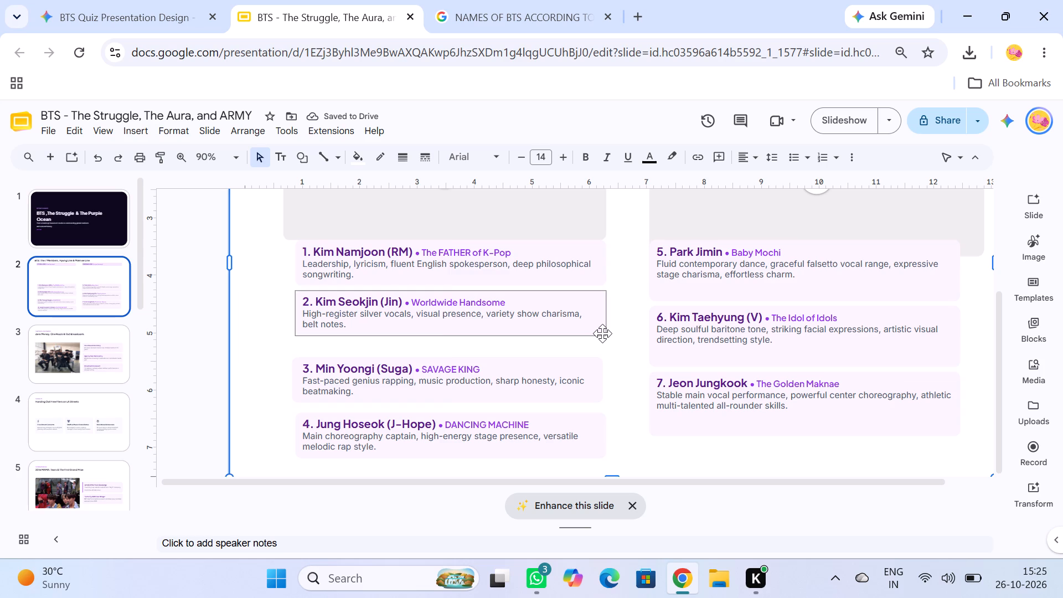
# Move the Kim Seokjin (Jin) card and its text down to sit just above the Min Yoongi (Suga) card.
pyautogui.moveTo(602, 333); pyautogui.dragTo(603, 350)
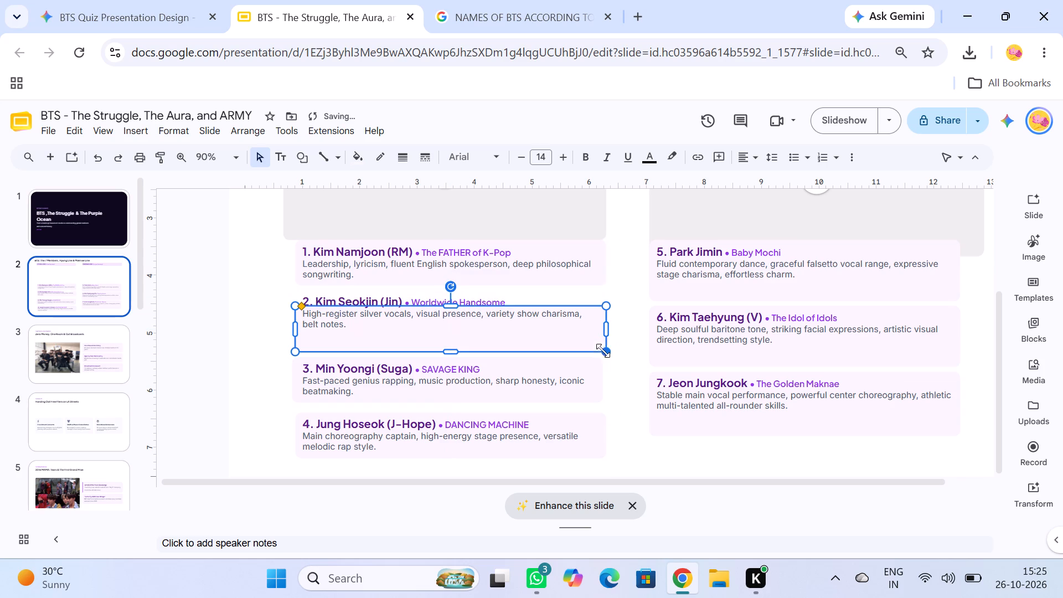
pyautogui.click(566, 322)
pyautogui.moveTo(568, 331); pyautogui.dragTo(568, 337)
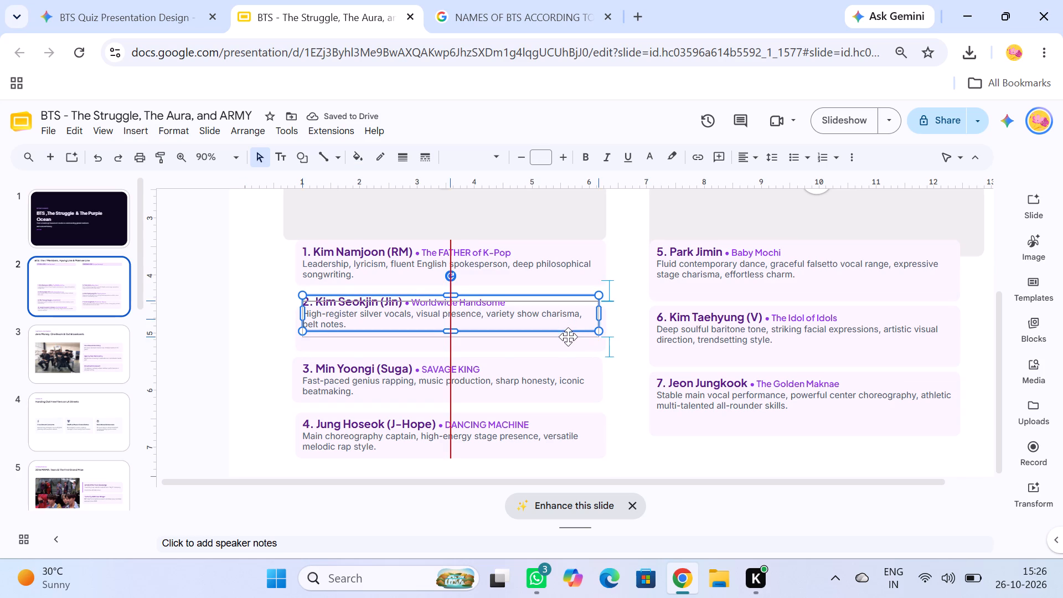
pyautogui.moveTo(568, 337); pyautogui.dragTo(565, 349)
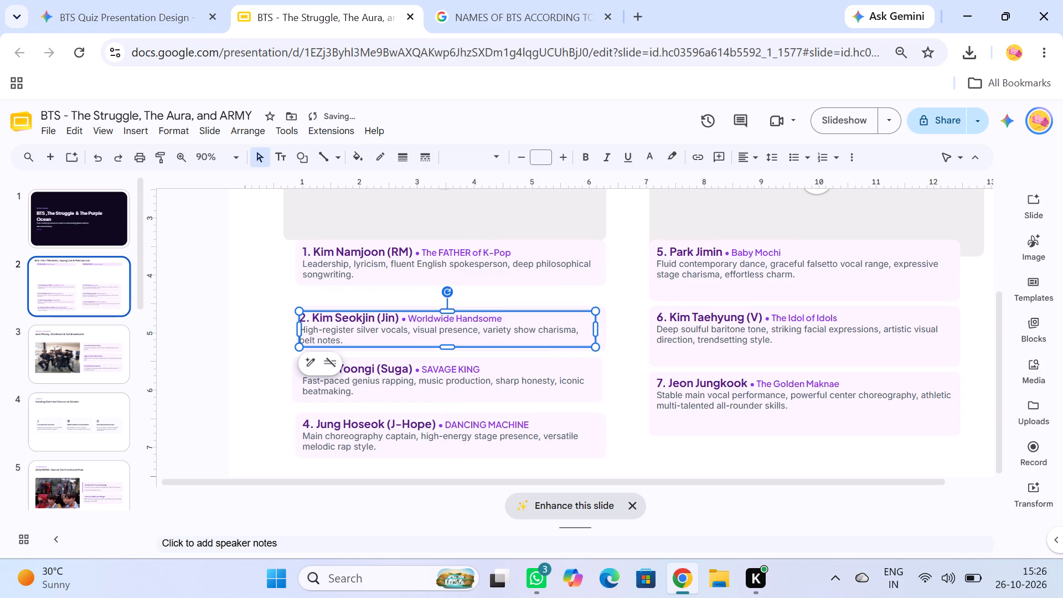
pyautogui.click(610, 296)
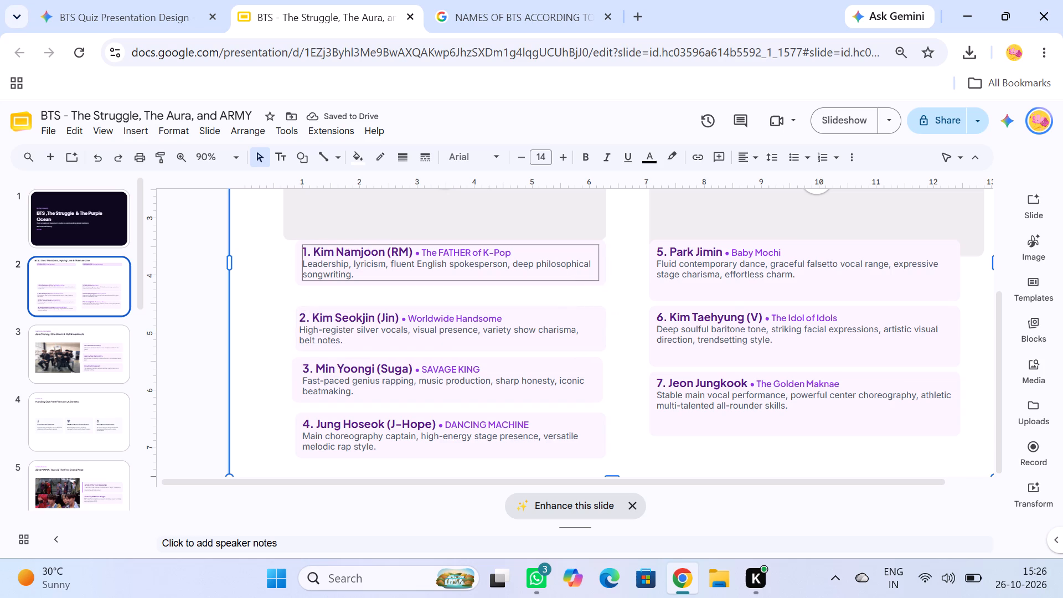
# Move the Kim Namjoon (RM) card and its text down, leaving a small gap beneath the Hyung Line image placeholder.
pyautogui.moveTo(598, 285); pyautogui.dragTo(597, 304)
pyautogui.click(622, 292)
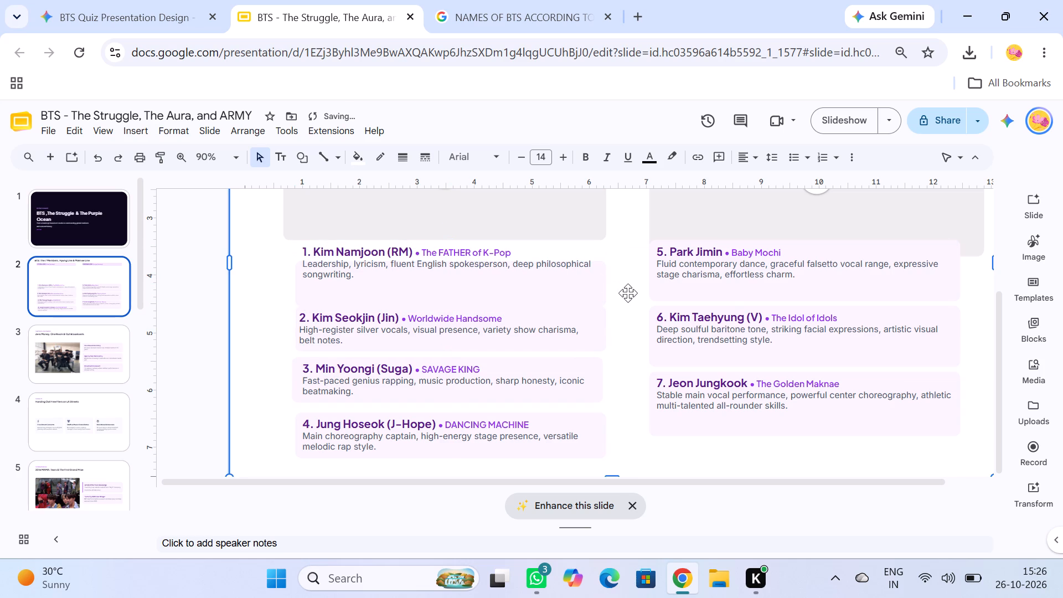
pyautogui.click(587, 294)
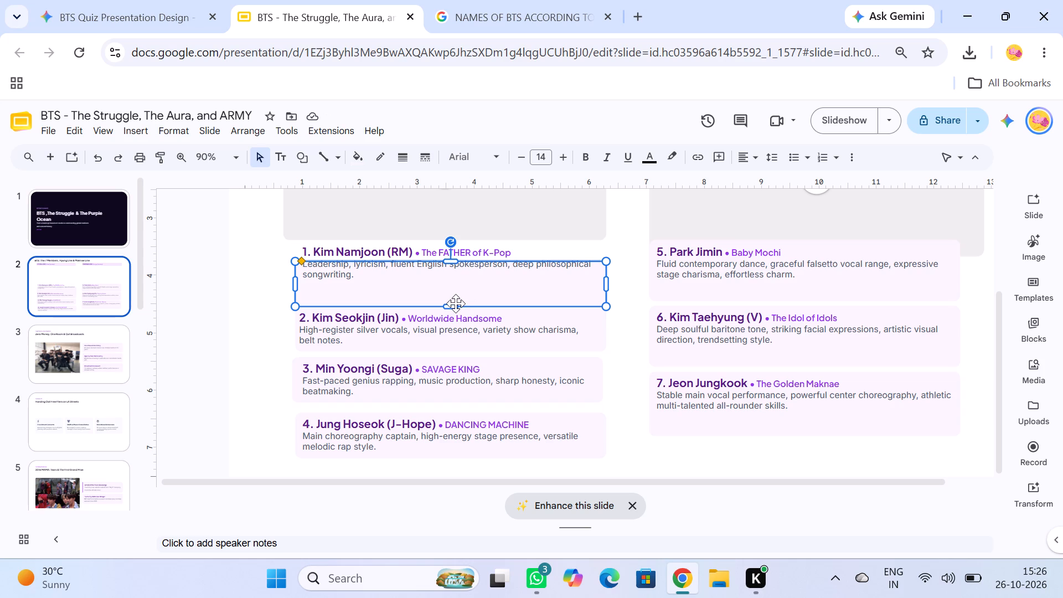
pyautogui.moveTo(456, 303); pyautogui.dragTo(458, 296)
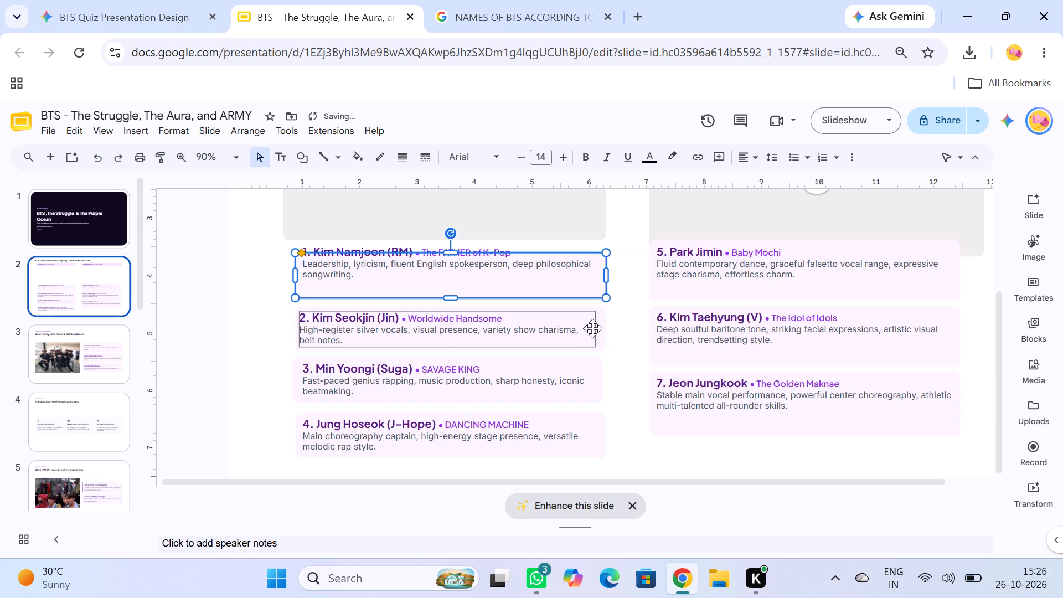
pyautogui.click(492, 270)
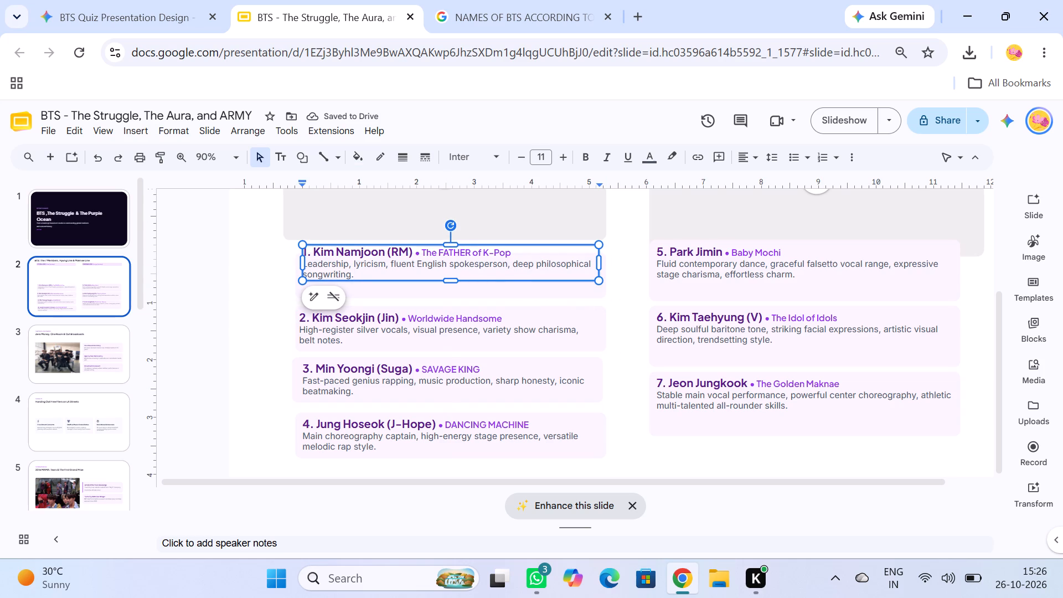
pyautogui.moveTo(471, 281); pyautogui.dragTo(472, 292)
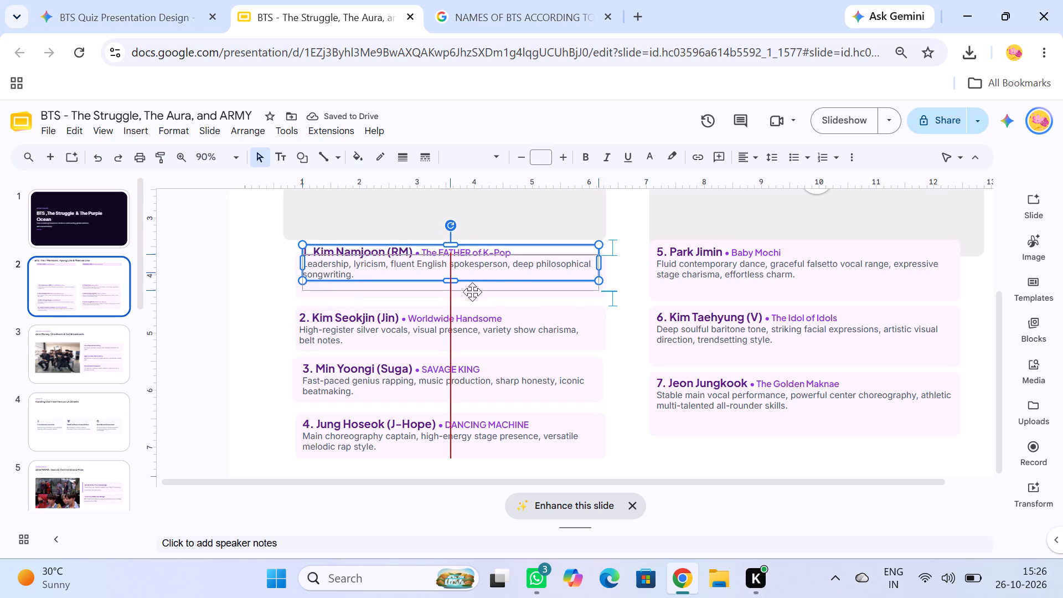
pyautogui.moveTo(472, 292); pyautogui.dragTo(472, 293)
pyautogui.click(636, 300)
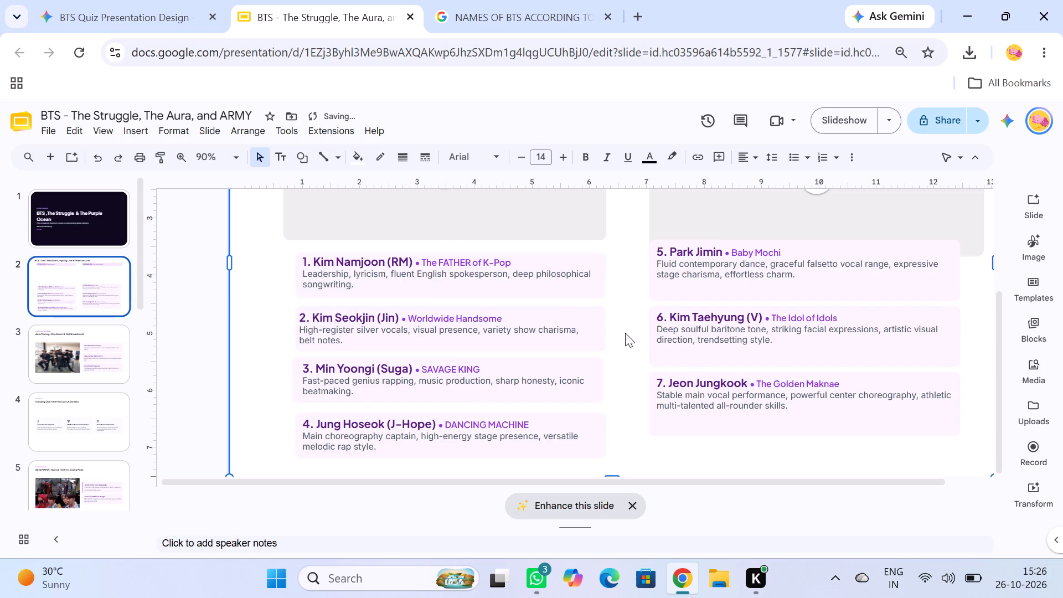
# Nudge the Park Jimin card and its text slightly down in the Maknae Line column.
pyautogui.scroll(-1, 612, 344)
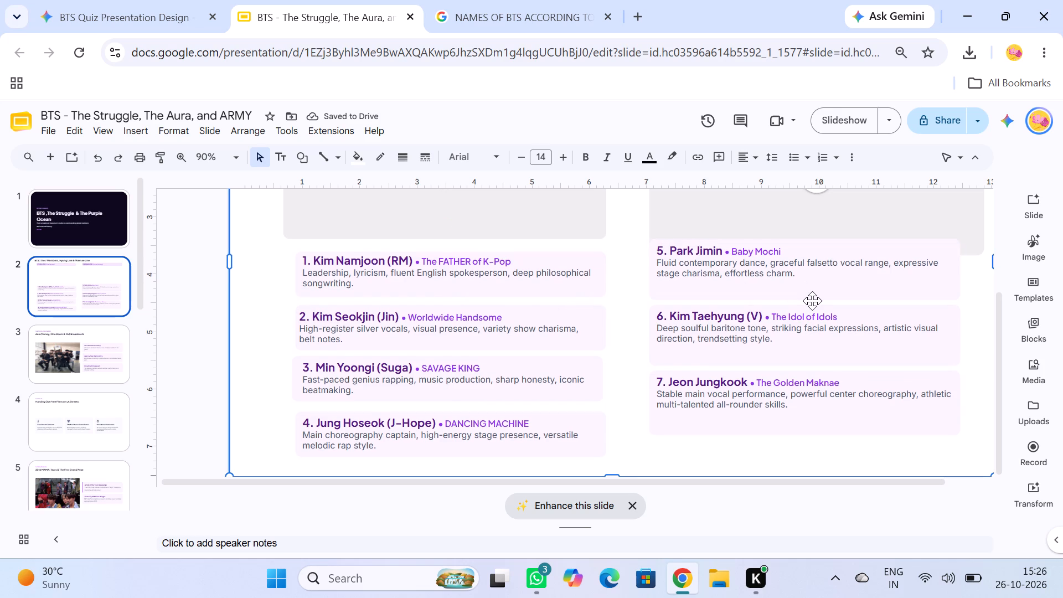
pyautogui.moveTo(812, 300); pyautogui.dragTo(812, 301)
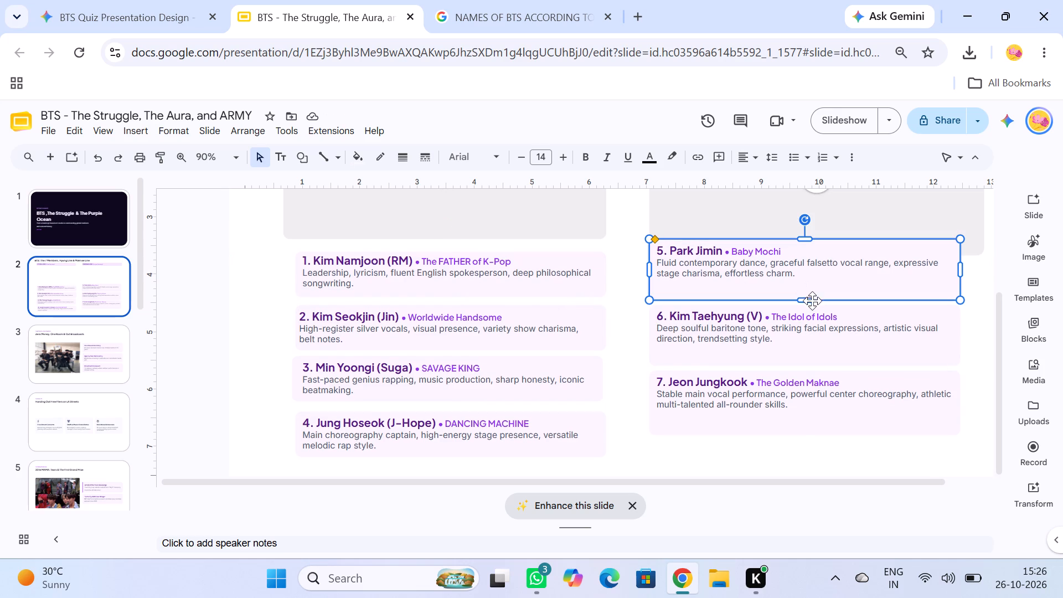
pyautogui.moveTo(812, 301); pyautogui.dragTo(811, 308)
pyautogui.click(786, 276)
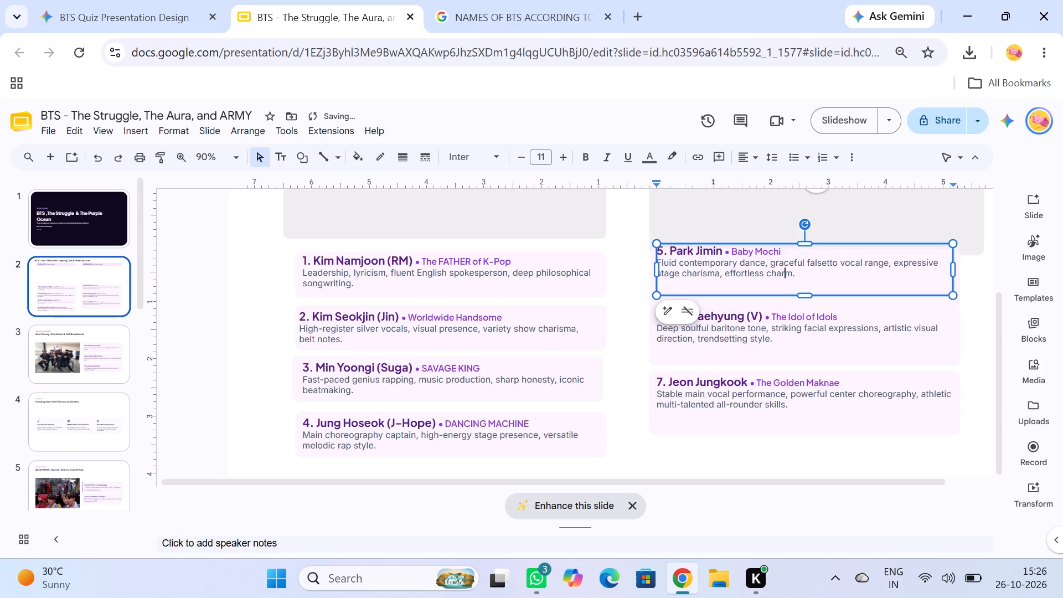
pyautogui.click(818, 294)
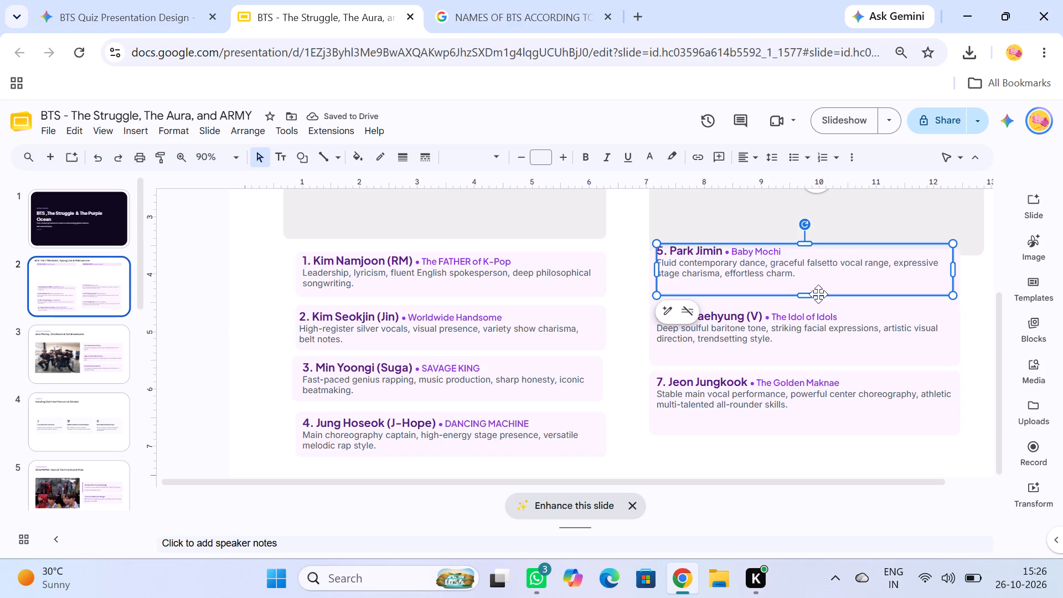
pyautogui.click(981, 288)
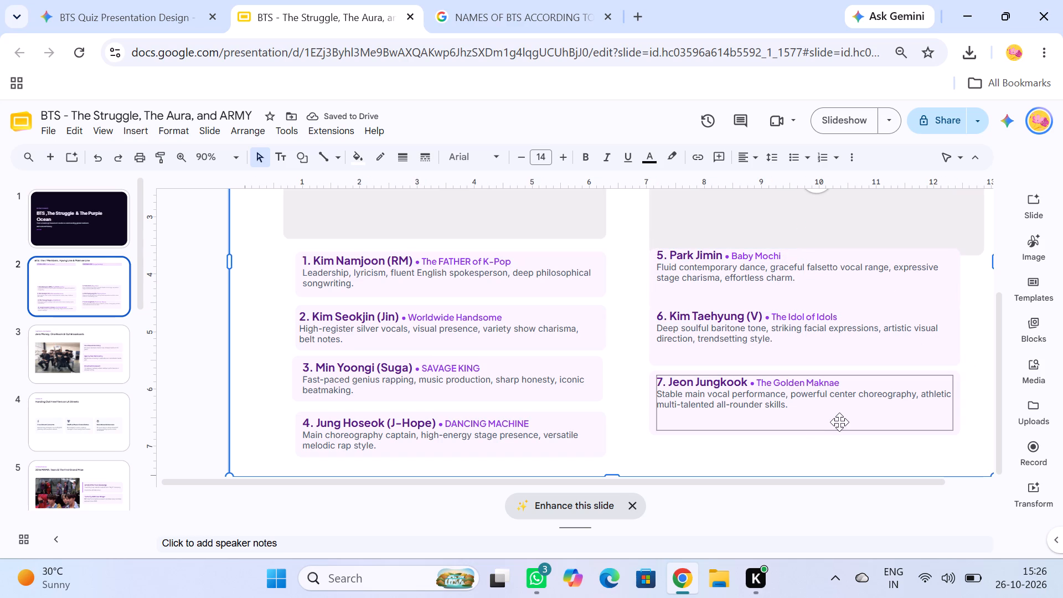
# Move the Jeon Jungkook card and its text down close to the slide's lower edge.
pyautogui.moveTo(843, 434); pyautogui.dragTo(843, 450)
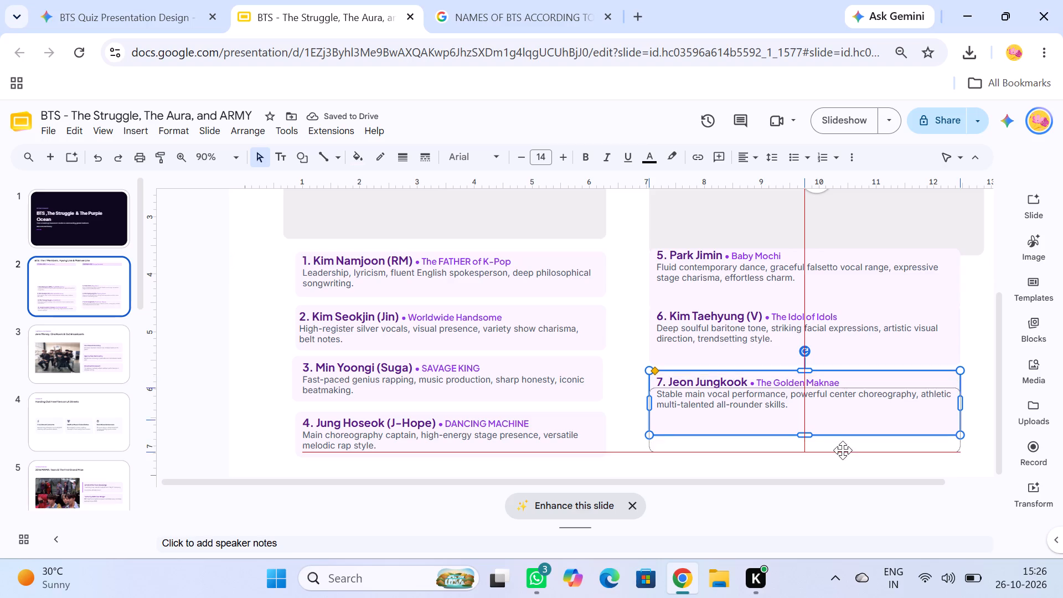
pyautogui.moveTo(843, 450); pyautogui.dragTo(840, 465)
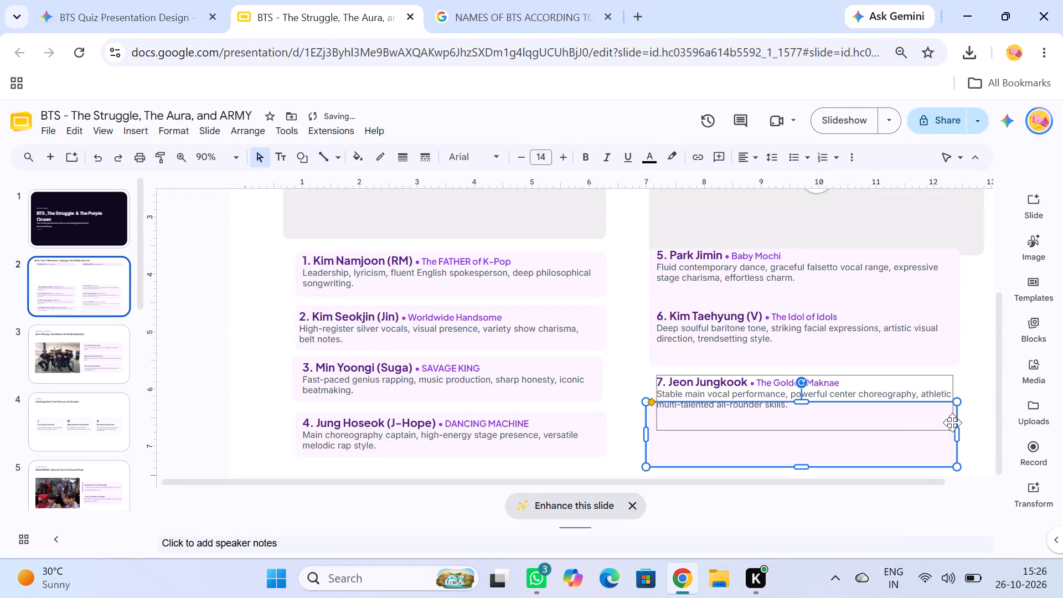
pyautogui.moveTo(886, 423); pyautogui.dragTo(880, 446)
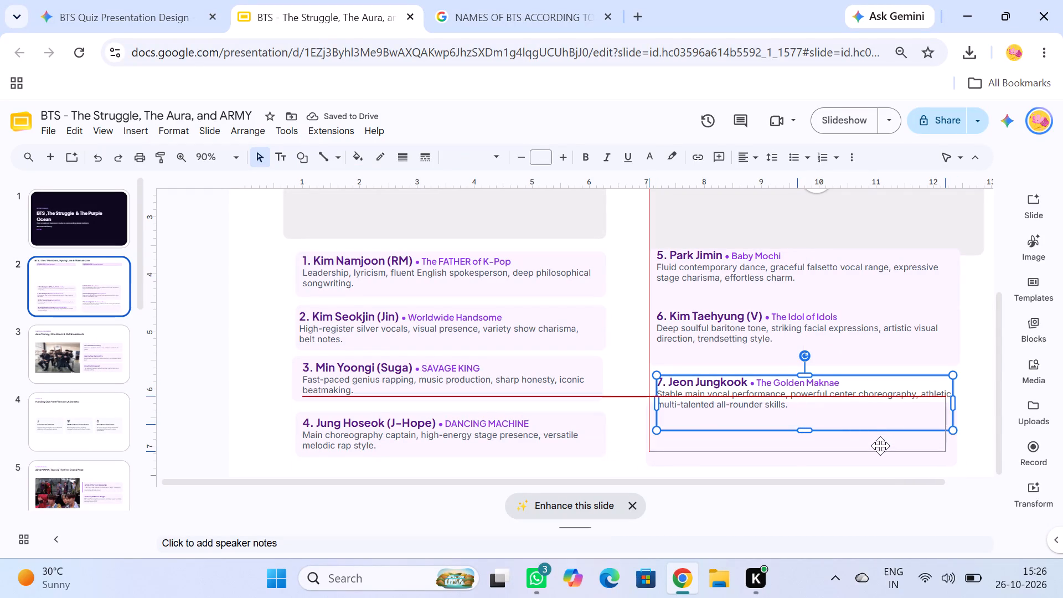
pyautogui.moveTo(880, 446); pyautogui.dragTo(883, 455)
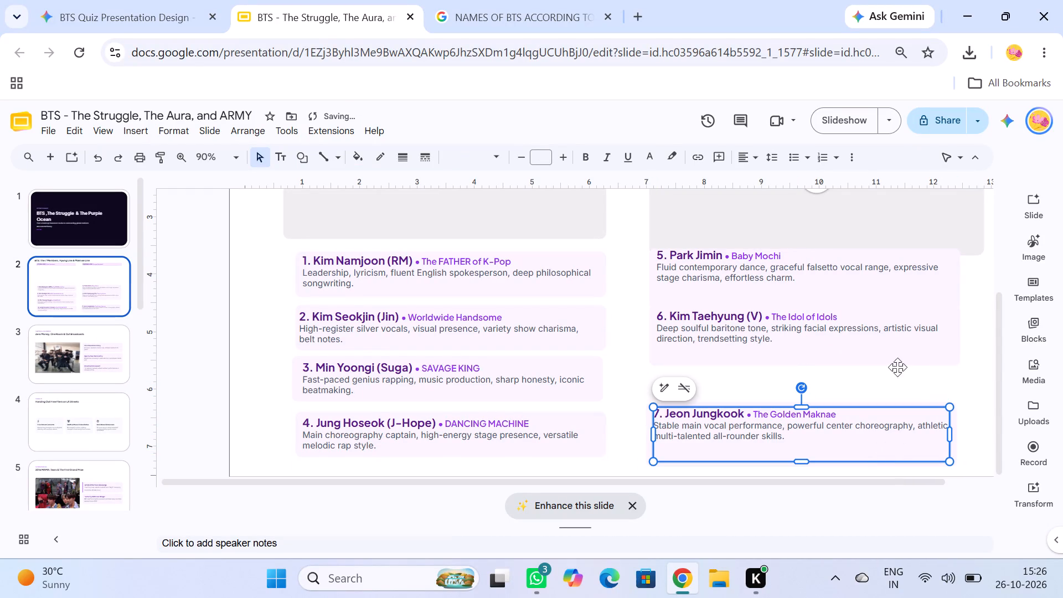
# Move the Kim Taehyung (V) card and its text down to sit just above the Jeon Jungkook card.
pyautogui.moveTo(886, 353); pyautogui.dragTo(886, 359)
pyautogui.moveTo(886, 359); pyautogui.dragTo(887, 361)
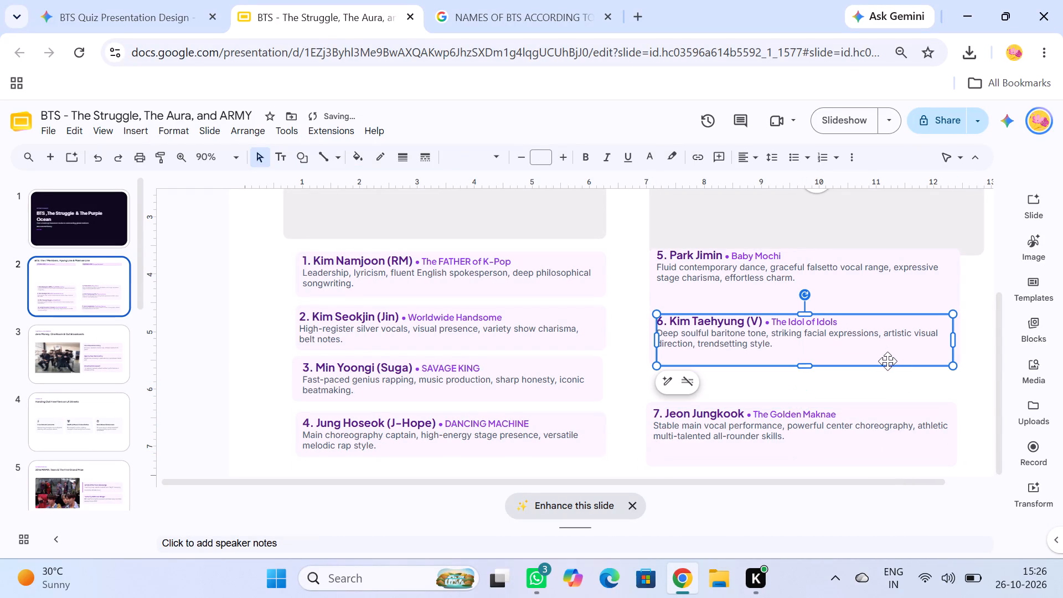
pyautogui.moveTo(887, 361); pyautogui.dragTo(881, 386)
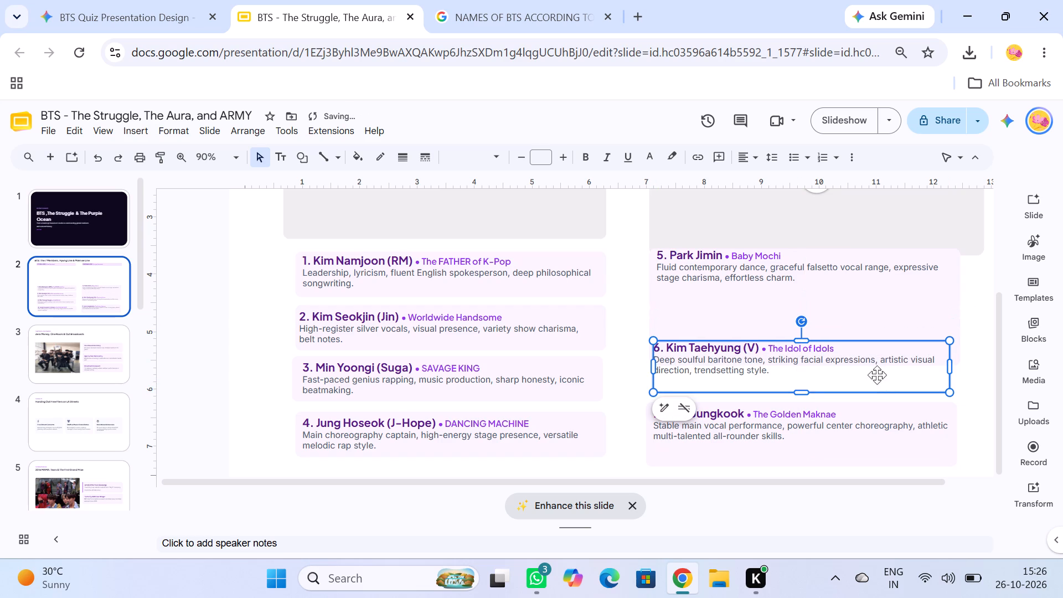
pyautogui.moveTo(902, 323); pyautogui.dragTo(905, 341)
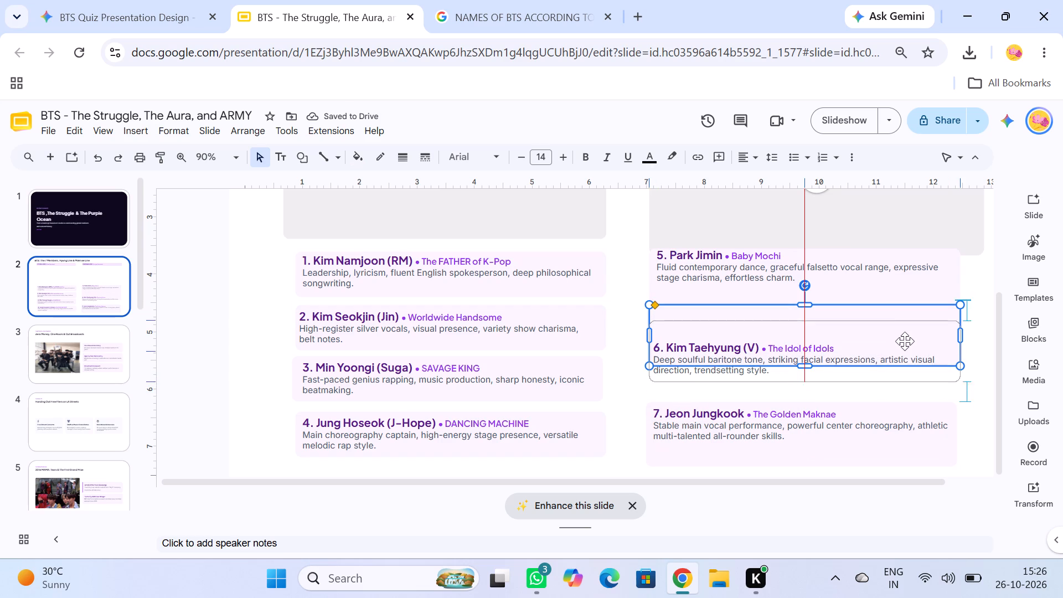
pyautogui.moveTo(905, 341); pyautogui.dragTo(899, 349)
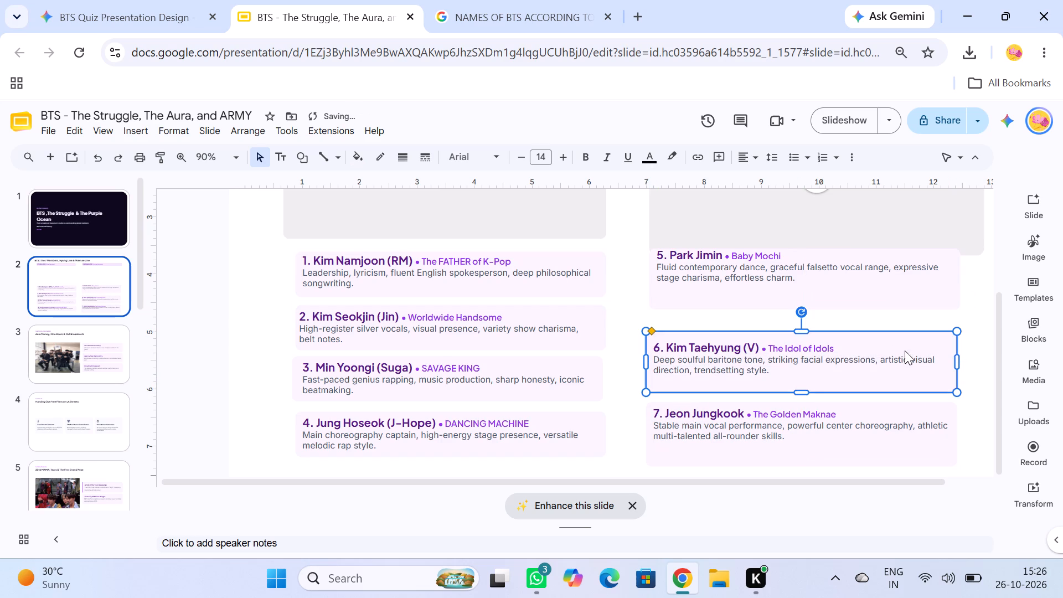
pyautogui.click(977, 319)
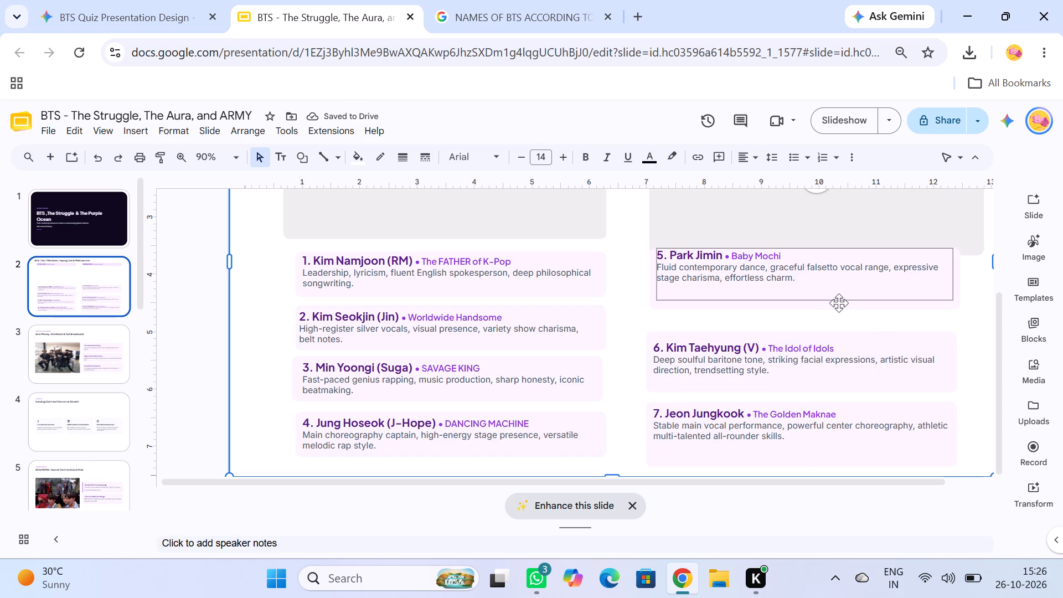
# Move the Park Jimin card and its text further down, clear of the Maknae Line image placeholder and just above the Kim Taehyung (V) card.
pyautogui.moveTo(843, 310); pyautogui.dragTo(843, 321)
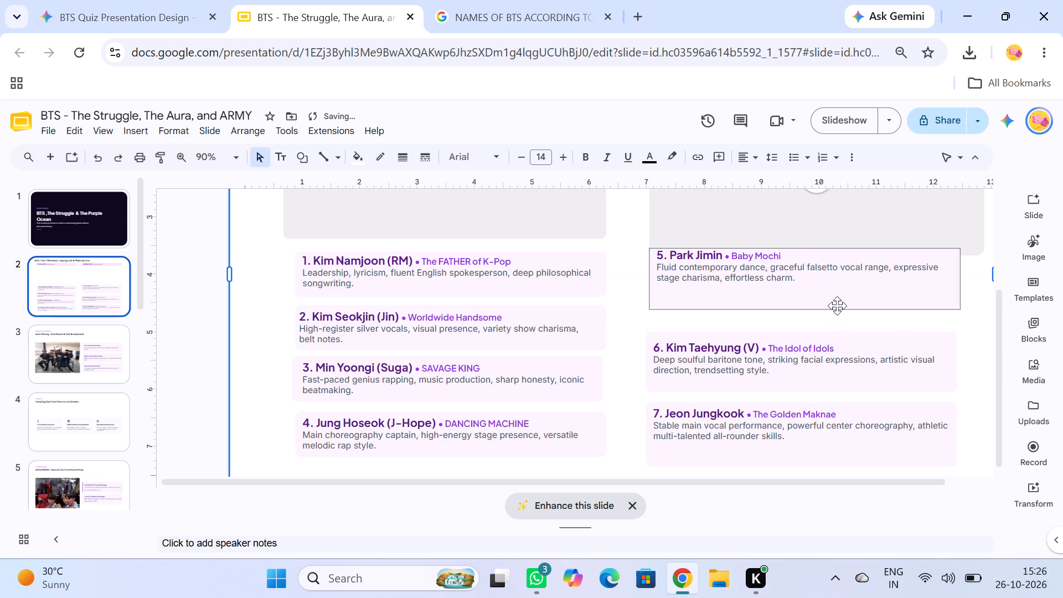
pyautogui.click(837, 306)
pyautogui.moveTo(837, 306); pyautogui.dragTo(838, 316)
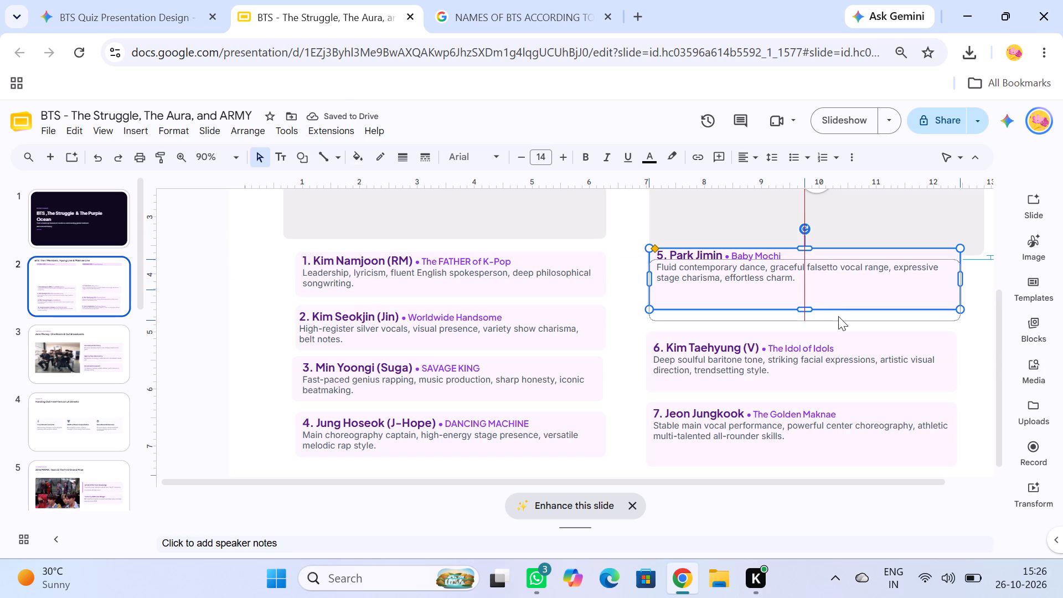
pyautogui.moveTo(816, 290); pyautogui.dragTo(817, 302)
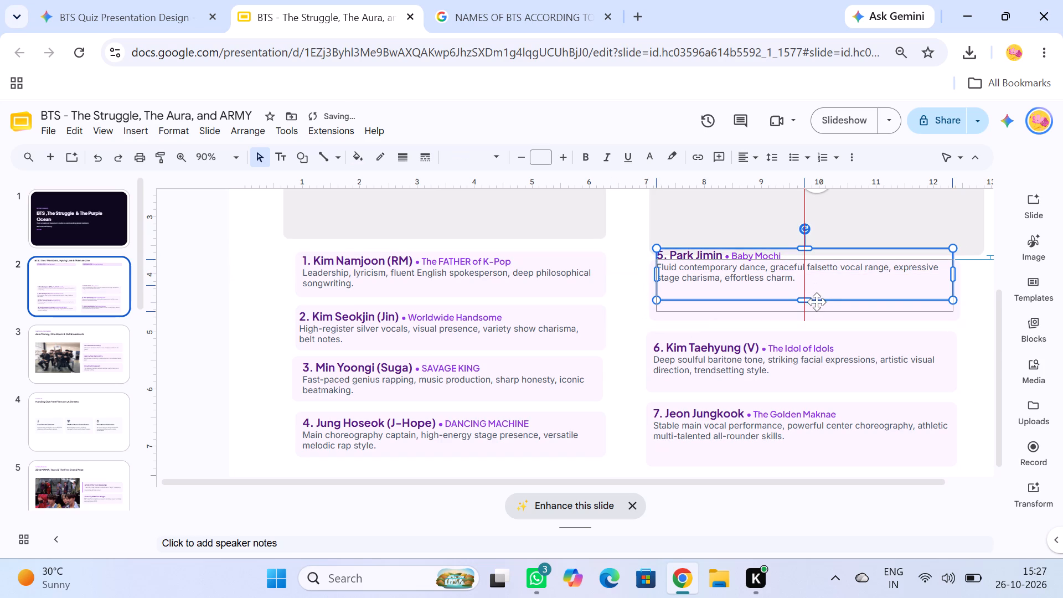
# Move the Park Jimin text box slightly down so it lines up with its card.
pyautogui.moveTo(817, 302); pyautogui.dragTo(817, 307)
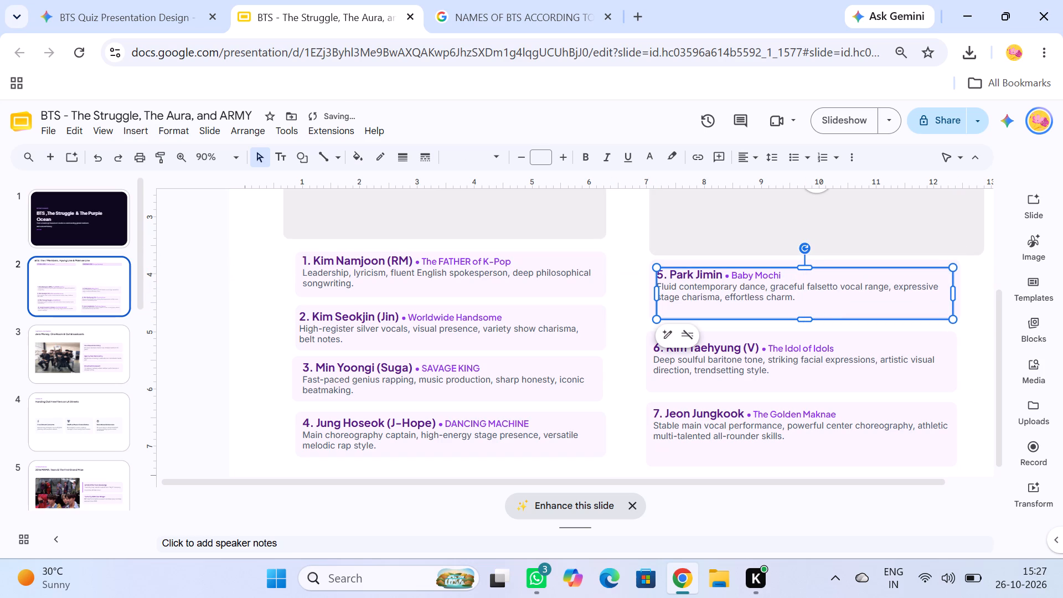
# Delete the large empty text box spanning both columns behind the member cards and image placeholders.
pyautogui.click(982, 296)
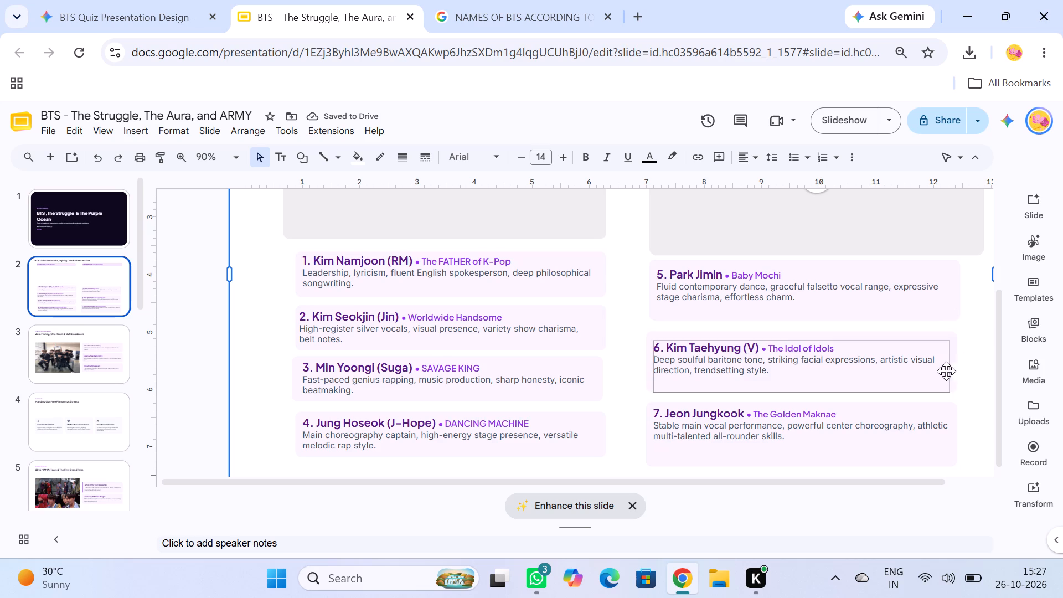
pyautogui.scroll(2, 743, 295)
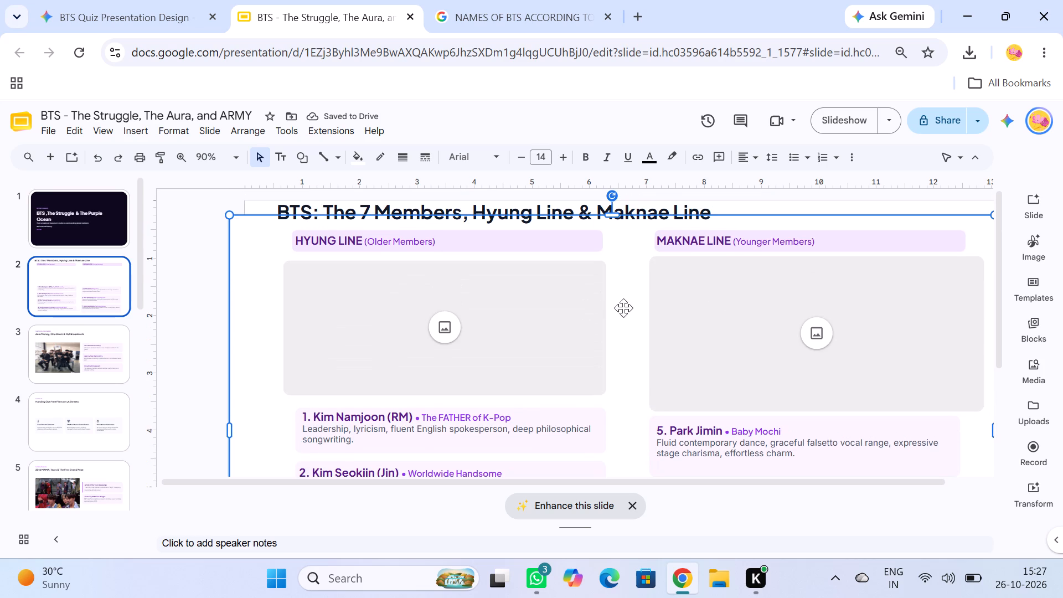
pyautogui.click(623, 308)
pyautogui.click(615, 306)
pyautogui.click(198, 291)
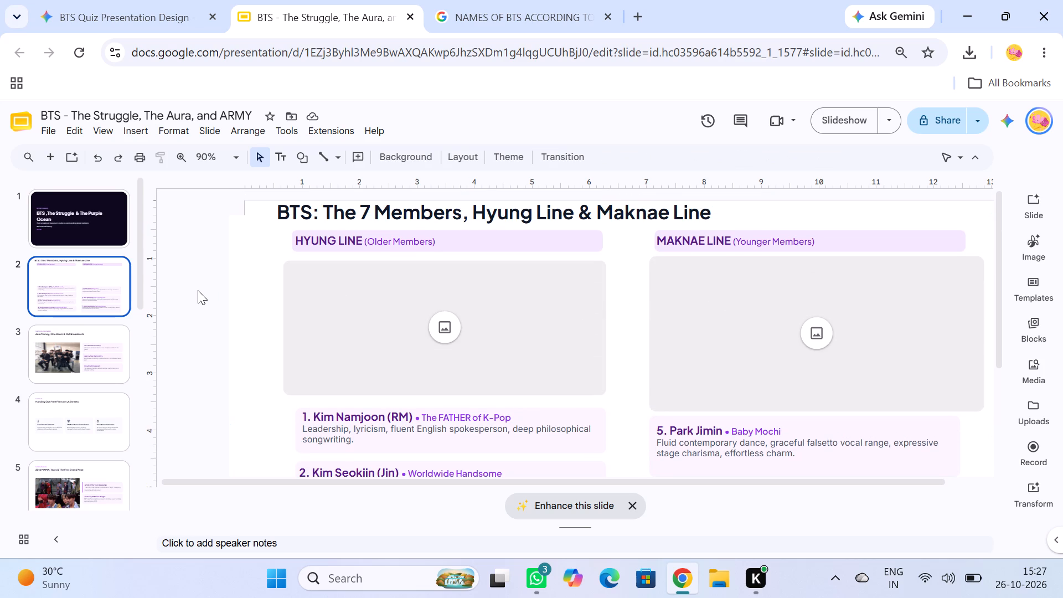
pyautogui.click(228, 281)
pyautogui.click(242, 280)
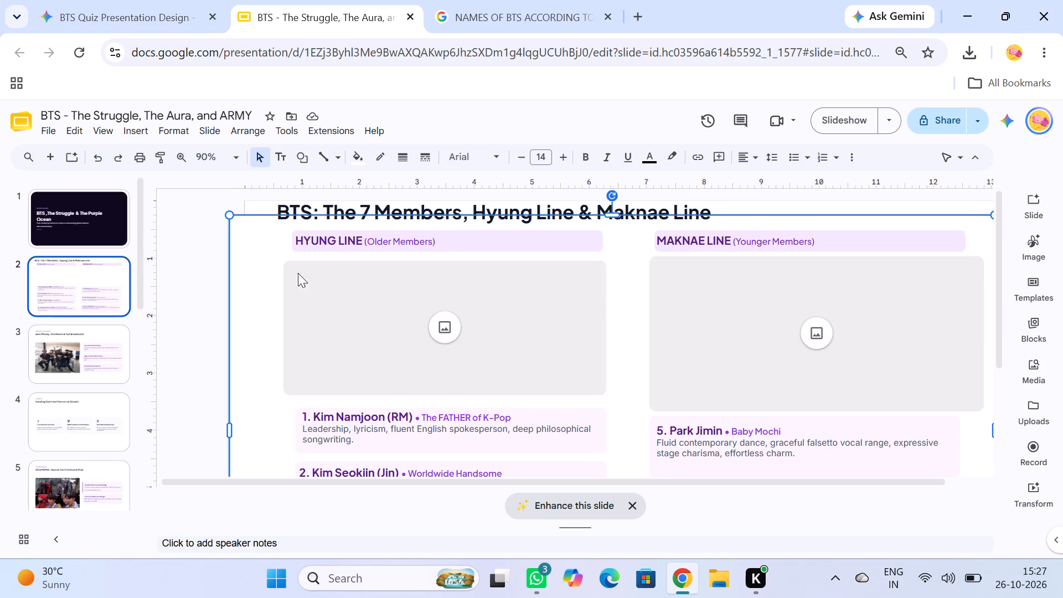
pyautogui.press('BackSpace')
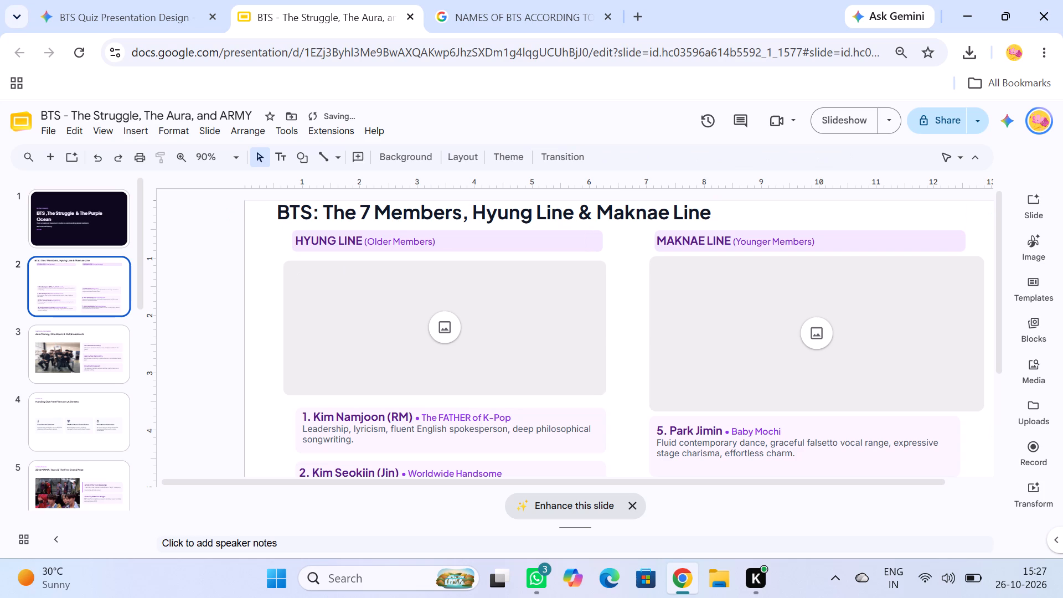
# Review the layout of both member columns from the slide title down to the lowest cards.
pyautogui.scroll(-1, 701, 193)
pyautogui.scroll(2, 606, 239)
pyautogui.scroll(-5, 606, 239)
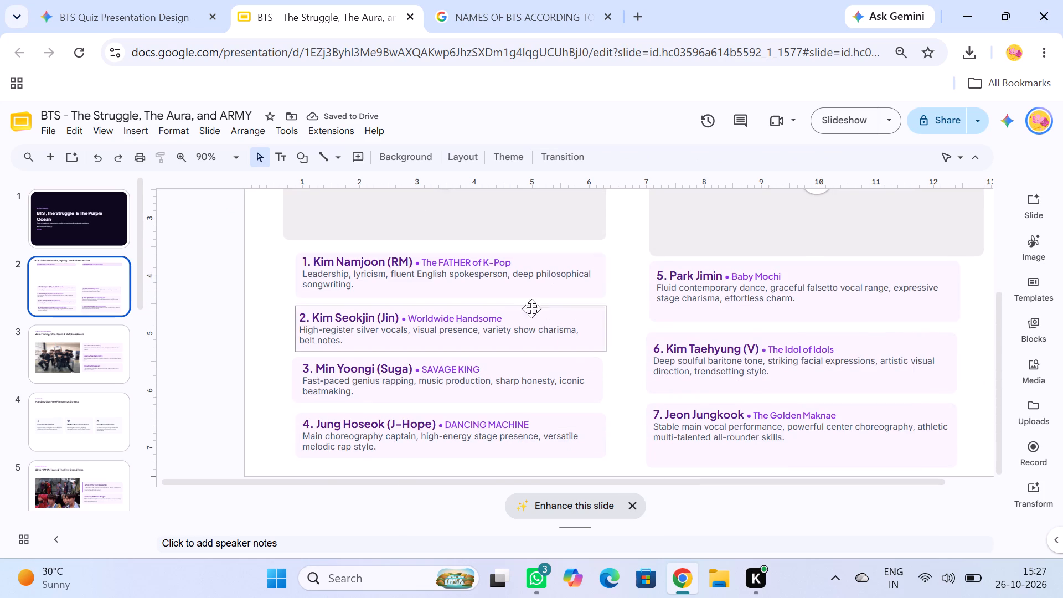
pyautogui.scroll(1, 577, 342)
pyautogui.scroll(-1, 576, 341)
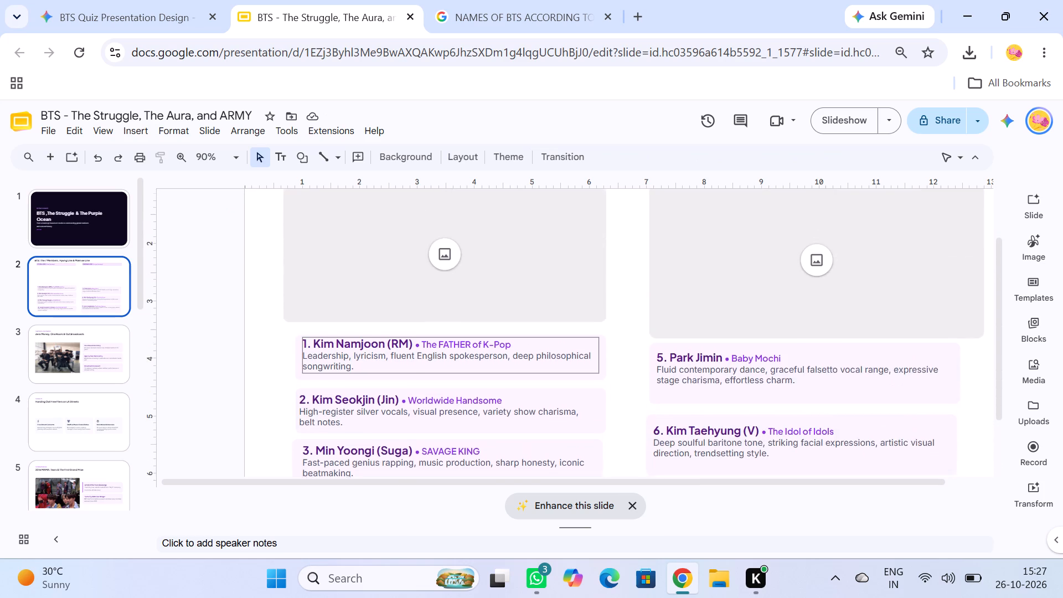
pyautogui.scroll(-1, 576, 341)
pyautogui.scroll(6, 576, 341)
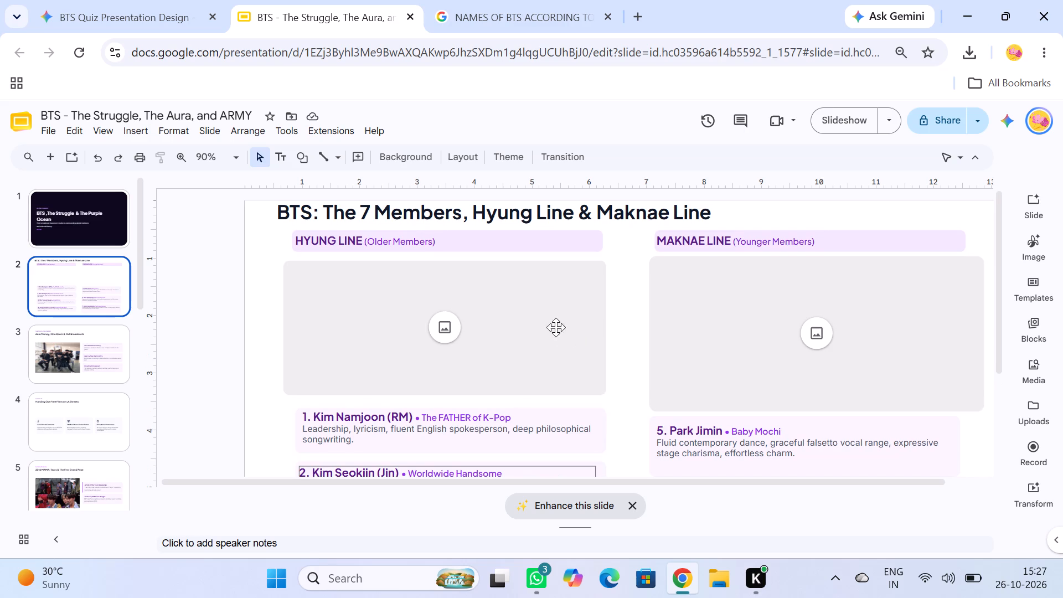
pyautogui.scroll(-5, 555, 329)
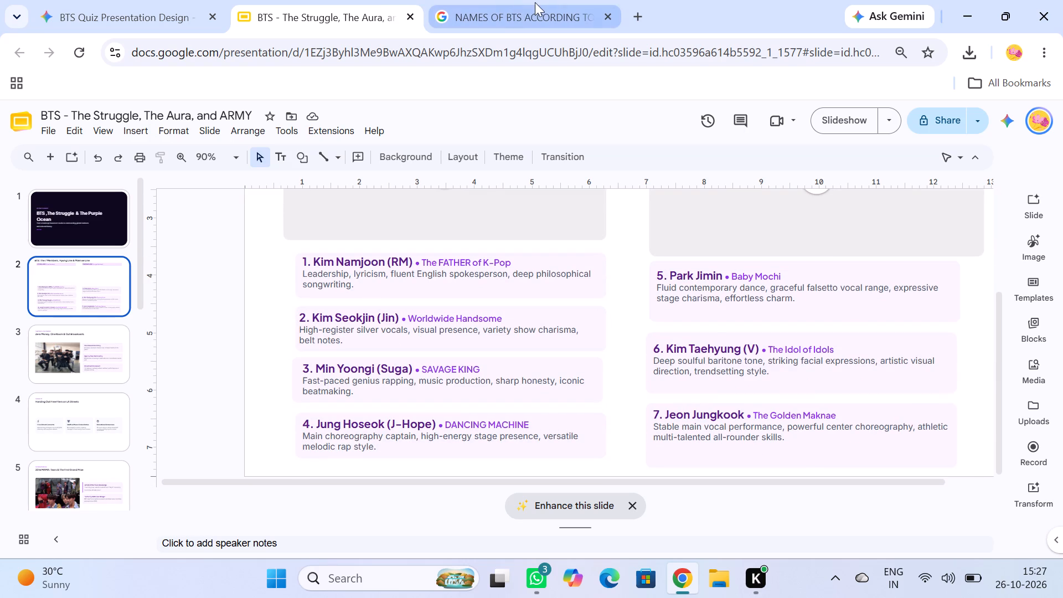
# Switch to the Google results on BTS names and look through the members' fan nicknames.
pyautogui.click(508, 17)
pyautogui.click(514, 467)
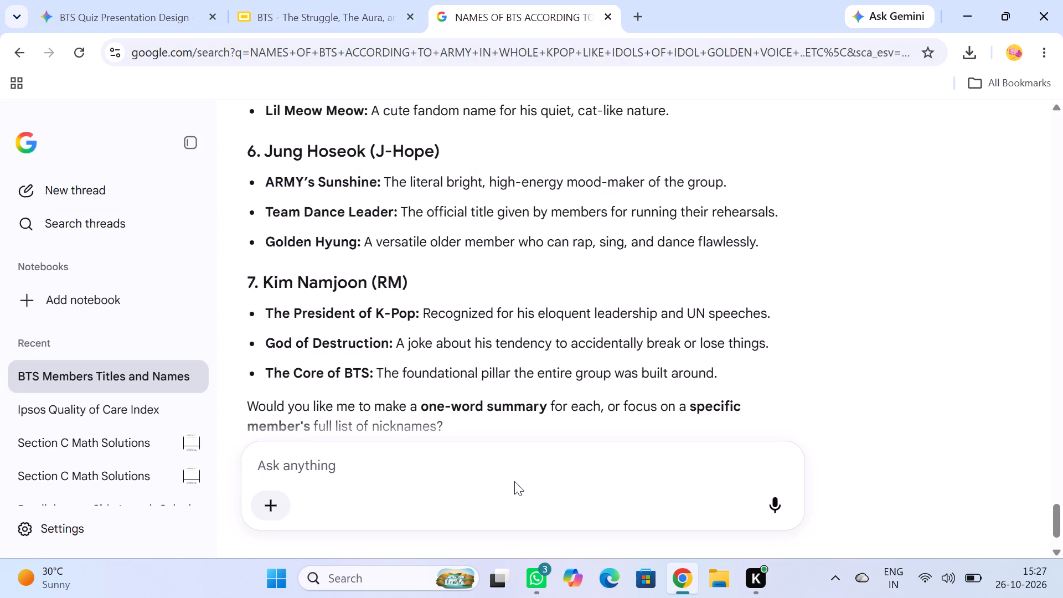
pyautogui.scroll(-3, 469, 209)
pyautogui.scroll(3, 466, 223)
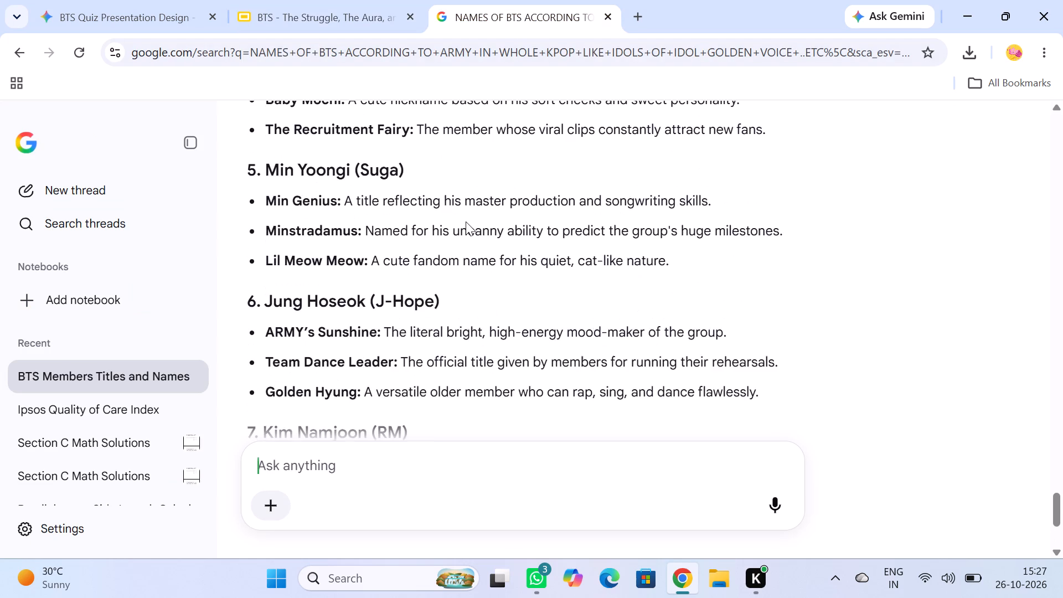
pyautogui.scroll(1, 466, 221)
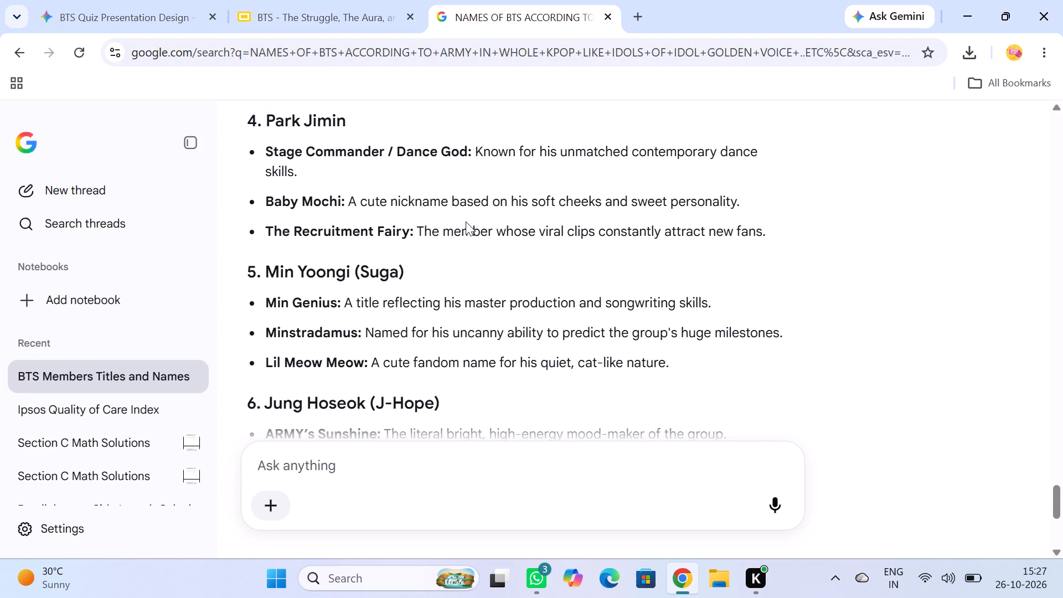
pyautogui.scroll(3, 466, 221)
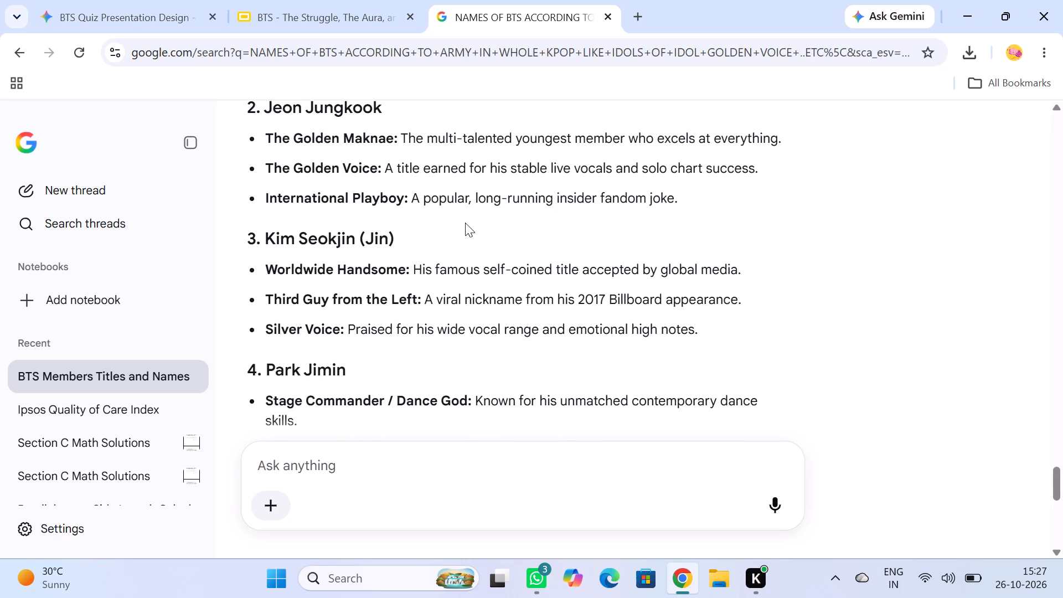
pyautogui.scroll(-15, 464, 225)
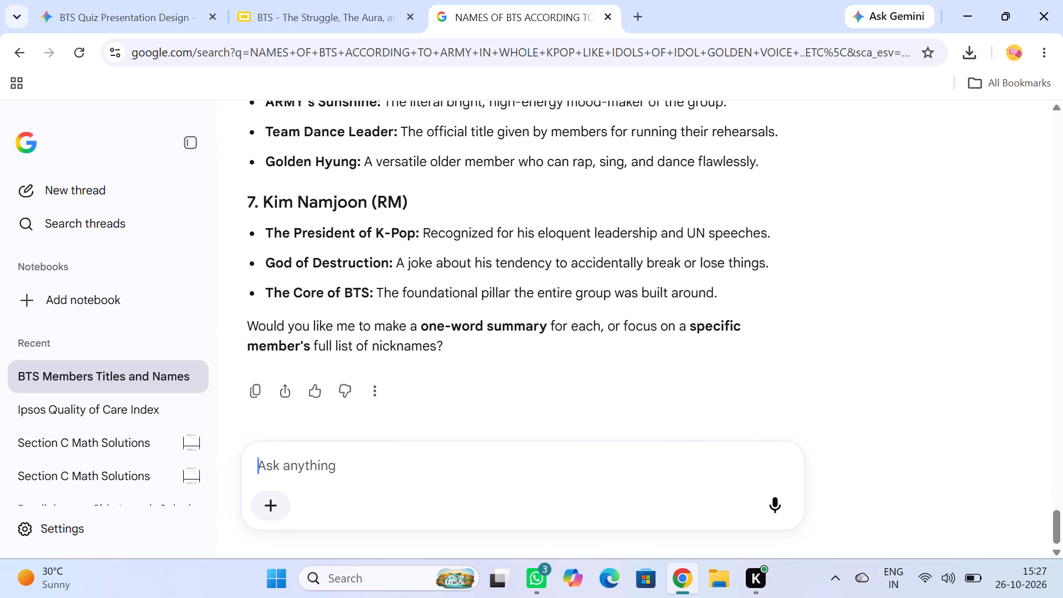
pyautogui.write('PARK JIMIN SHORT NSM')
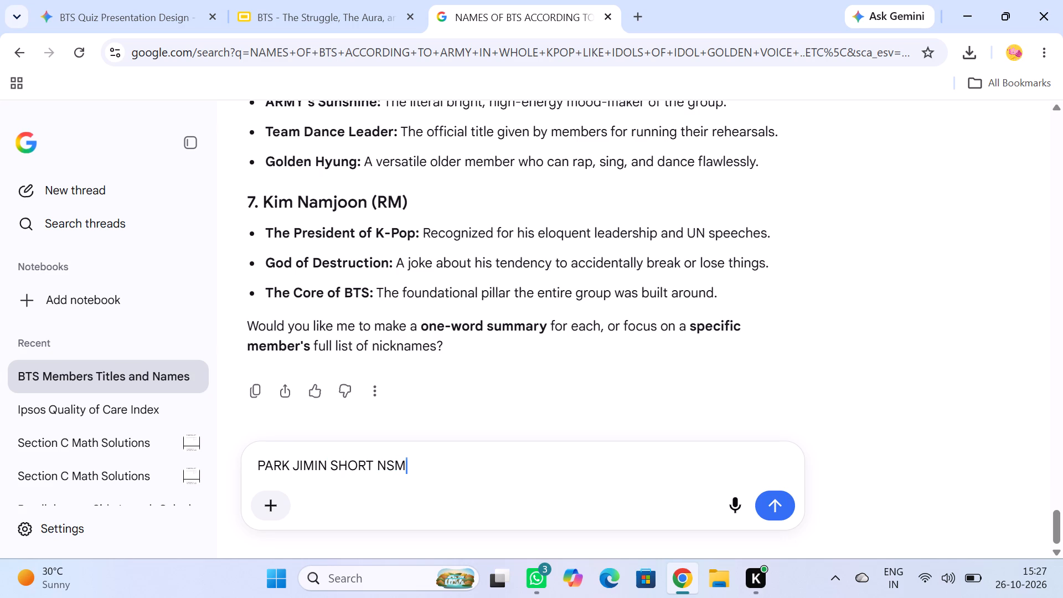
pyautogui.press('BackSpace')
pyautogui.press('BackSpace')
pyautogui.write('AME')
pyautogui.press('Return')
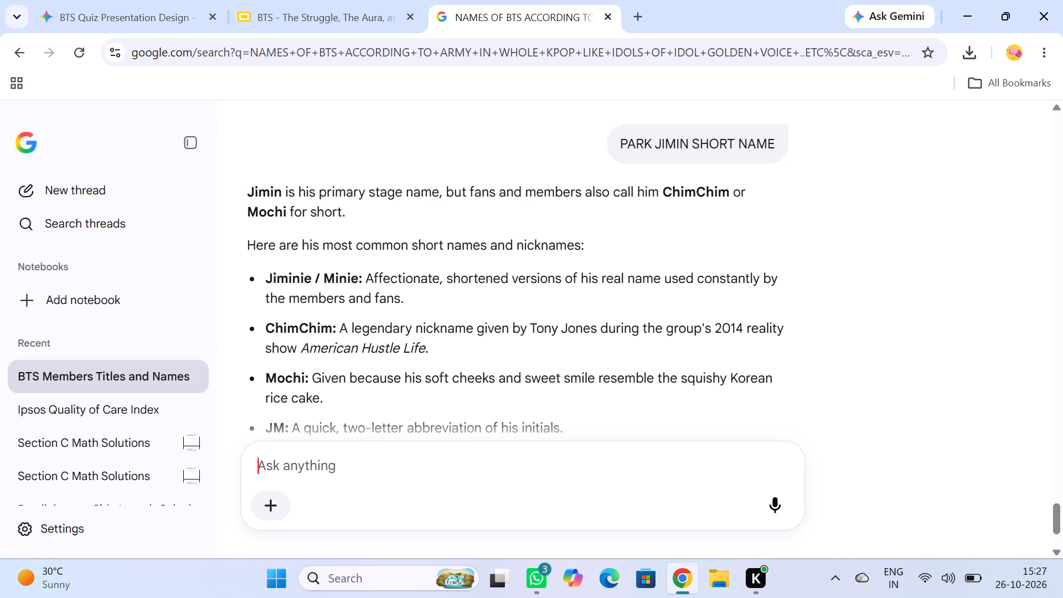
pyautogui.scroll(-6, 456, 290)
pyautogui.scroll(1, 461, 293)
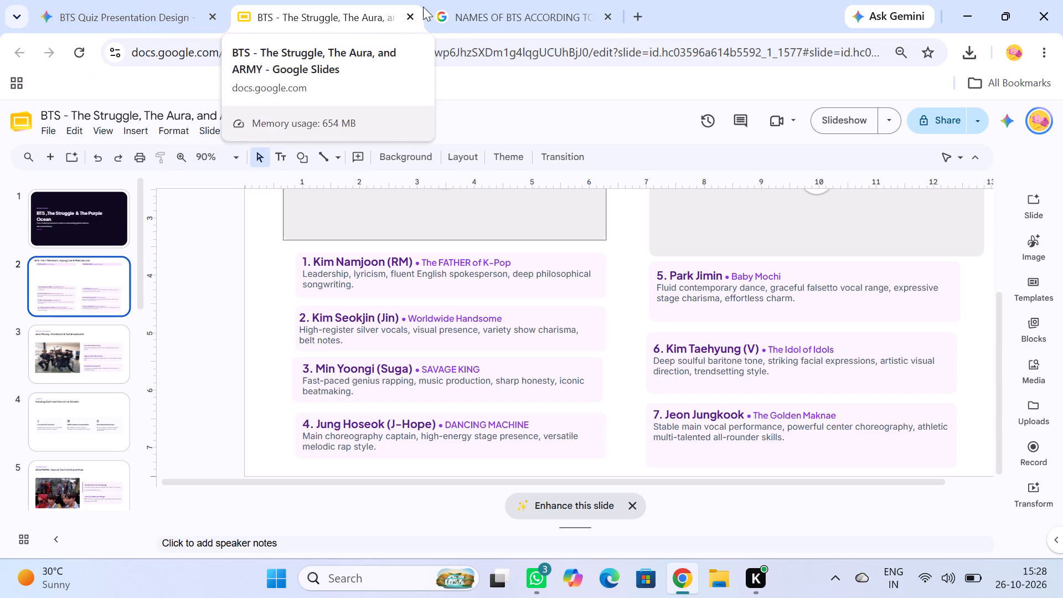
pyautogui.click(639, 11)
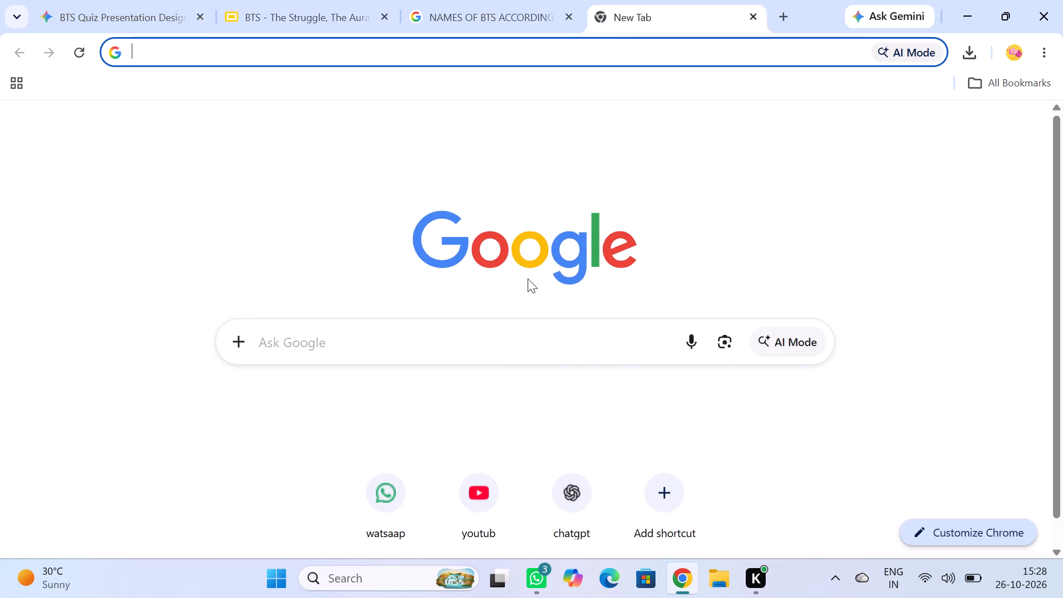
pyautogui.doubleClick(498, 483)
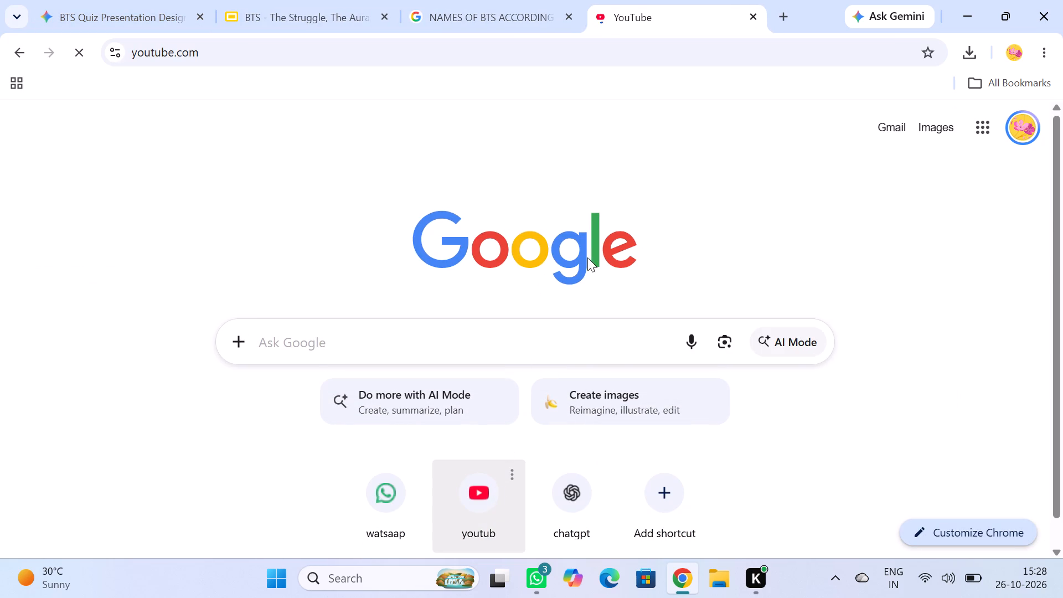
pyautogui.click(546, 113)
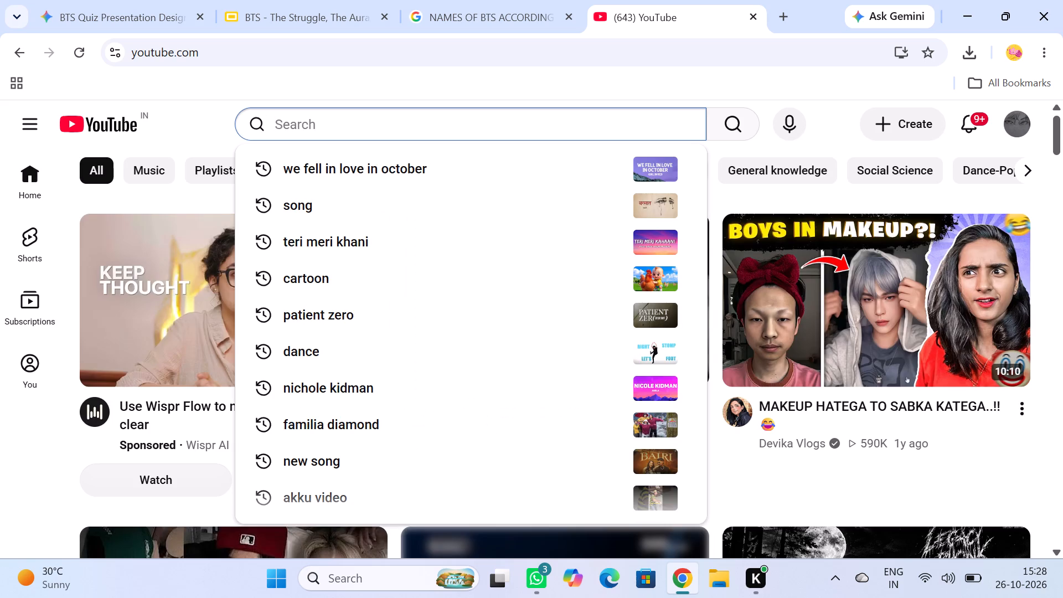